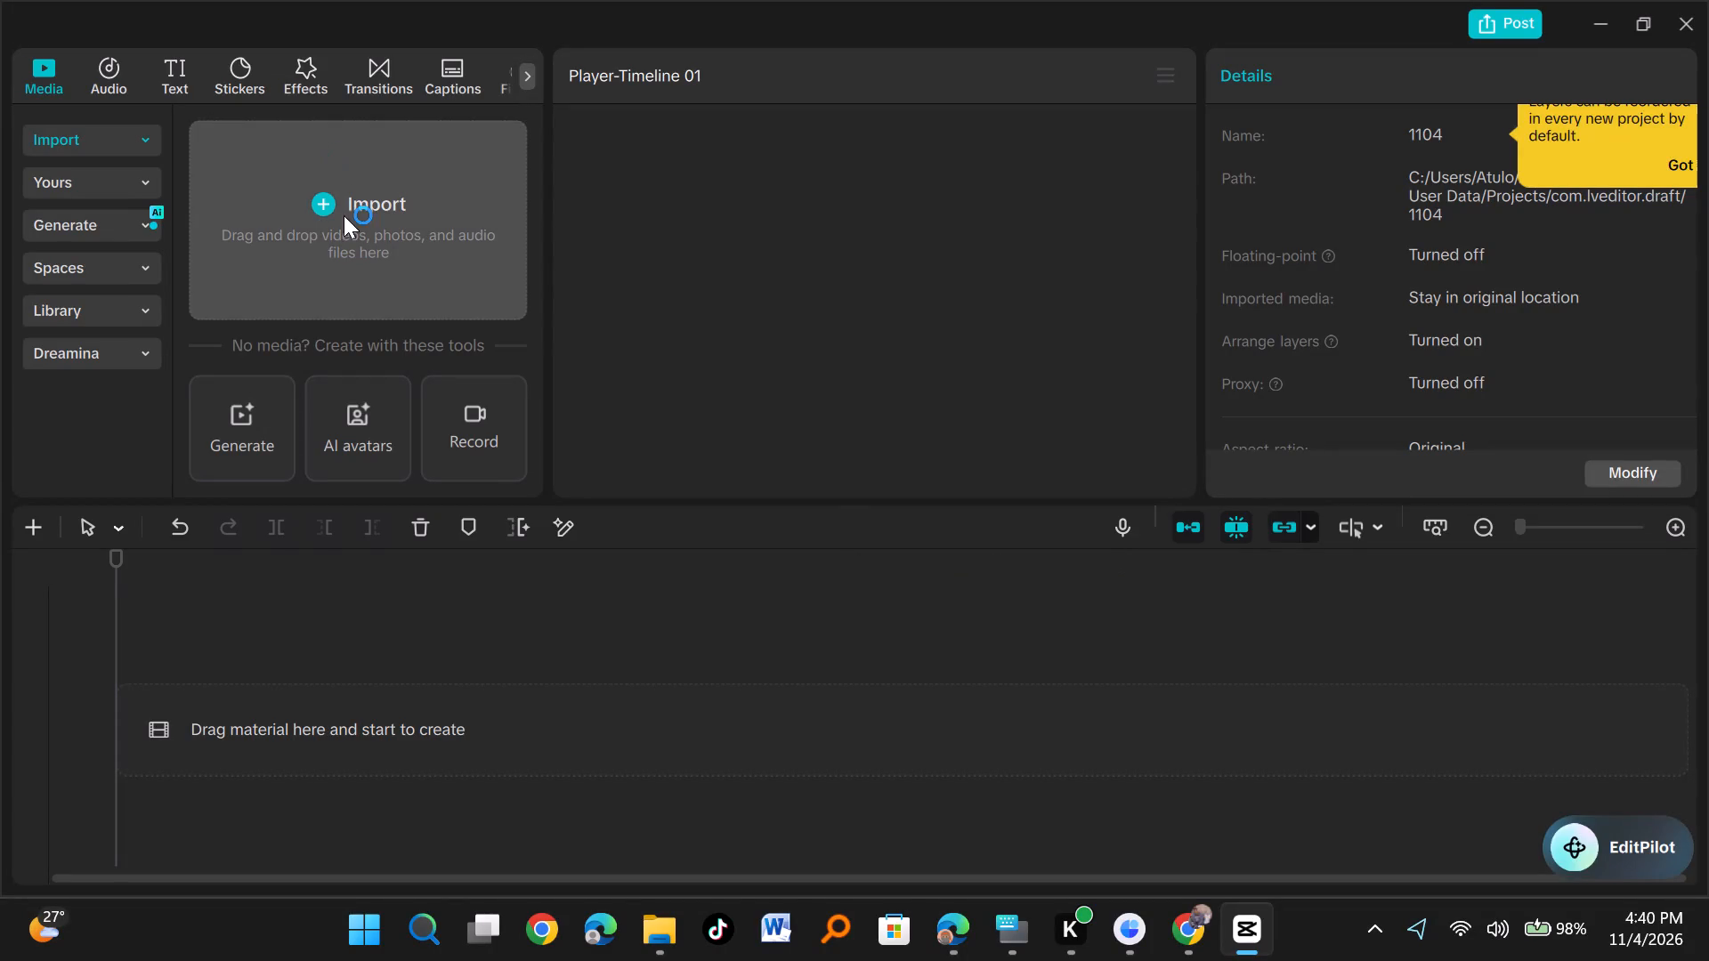
# Import the videos "This guy really enjoyed ssaru" and "The guy freezed on stage after ssaru performance" from the Video folder.
pyautogui.click(346, 221)
pyautogui.click(356, 251)
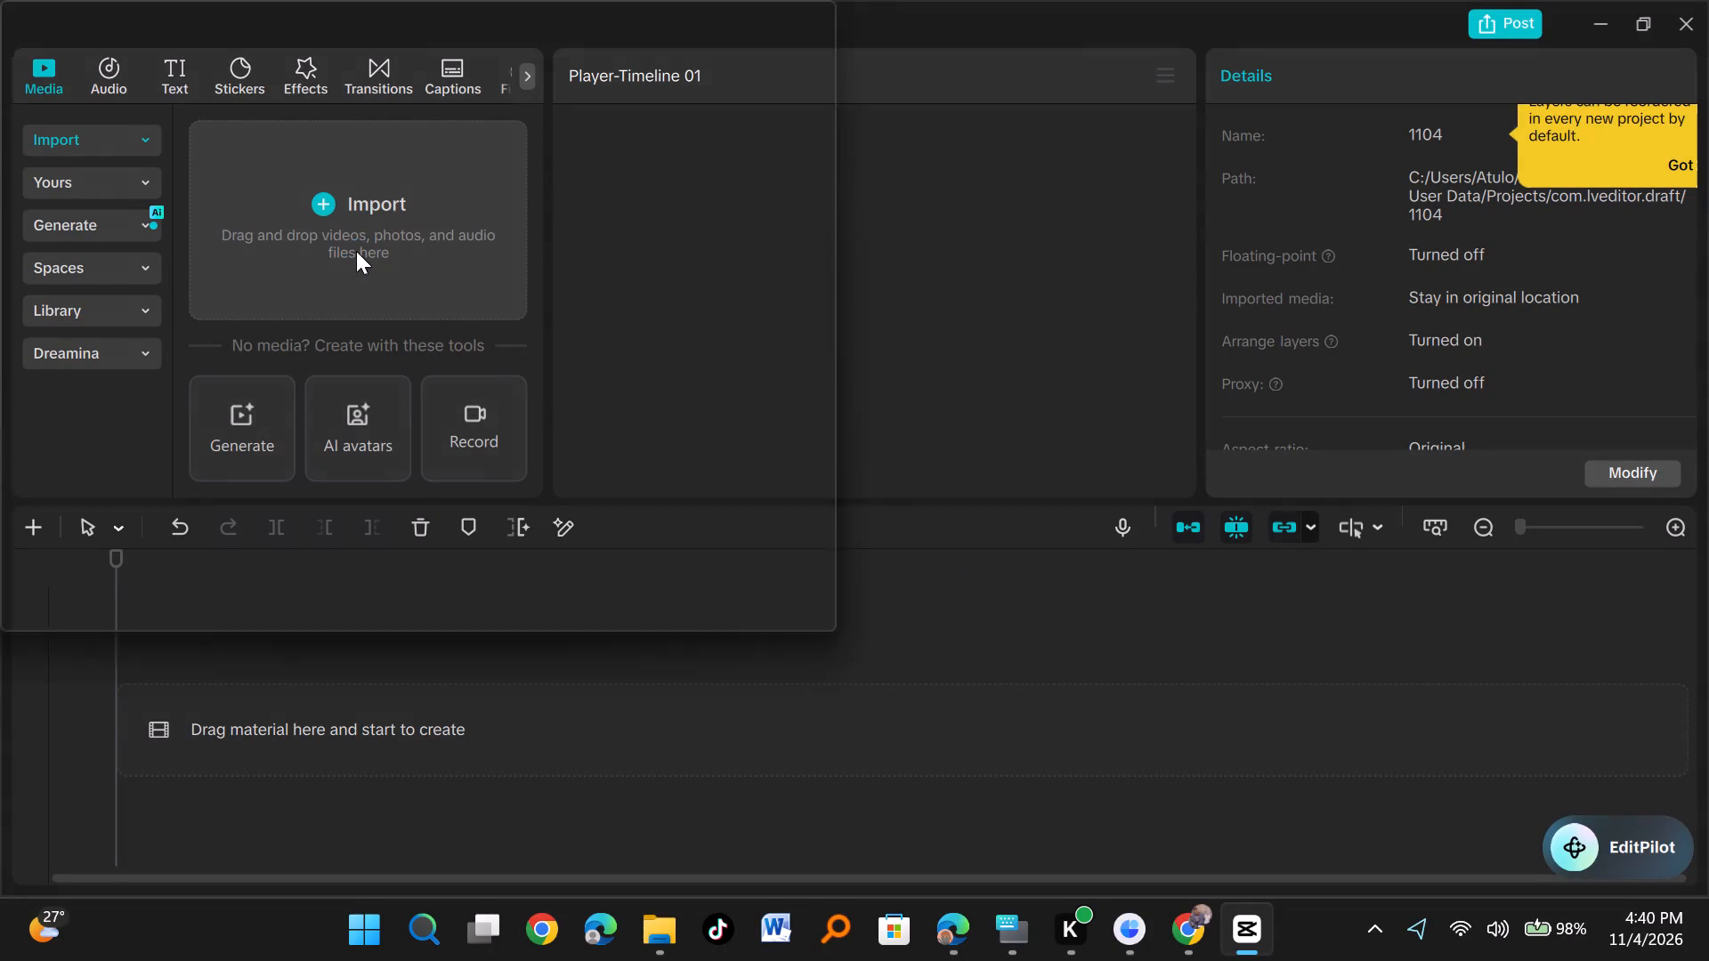
pyautogui.click(326, 255)
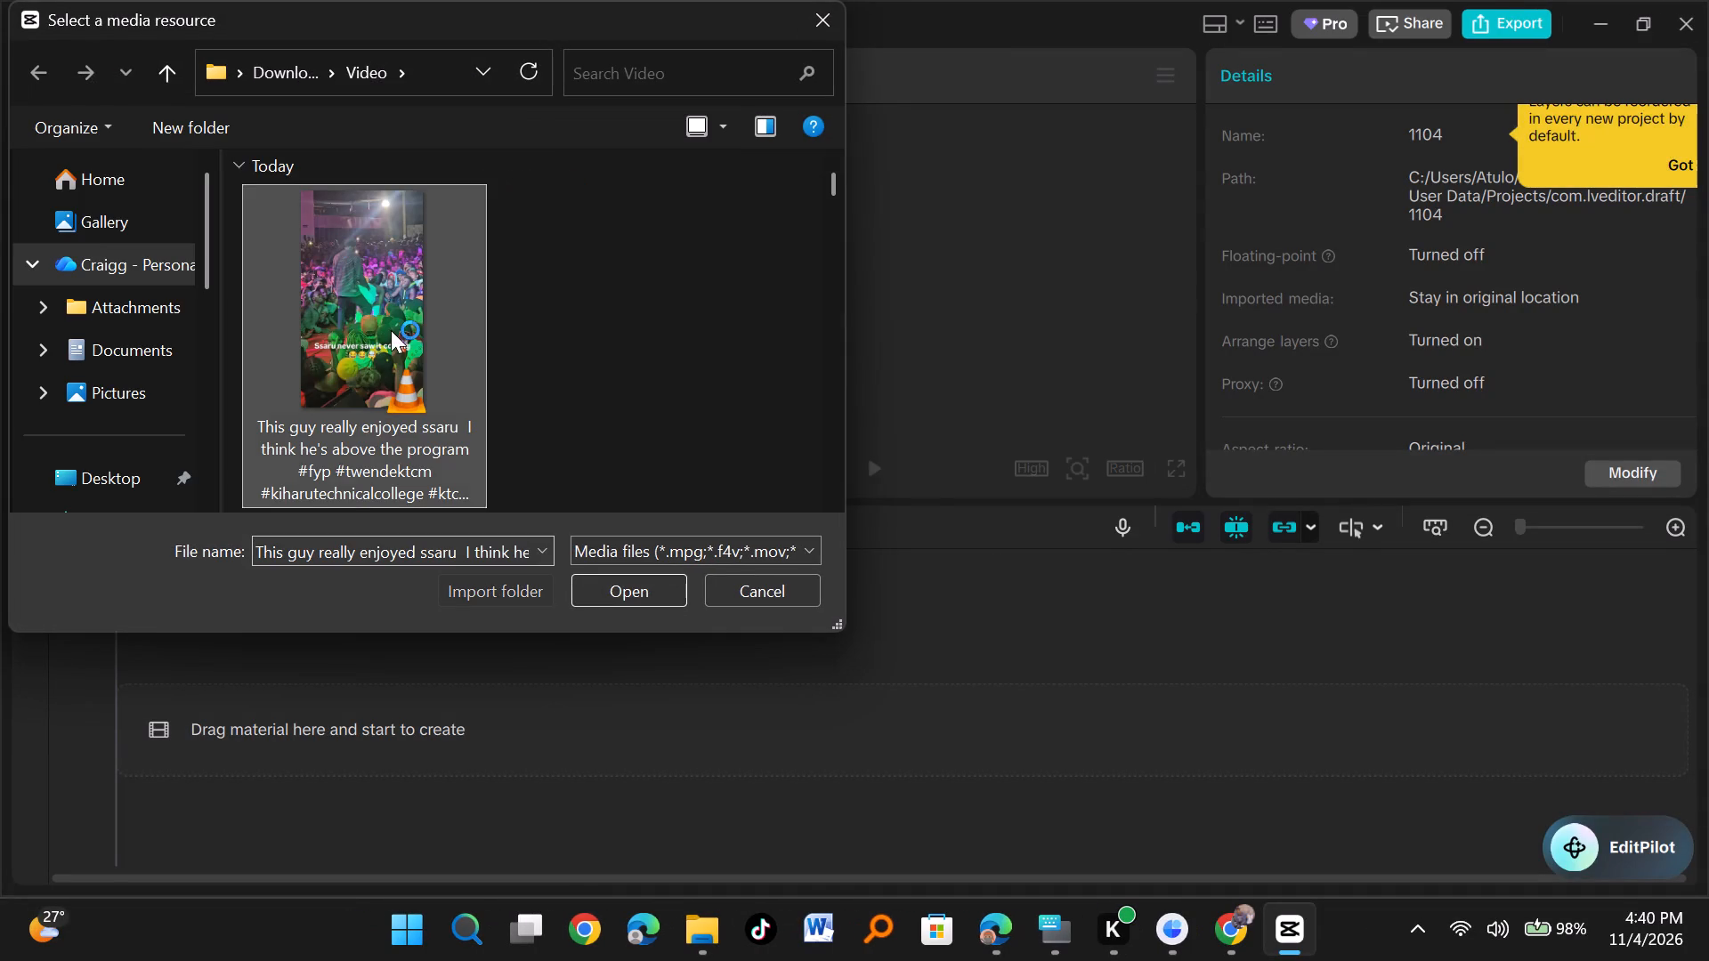
pyautogui.scroll(-3, 393, 333)
pyautogui.scroll(-4, 506, 307)
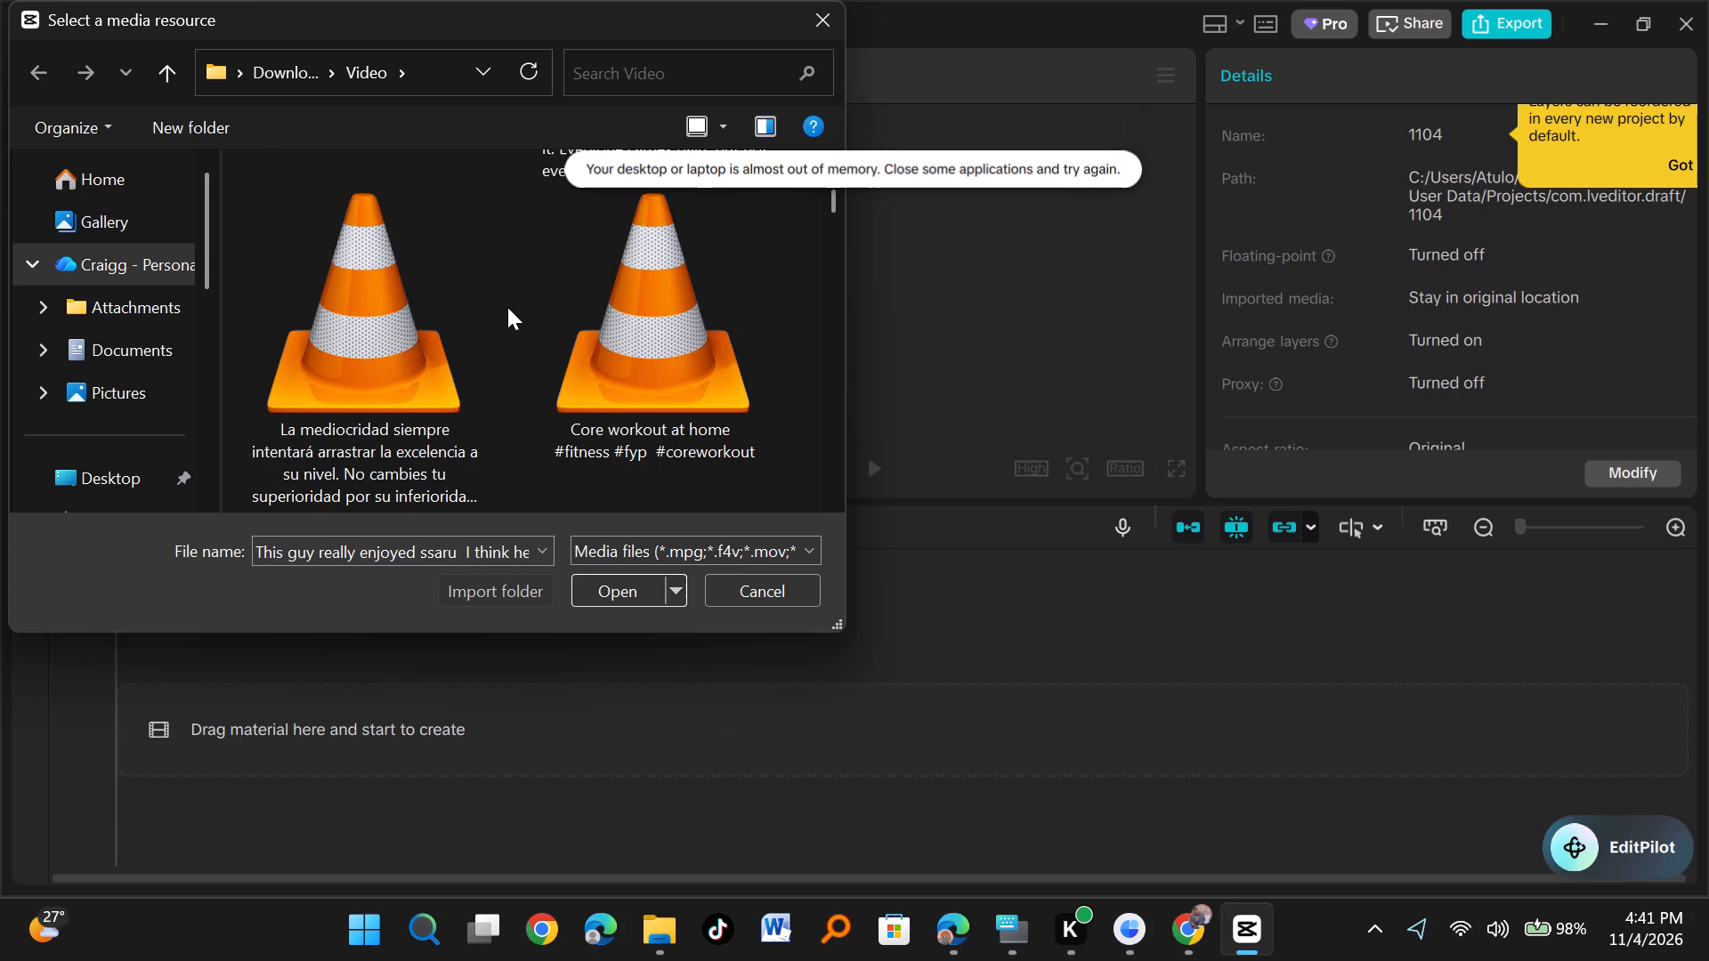
pyautogui.scroll(-1, 507, 307)
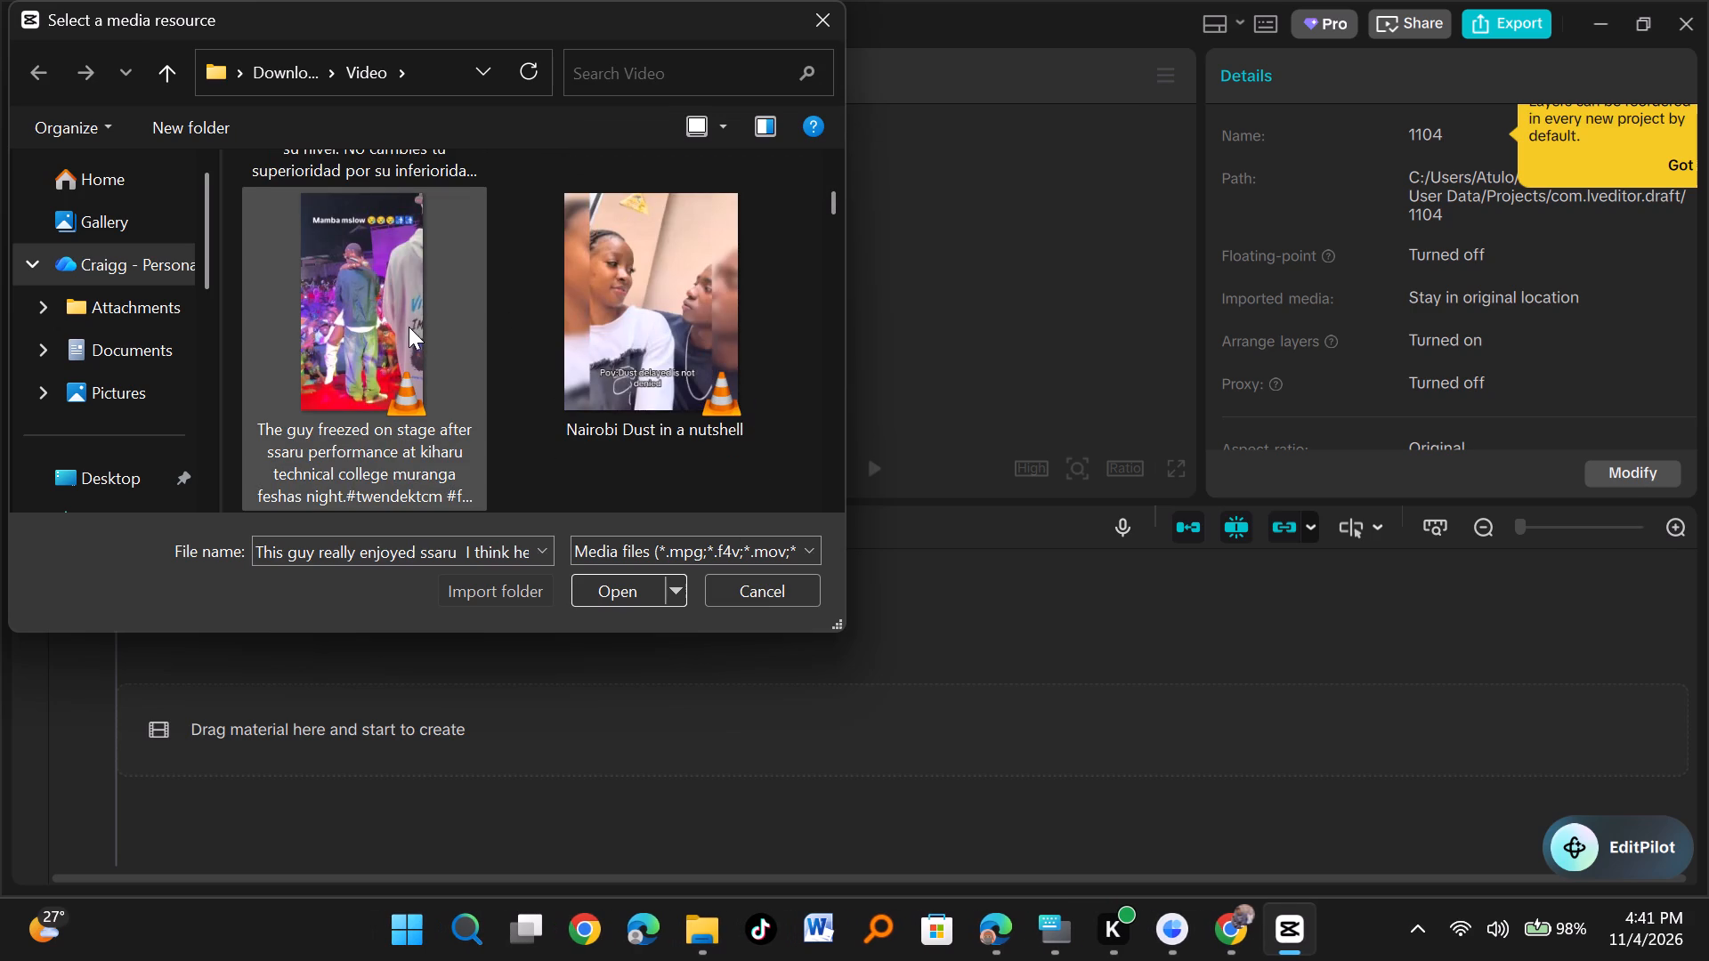
pyautogui.keyDown('ctrl'); pyautogui.click(409, 327); pyautogui.keyUp('ctrl')
pyautogui.click(638, 585)
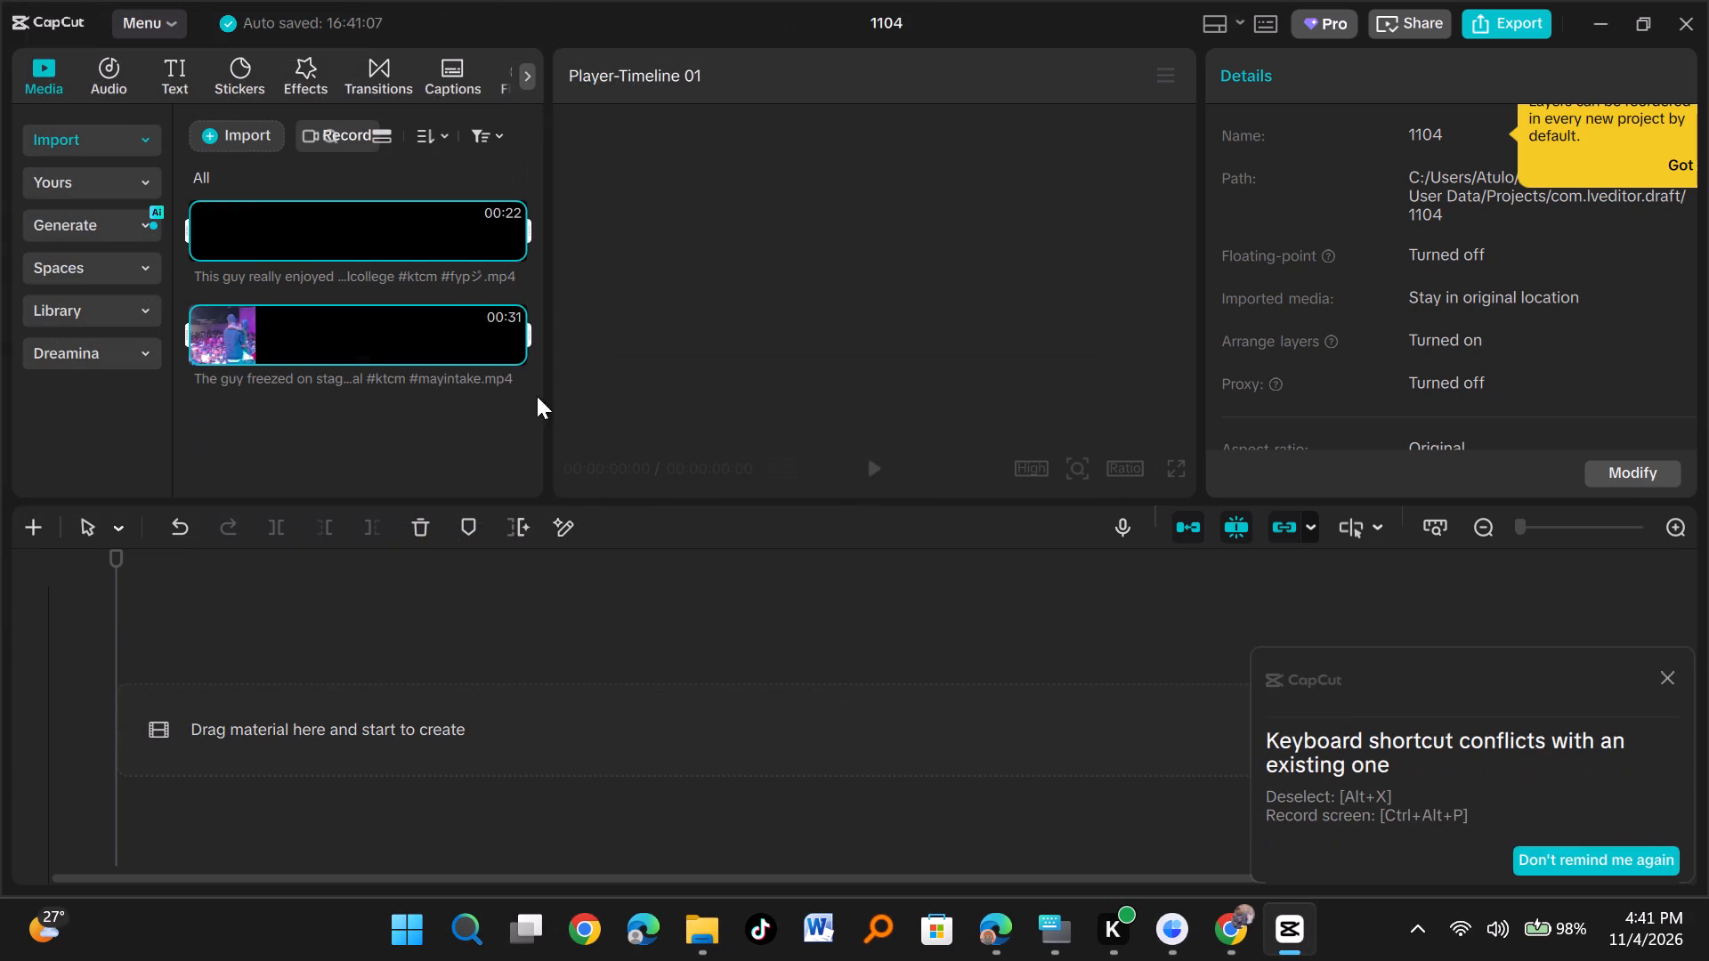
pyautogui.click(450, 408)
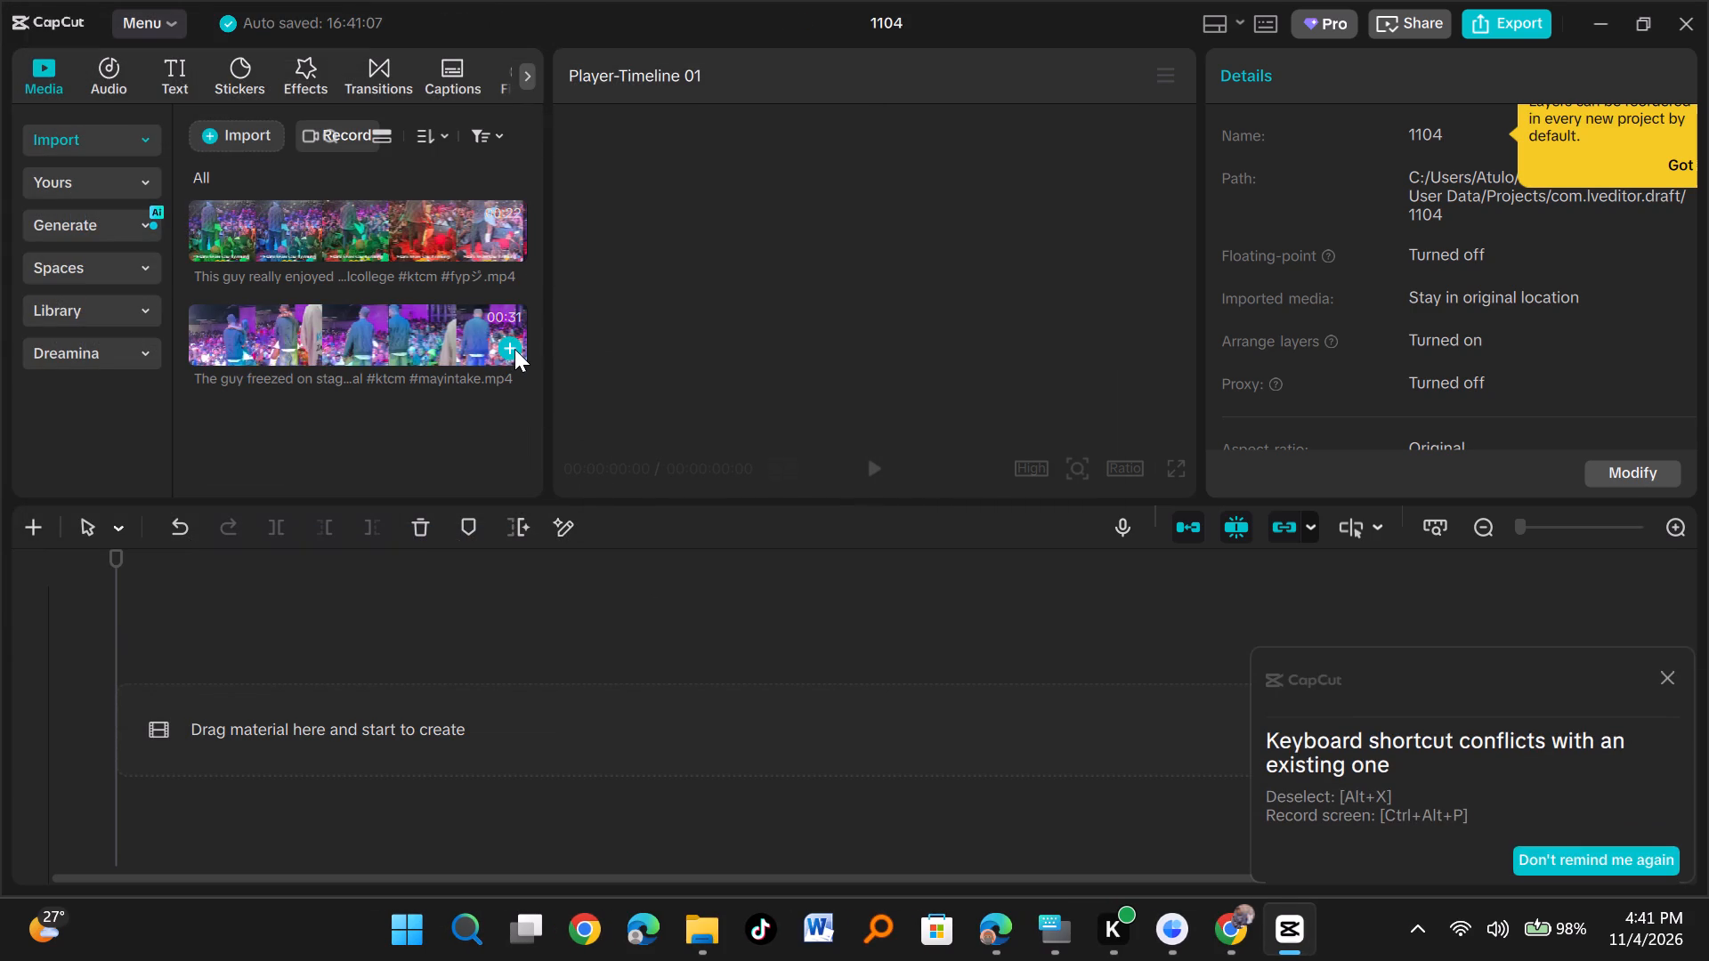
# Add both imported videos to the timeline and dismiss the Pro offer.
pyautogui.click(331, 330)
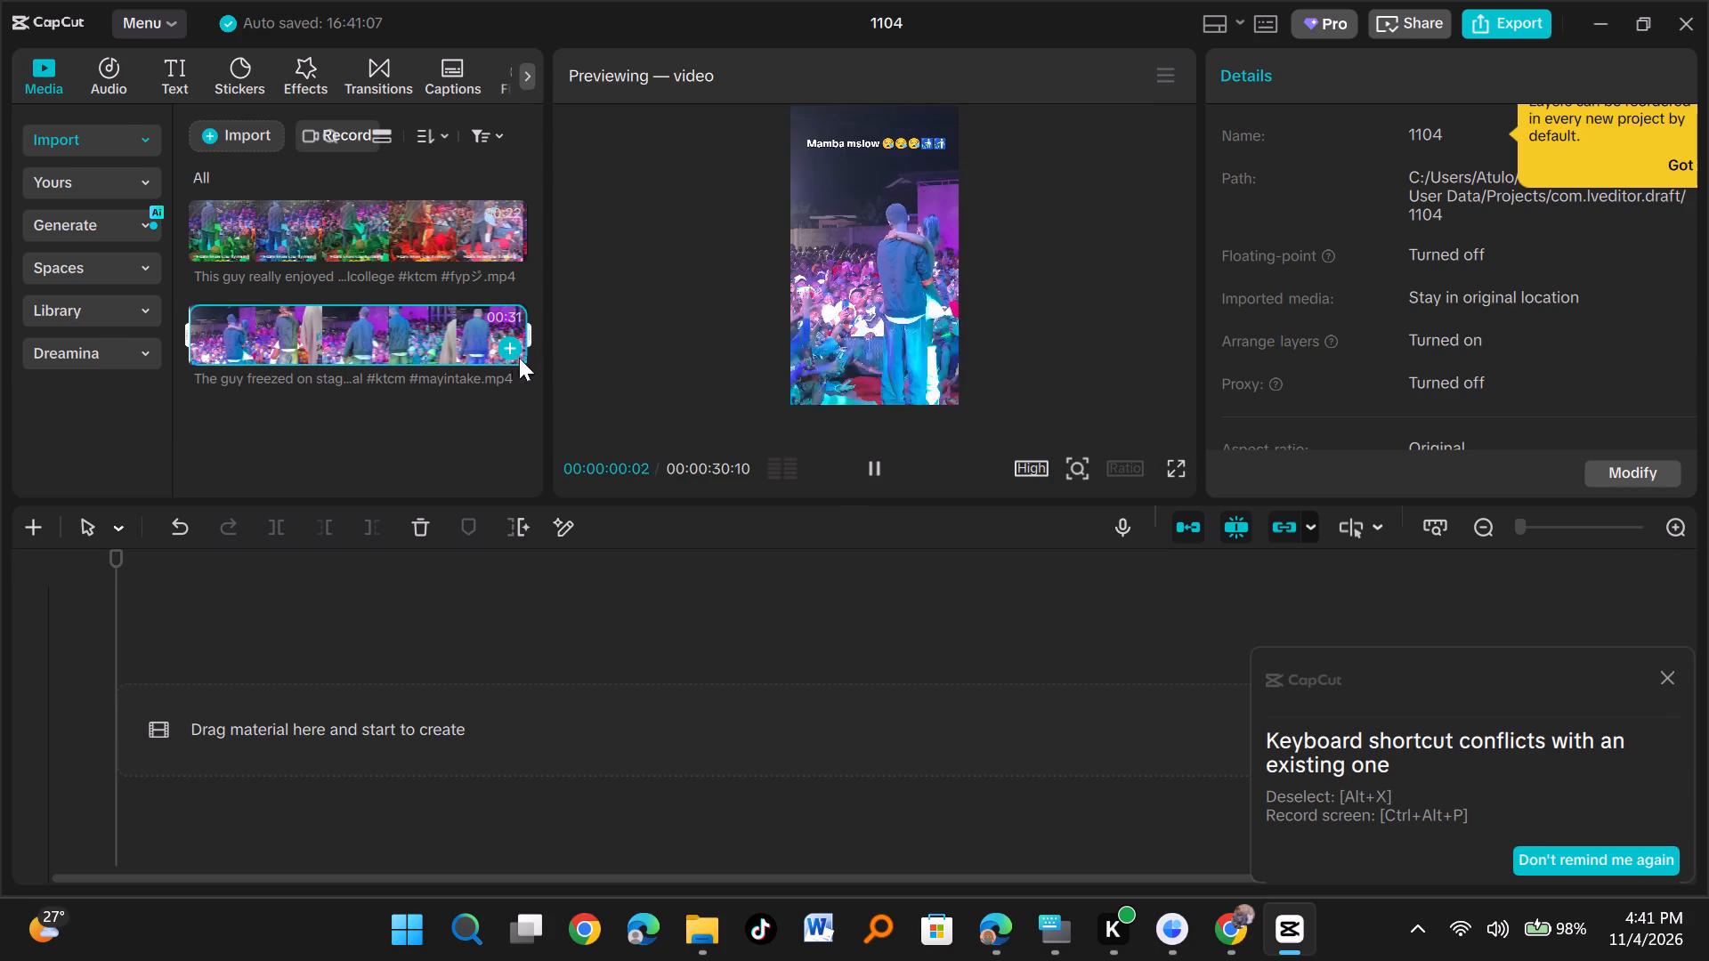
pyautogui.click(513, 351)
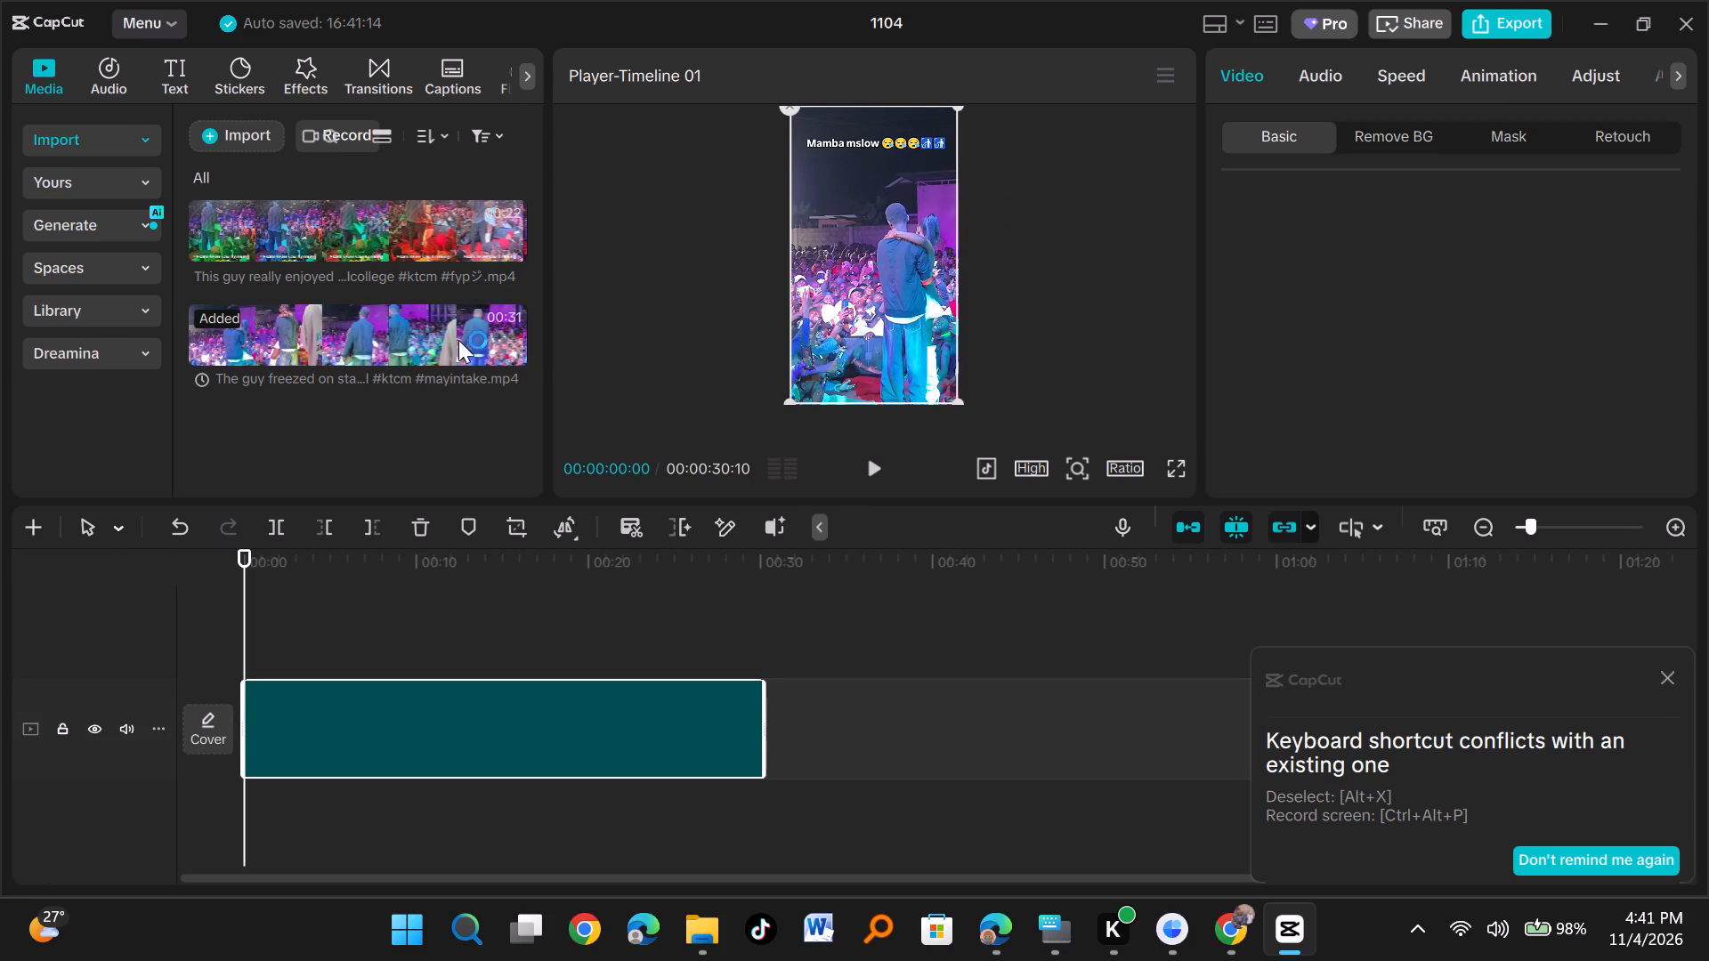
pyautogui.click(510, 244)
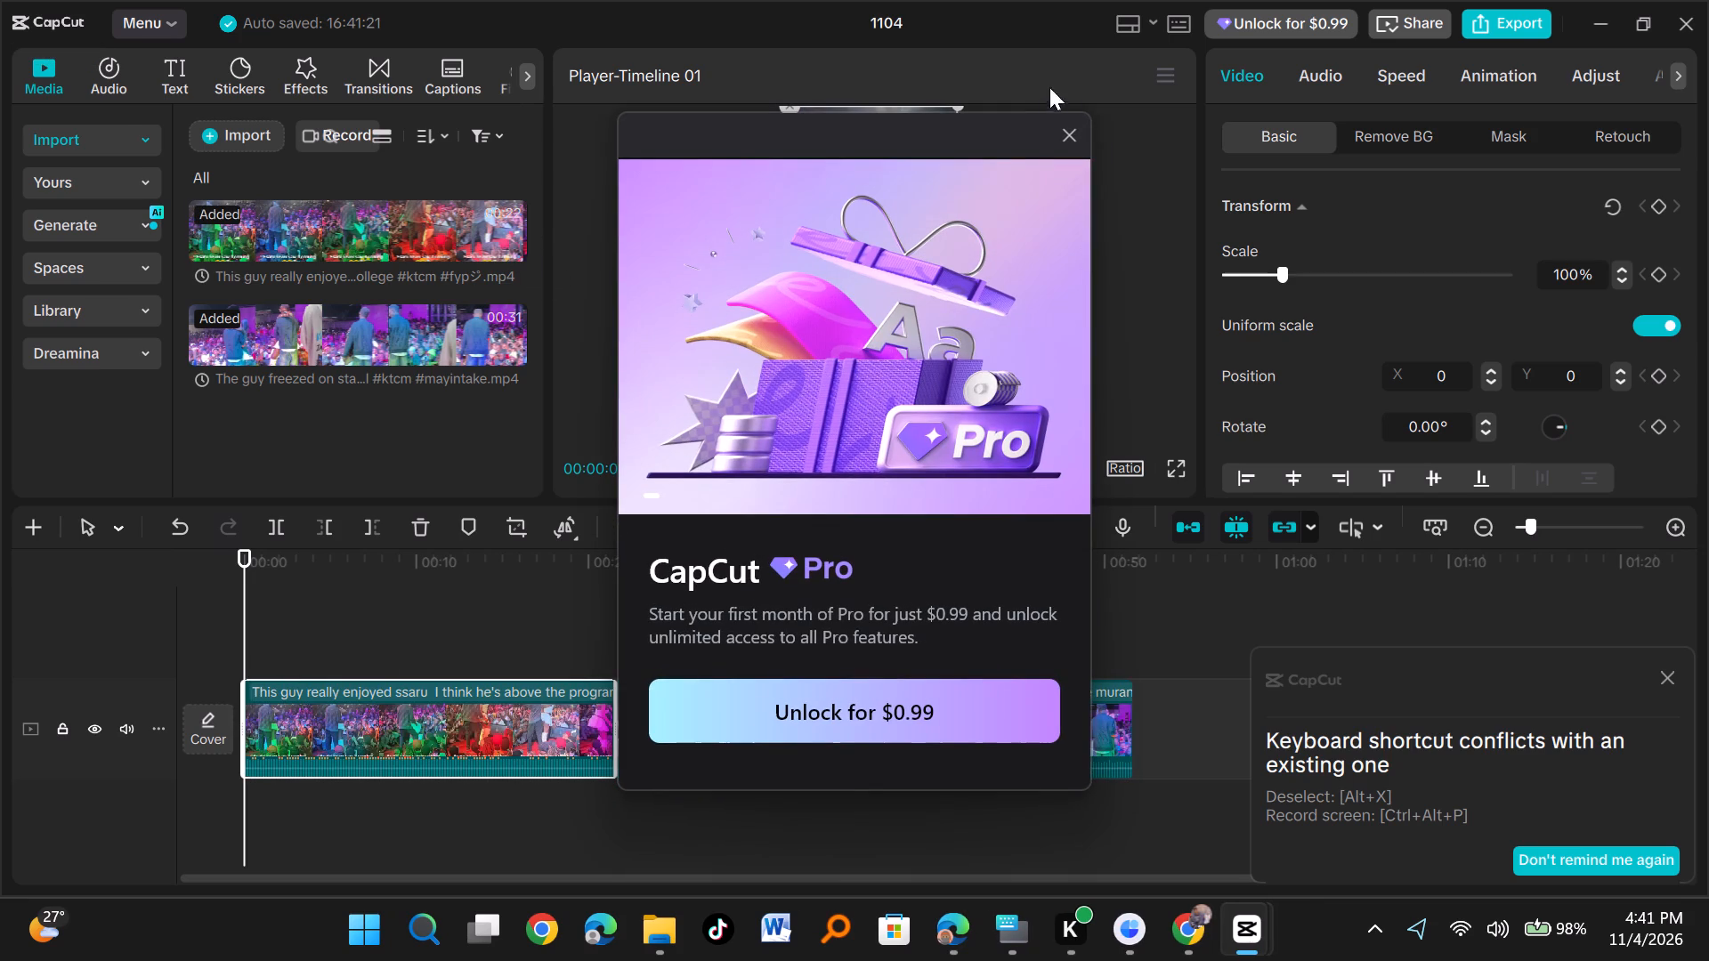
pyautogui.click(1076, 132)
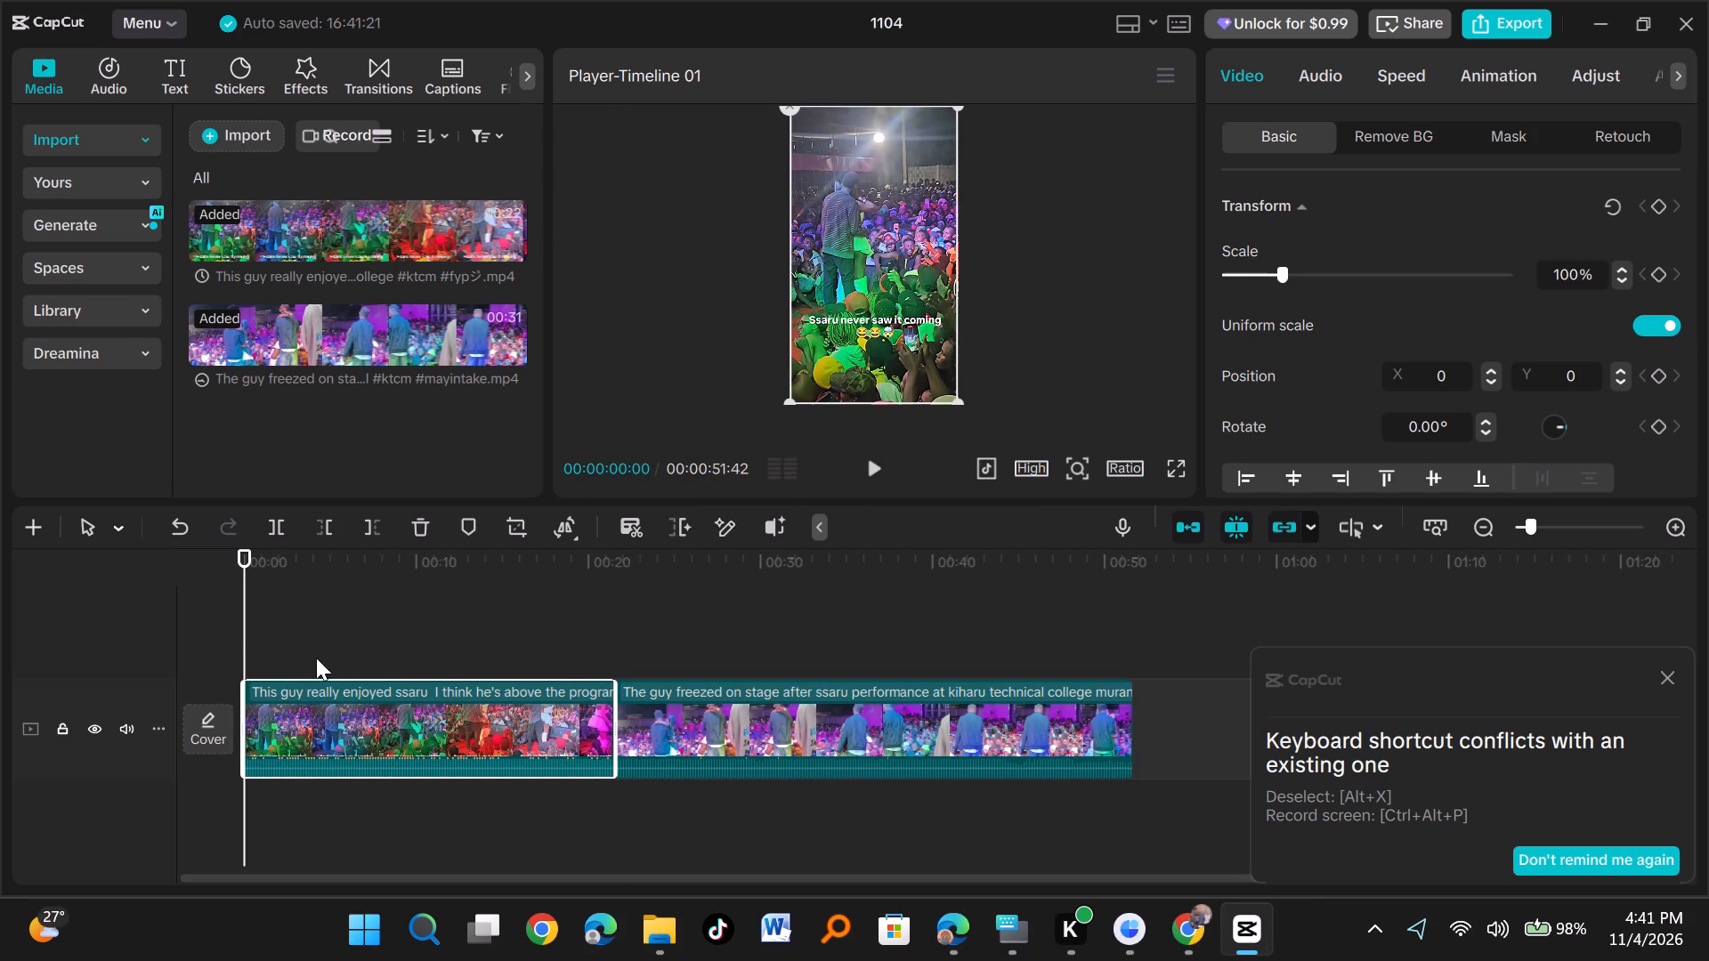
# Reorder the timeline so "The guy freezed on stage" clip comes before "This guy really enjoyed ssaru" clip.
pyautogui.click(222, 621)
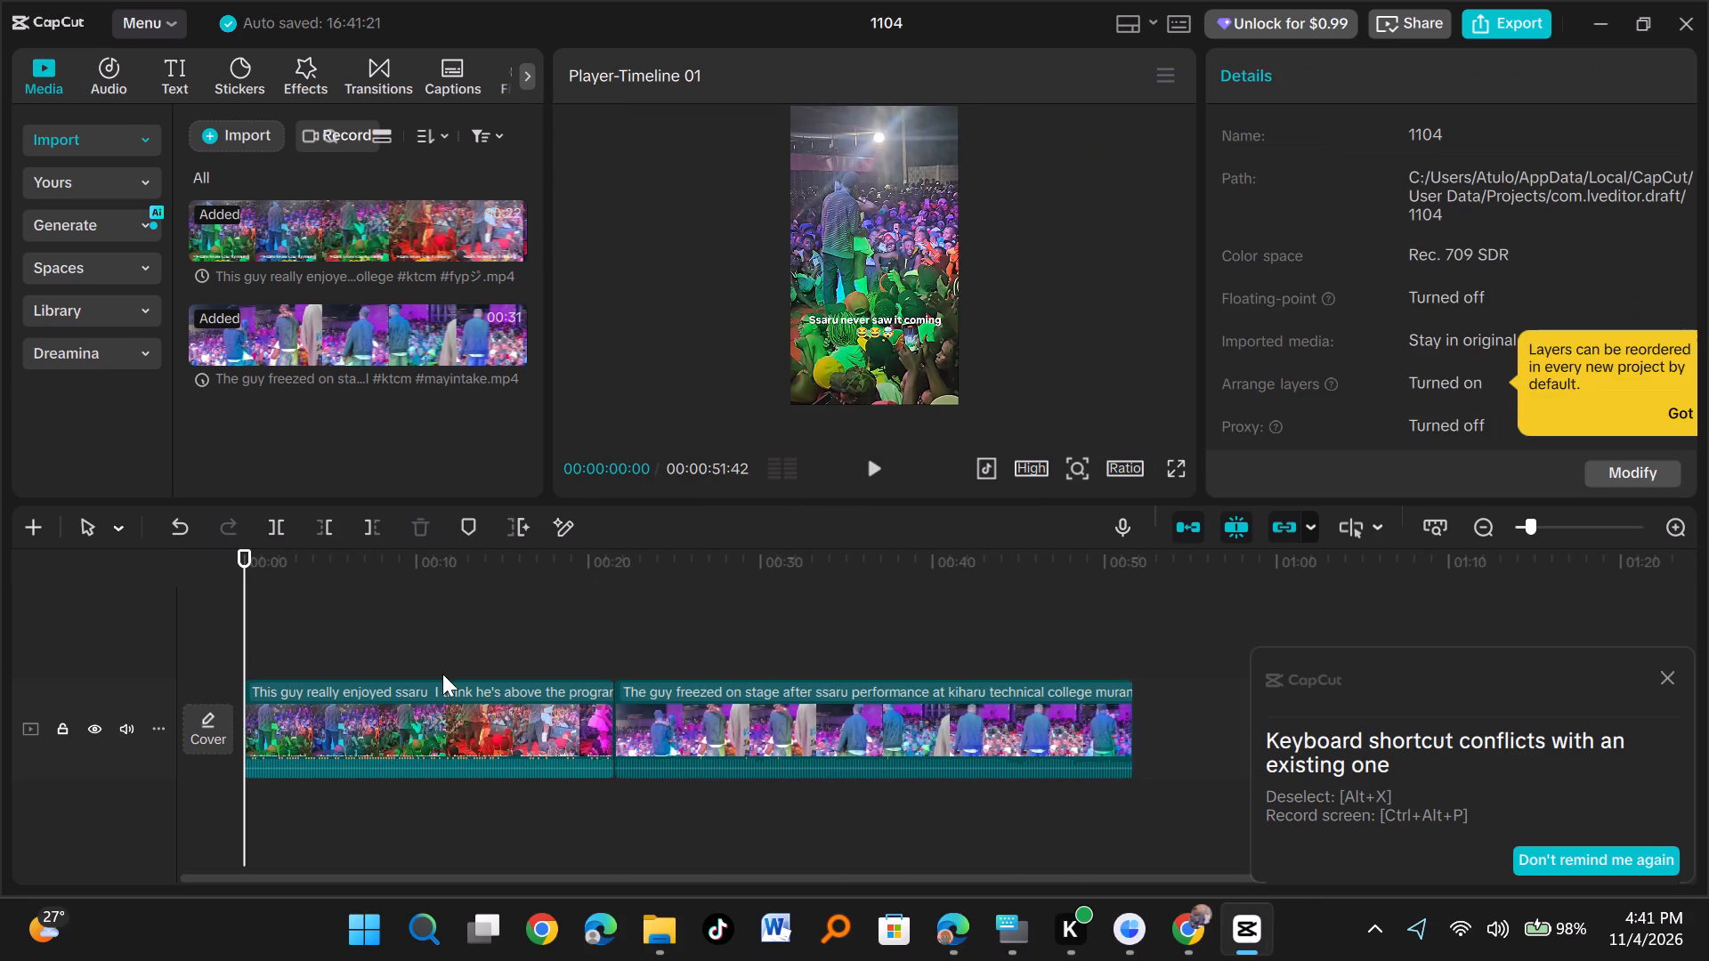
pyautogui.click(404, 723)
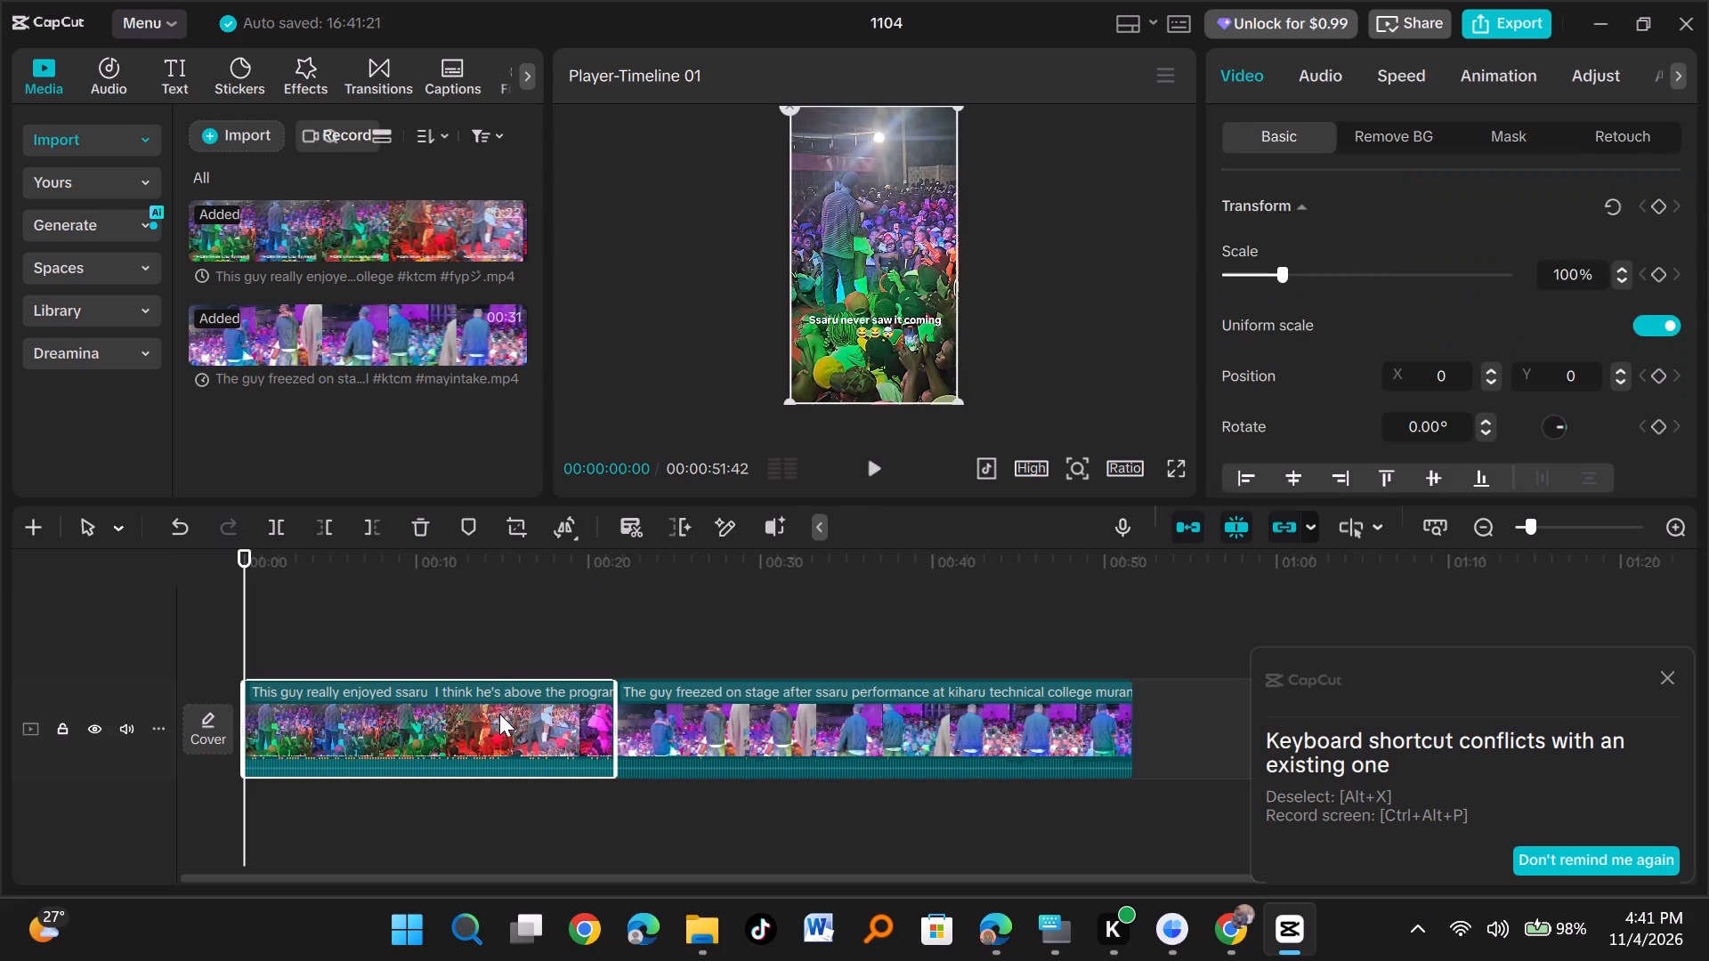
pyautogui.moveTo(493, 714); pyautogui.dragTo(790, 705)
pyautogui.click(327, 712)
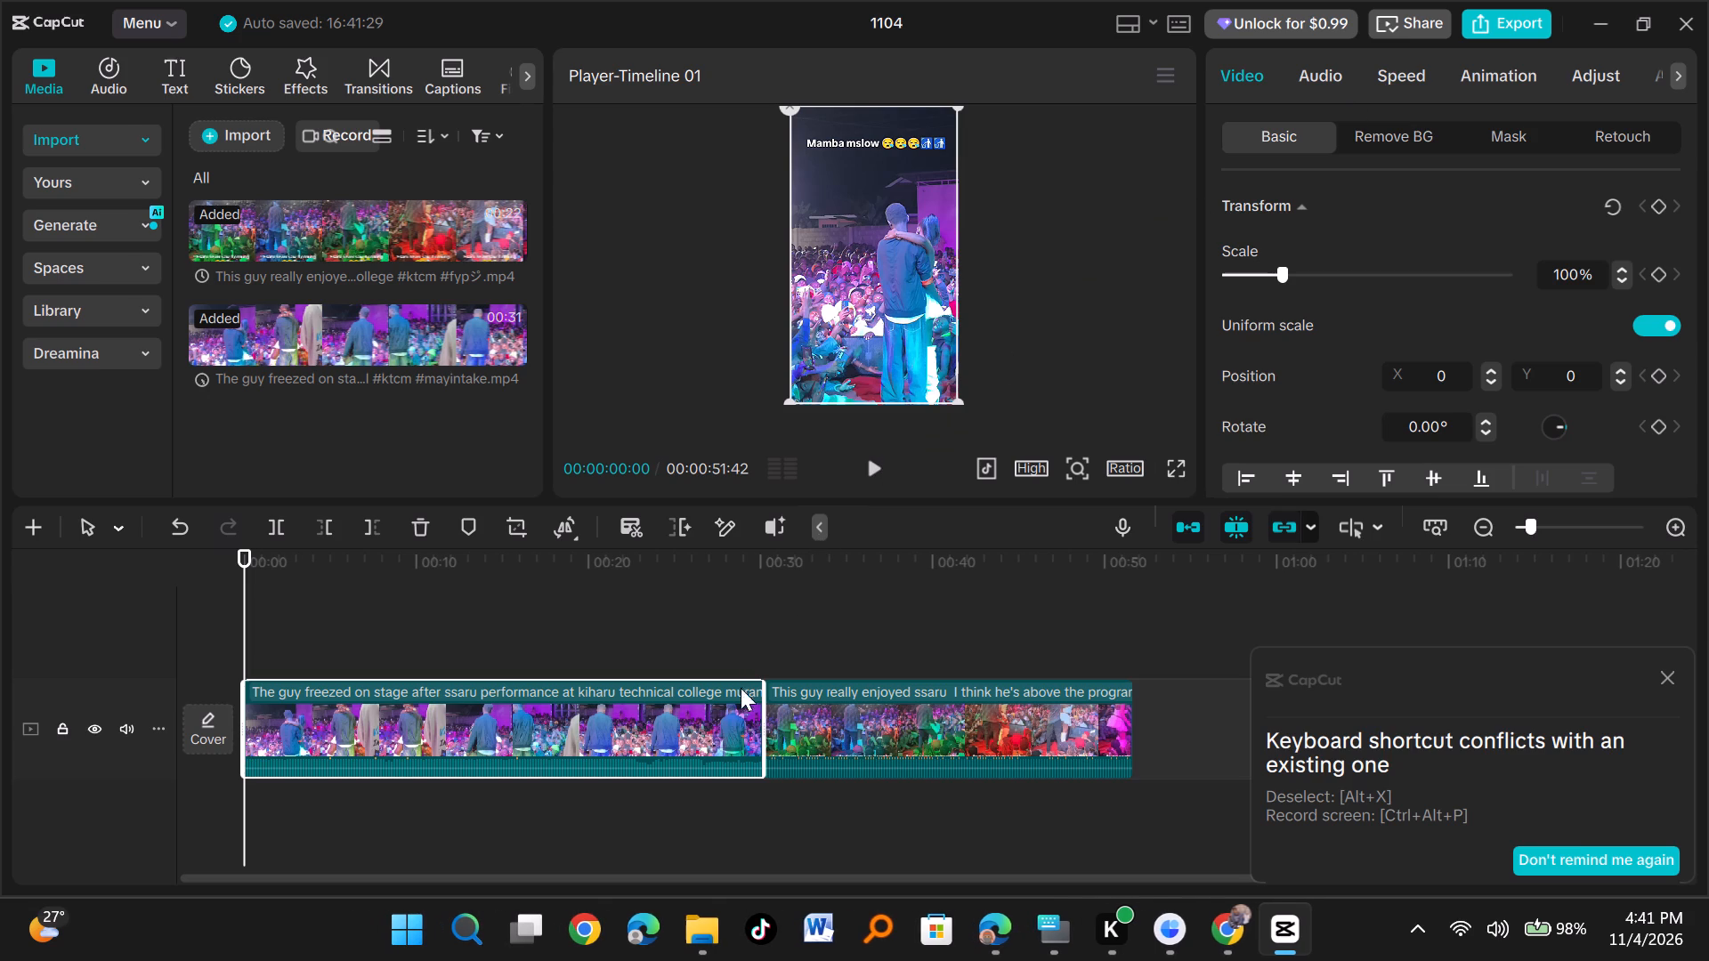
# Play the opening clip to find a cut point and trim its end to about 00:00:16:36.
pyautogui.click(872, 469)
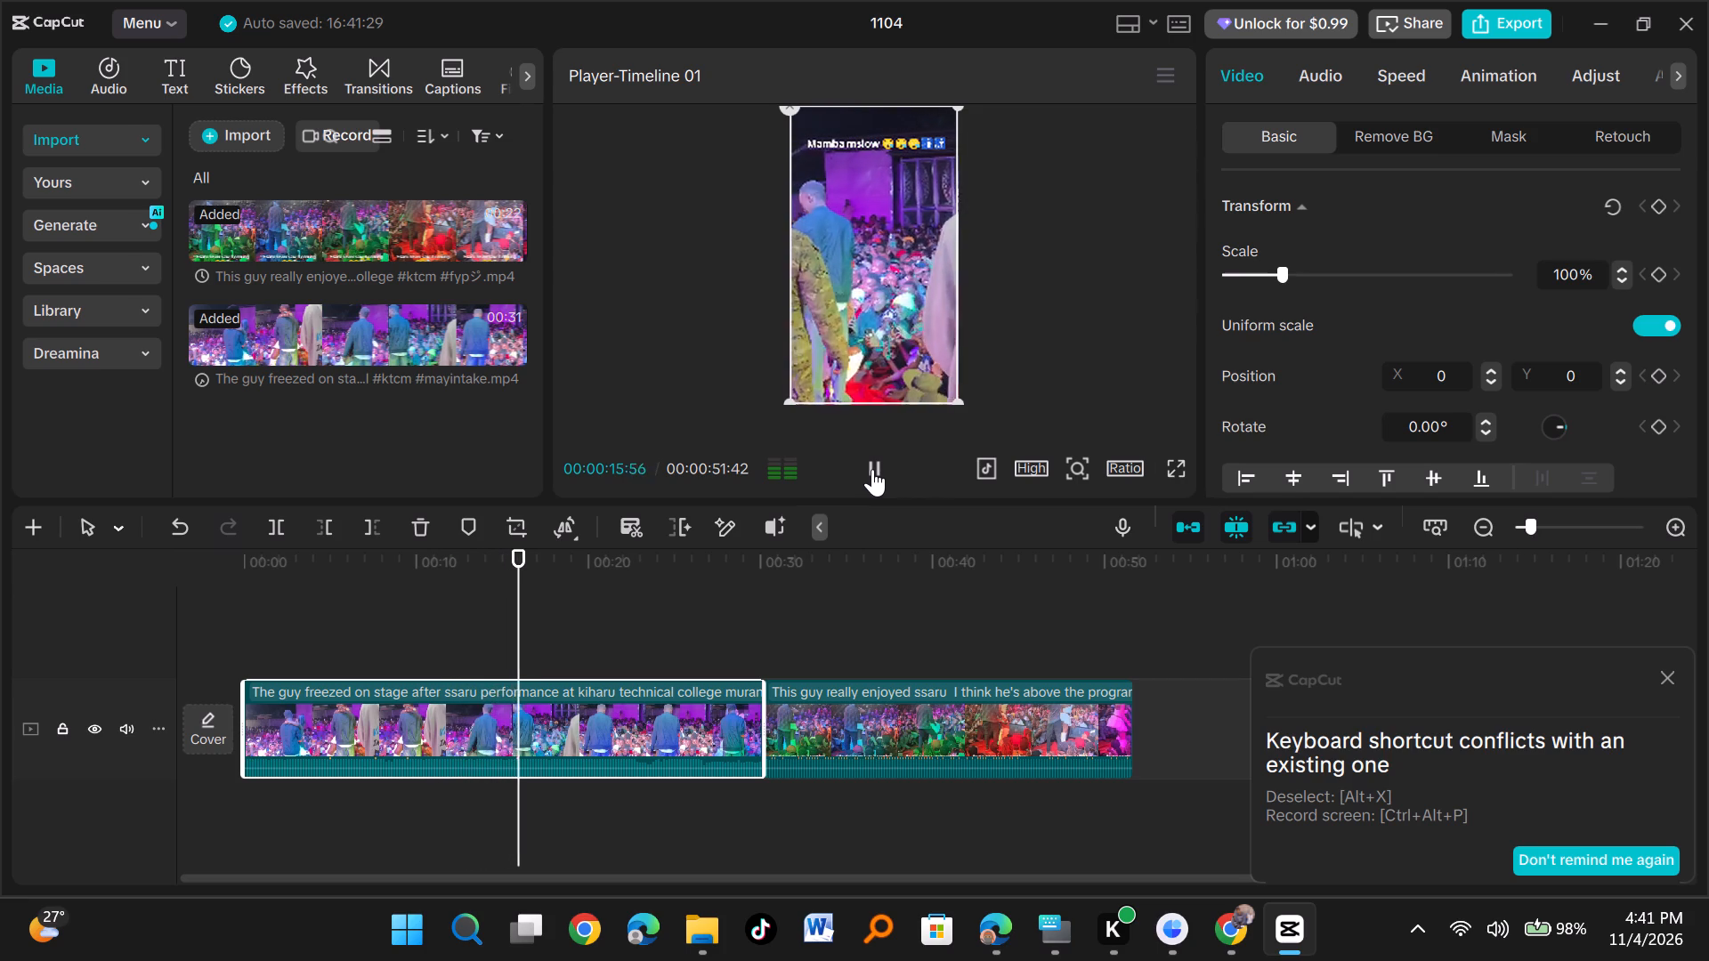
pyautogui.click(872, 469)
pyautogui.moveTo(765, 728); pyautogui.dragTo(582, 735)
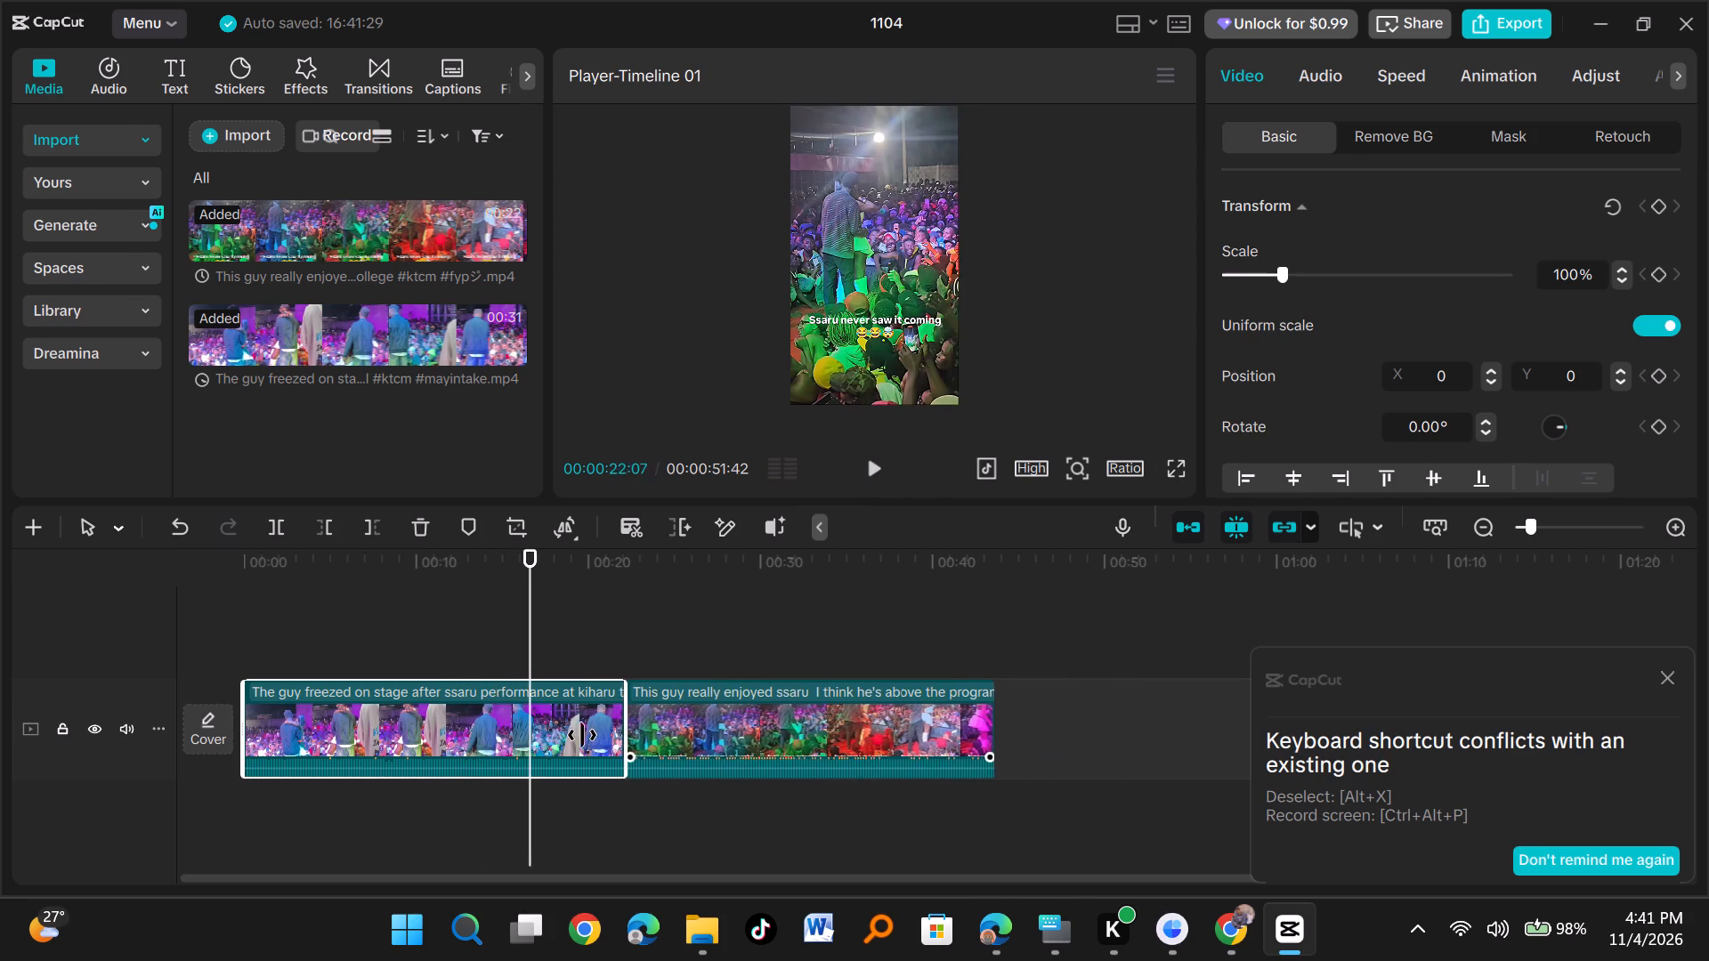
pyautogui.moveTo(582, 735); pyautogui.dragTo(581, 741)
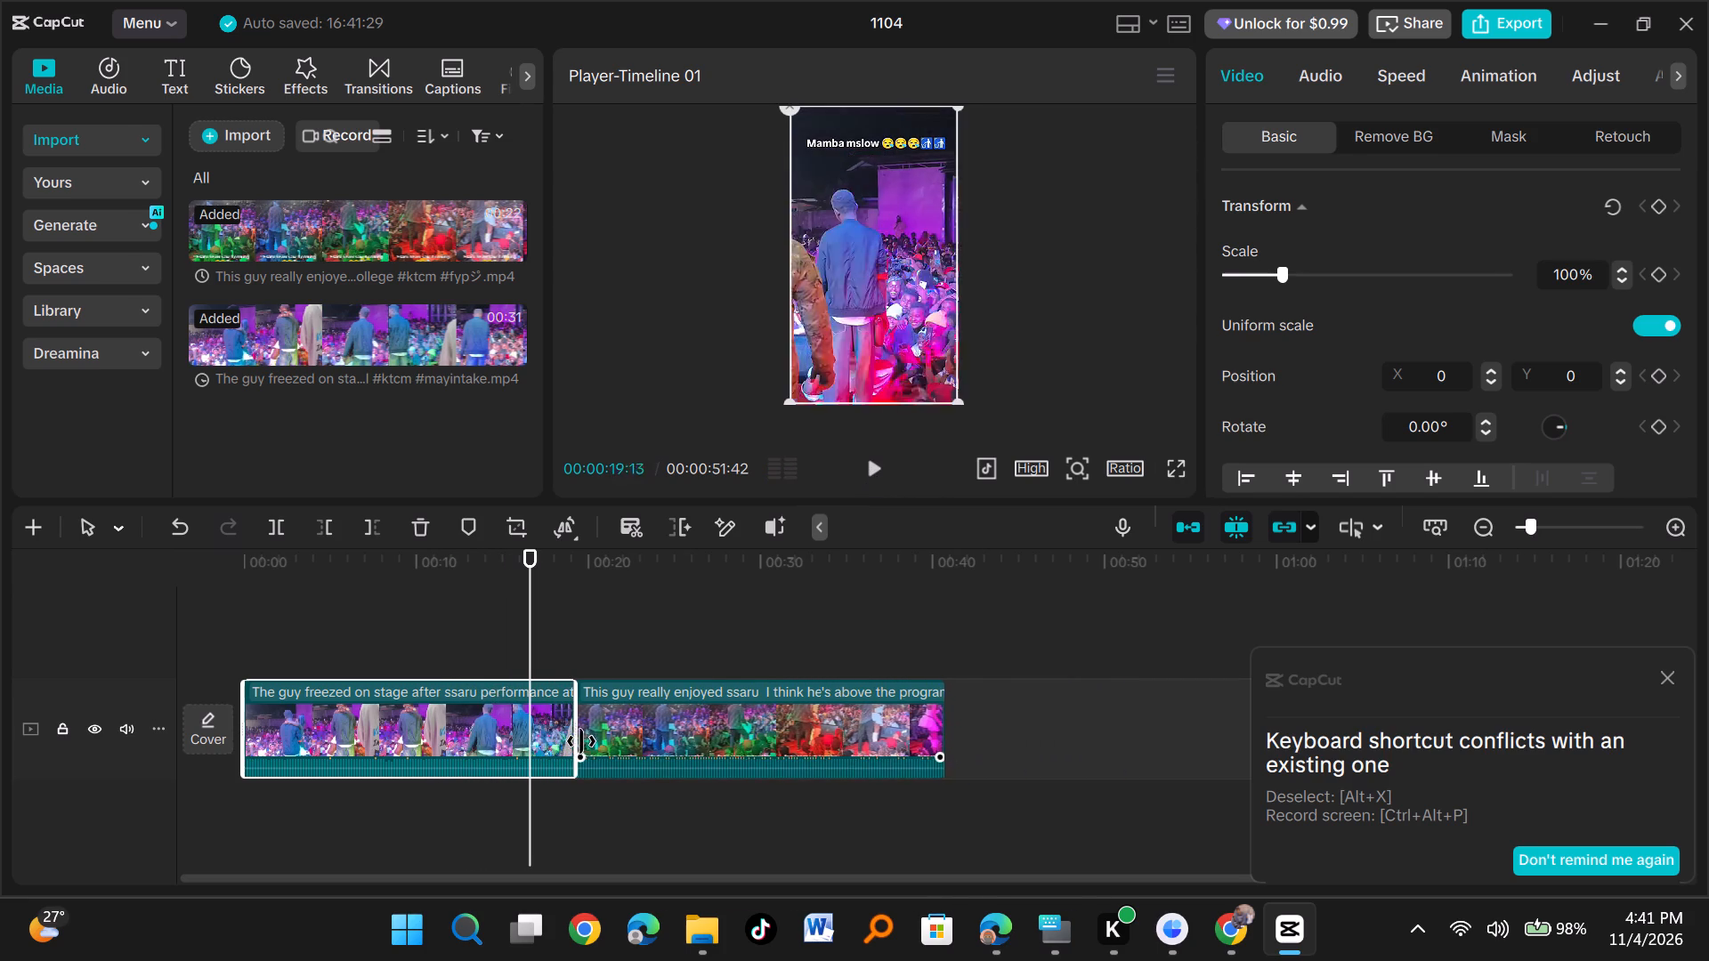
pyautogui.moveTo(581, 741); pyautogui.dragTo(578, 748)
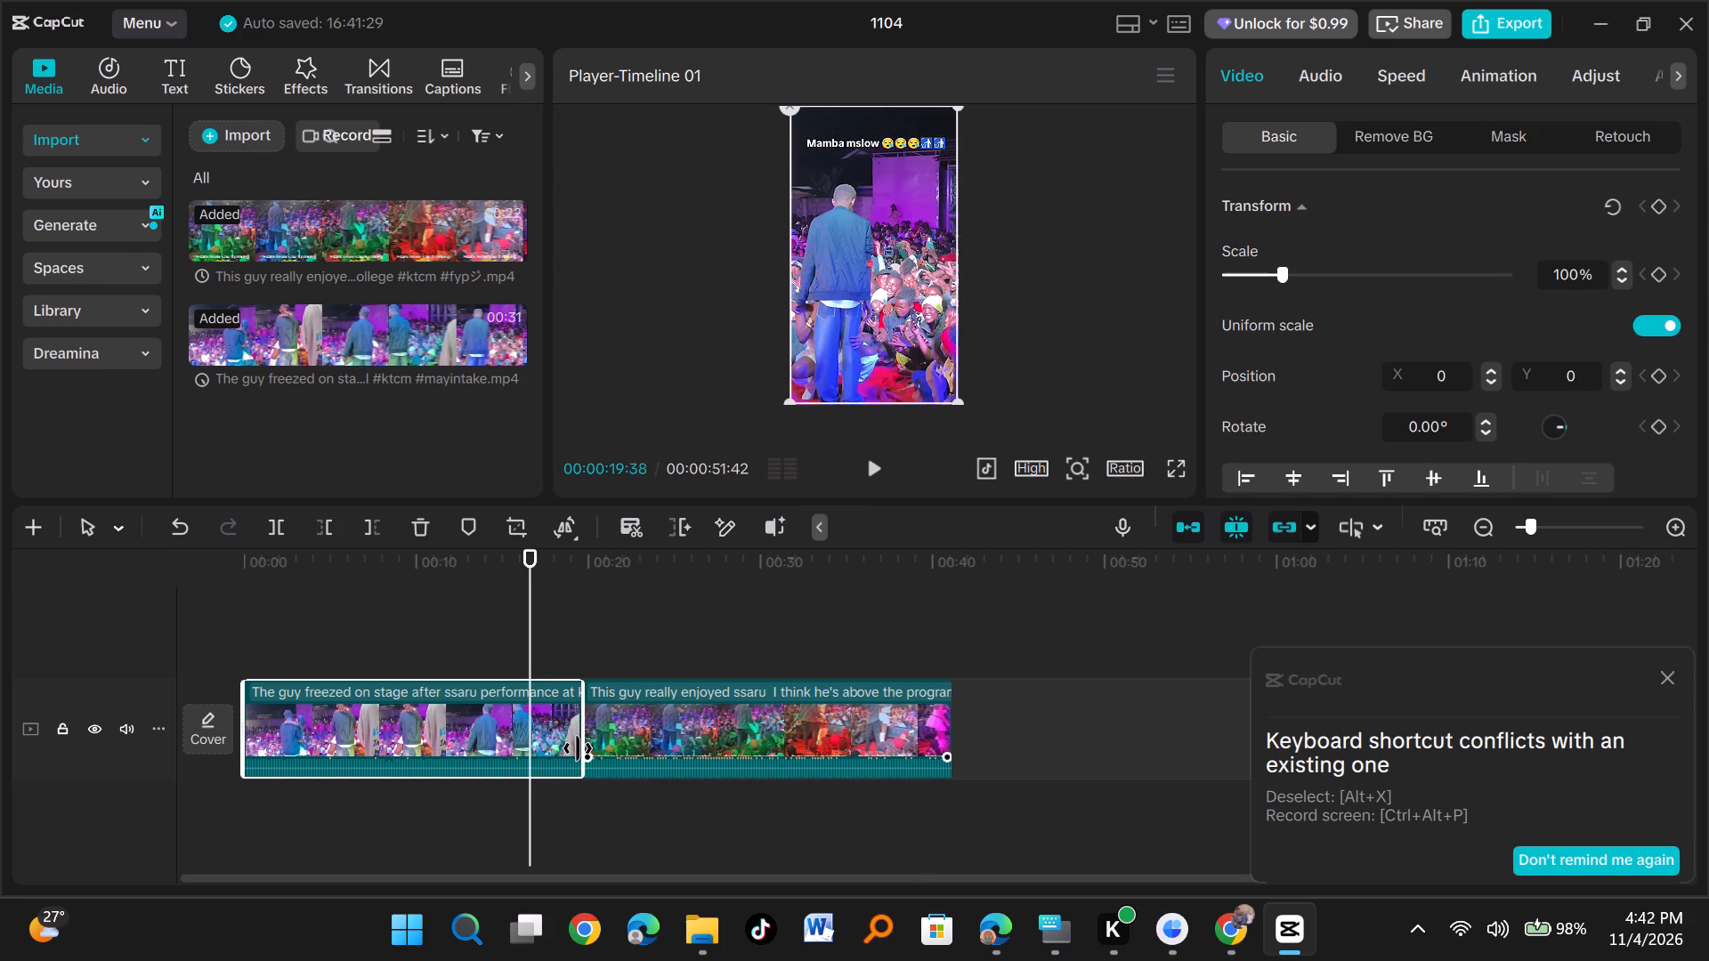
pyautogui.moveTo(578, 748); pyautogui.dragTo(533, 754)
pyautogui.click(233, 626)
pyautogui.click(232, 641)
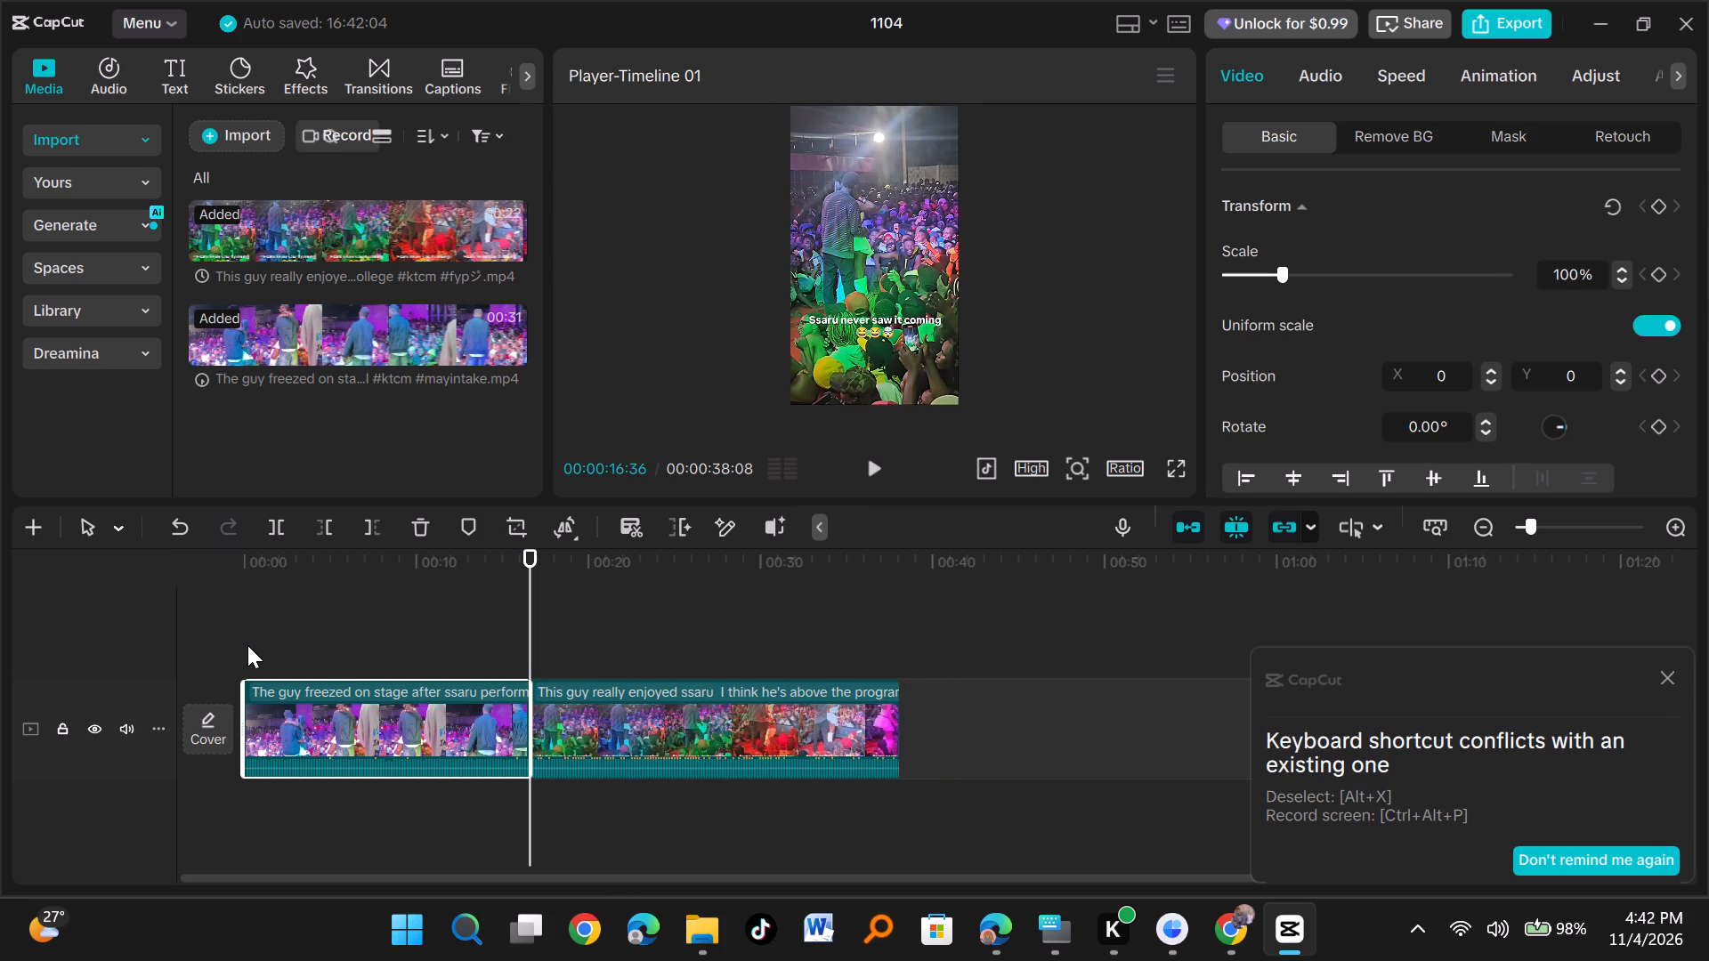
pyautogui.click(247, 645)
# Play across the cut into the second clip and trim that clip's end to about 00:00:30:15 on the timeline.
pyautogui.click(550, 640)
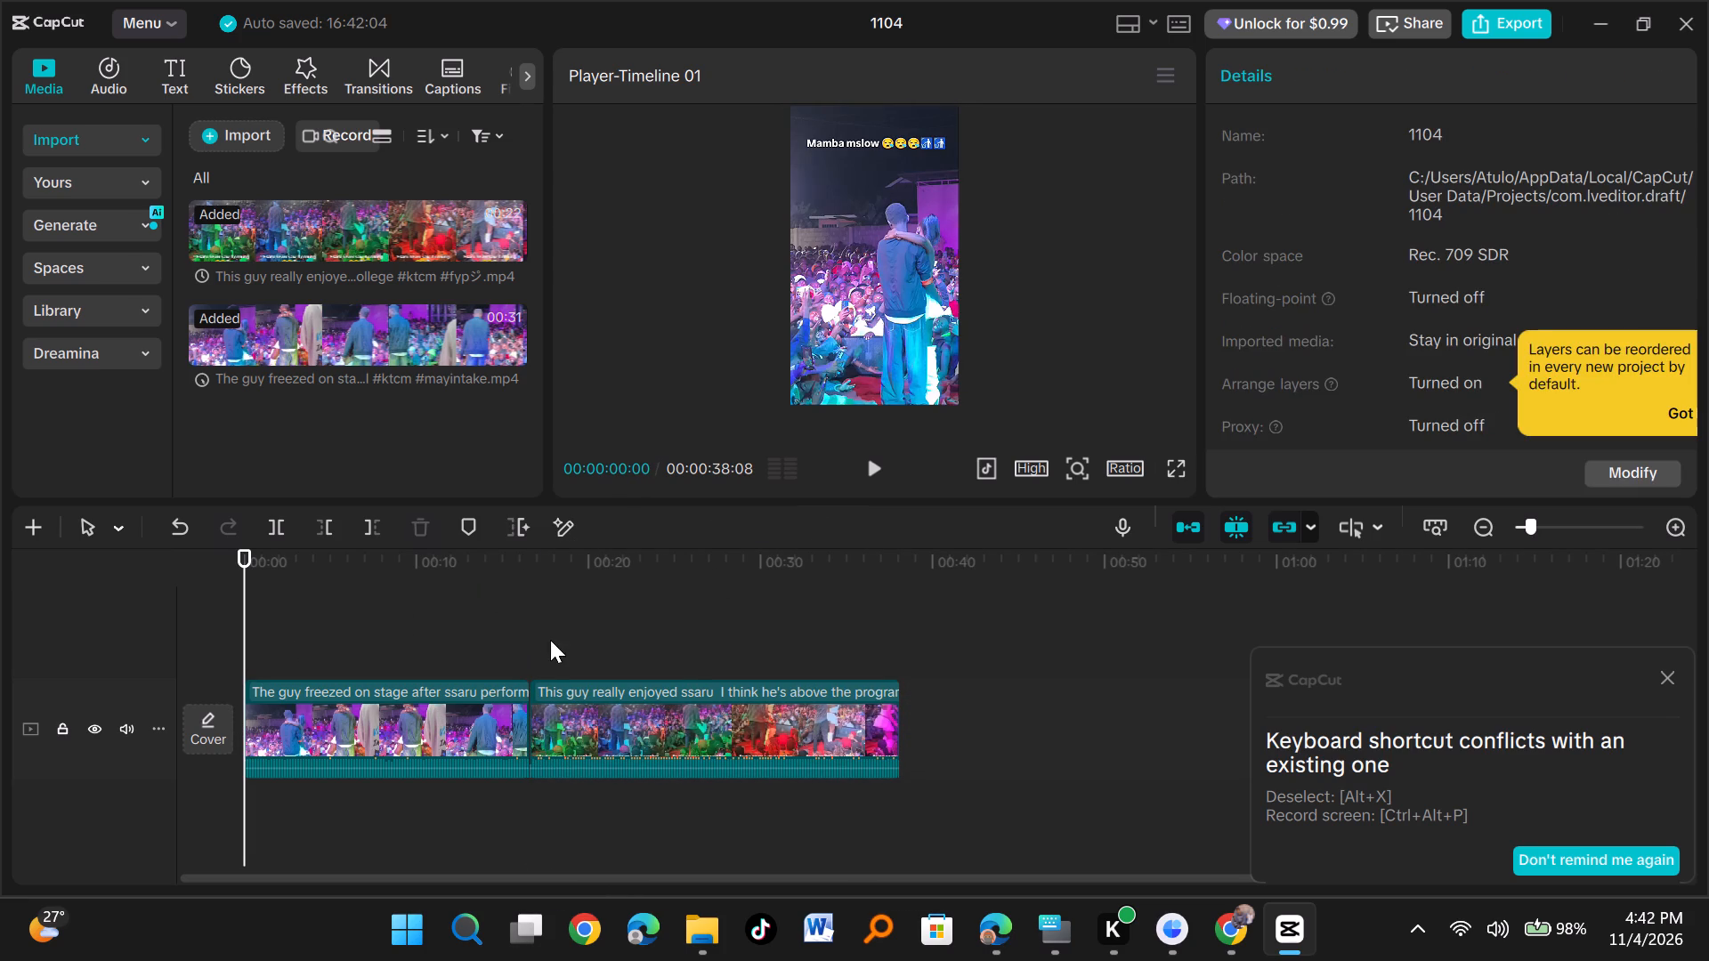
pyautogui.click(522, 618)
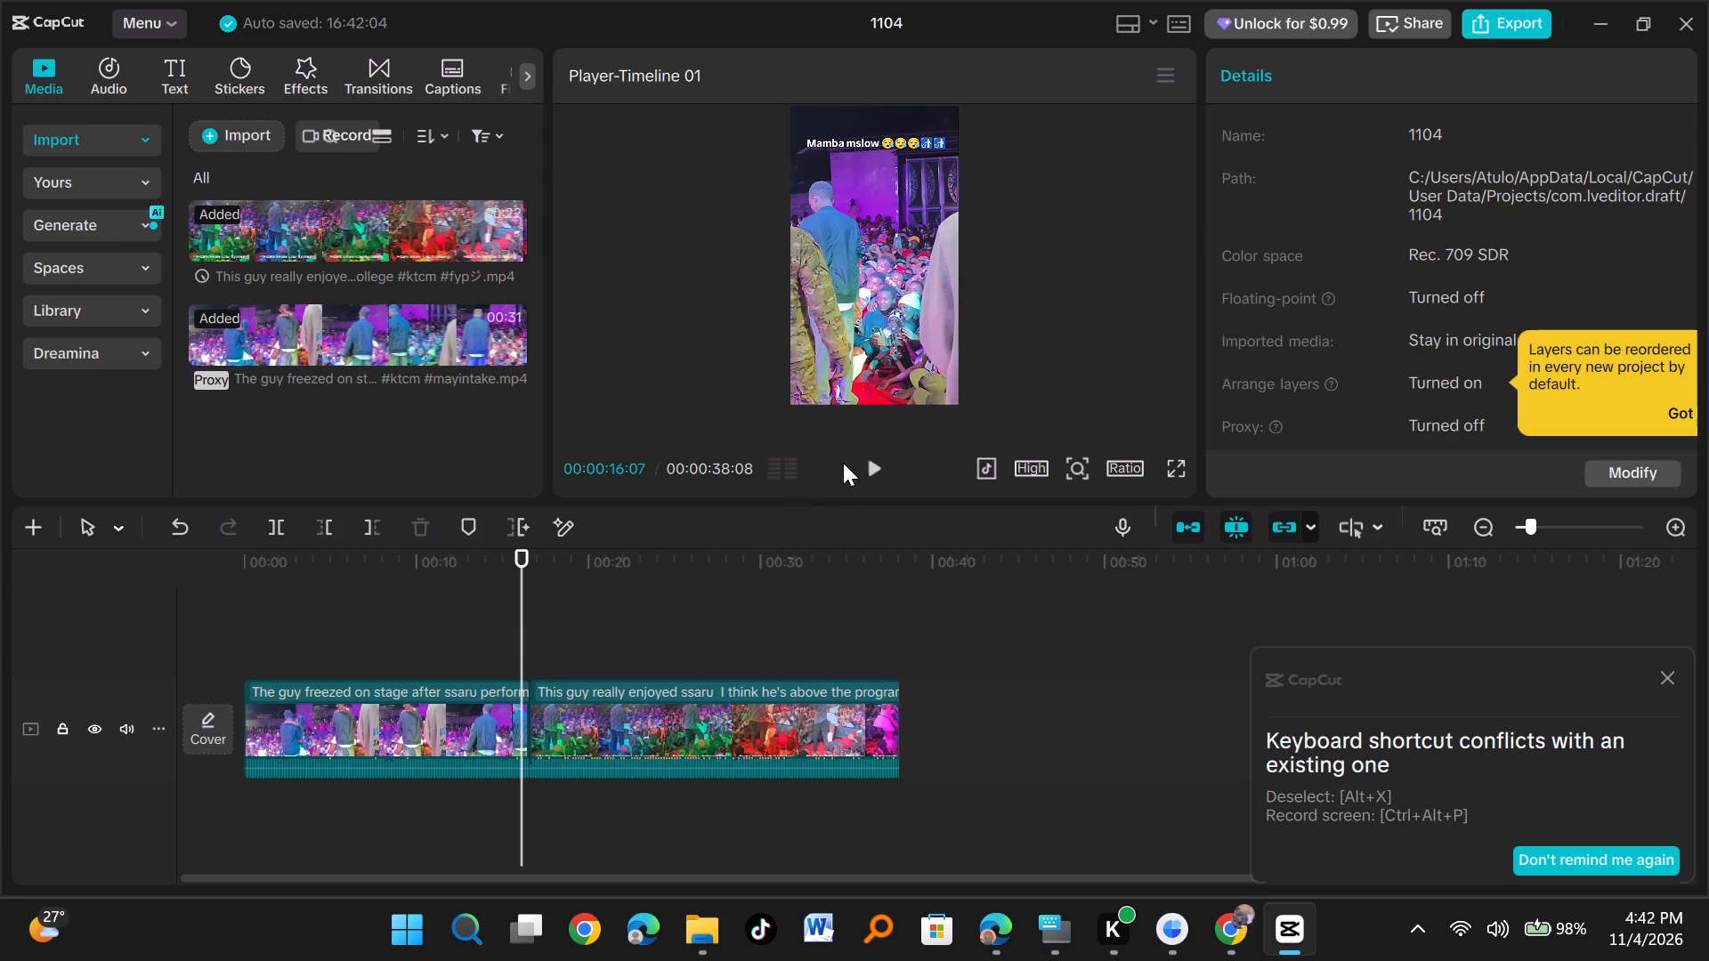
pyautogui.click(876, 463)
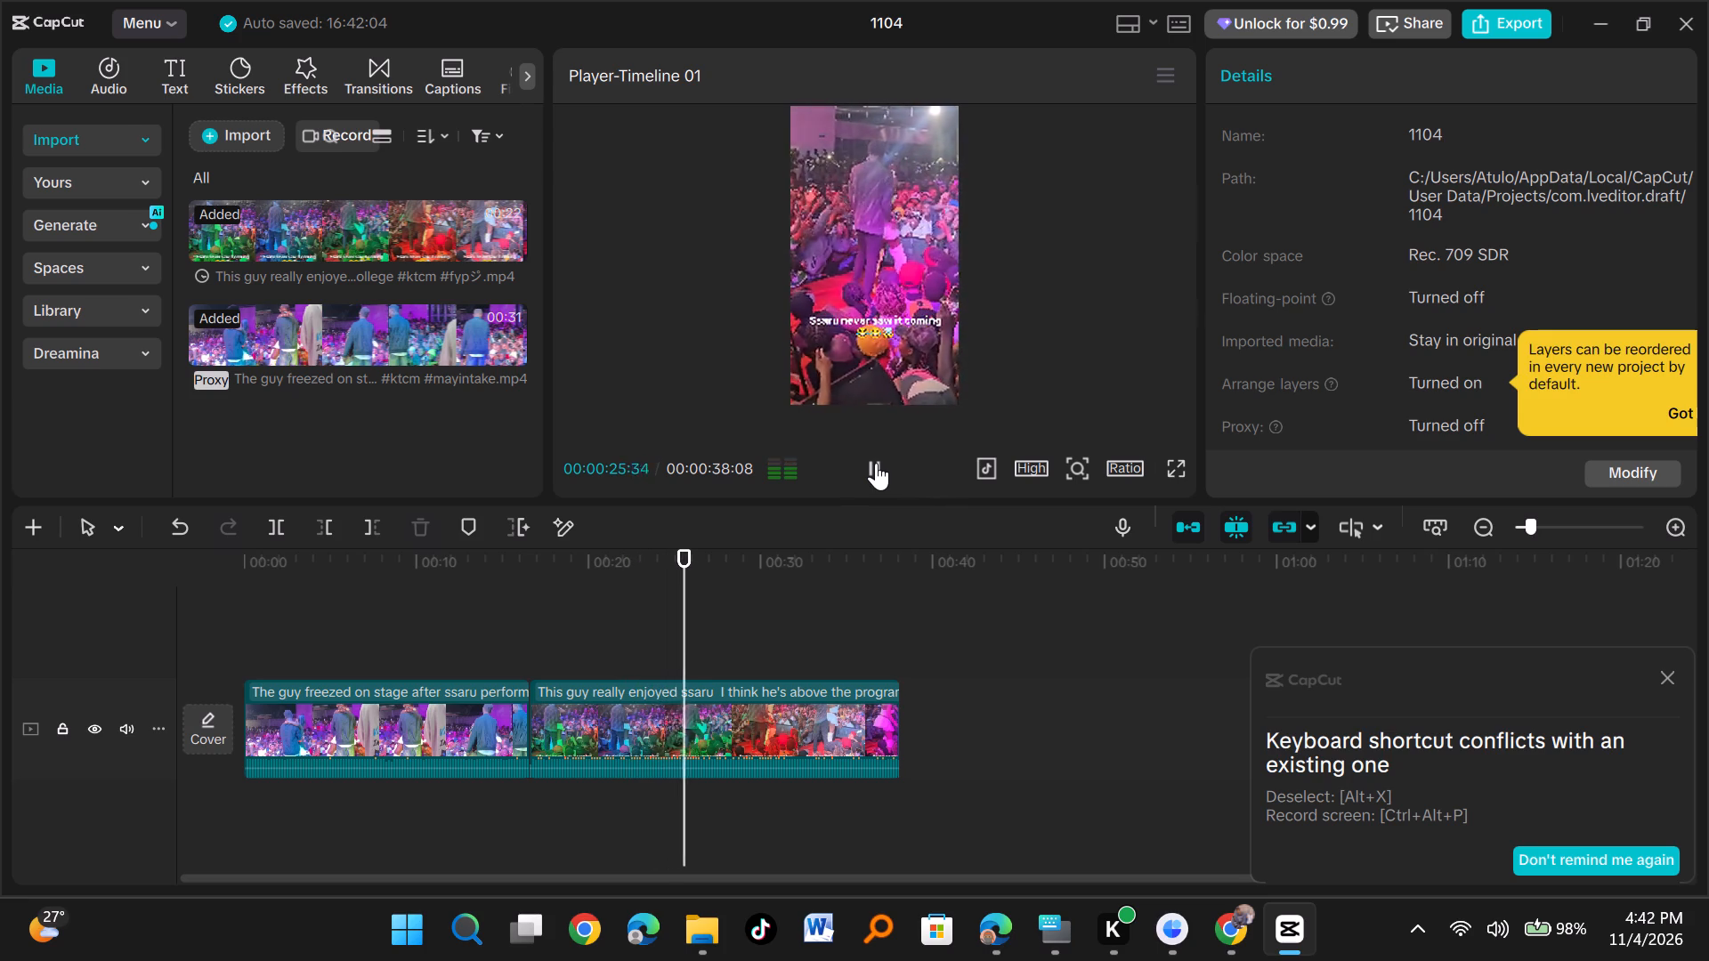
pyautogui.click(876, 463)
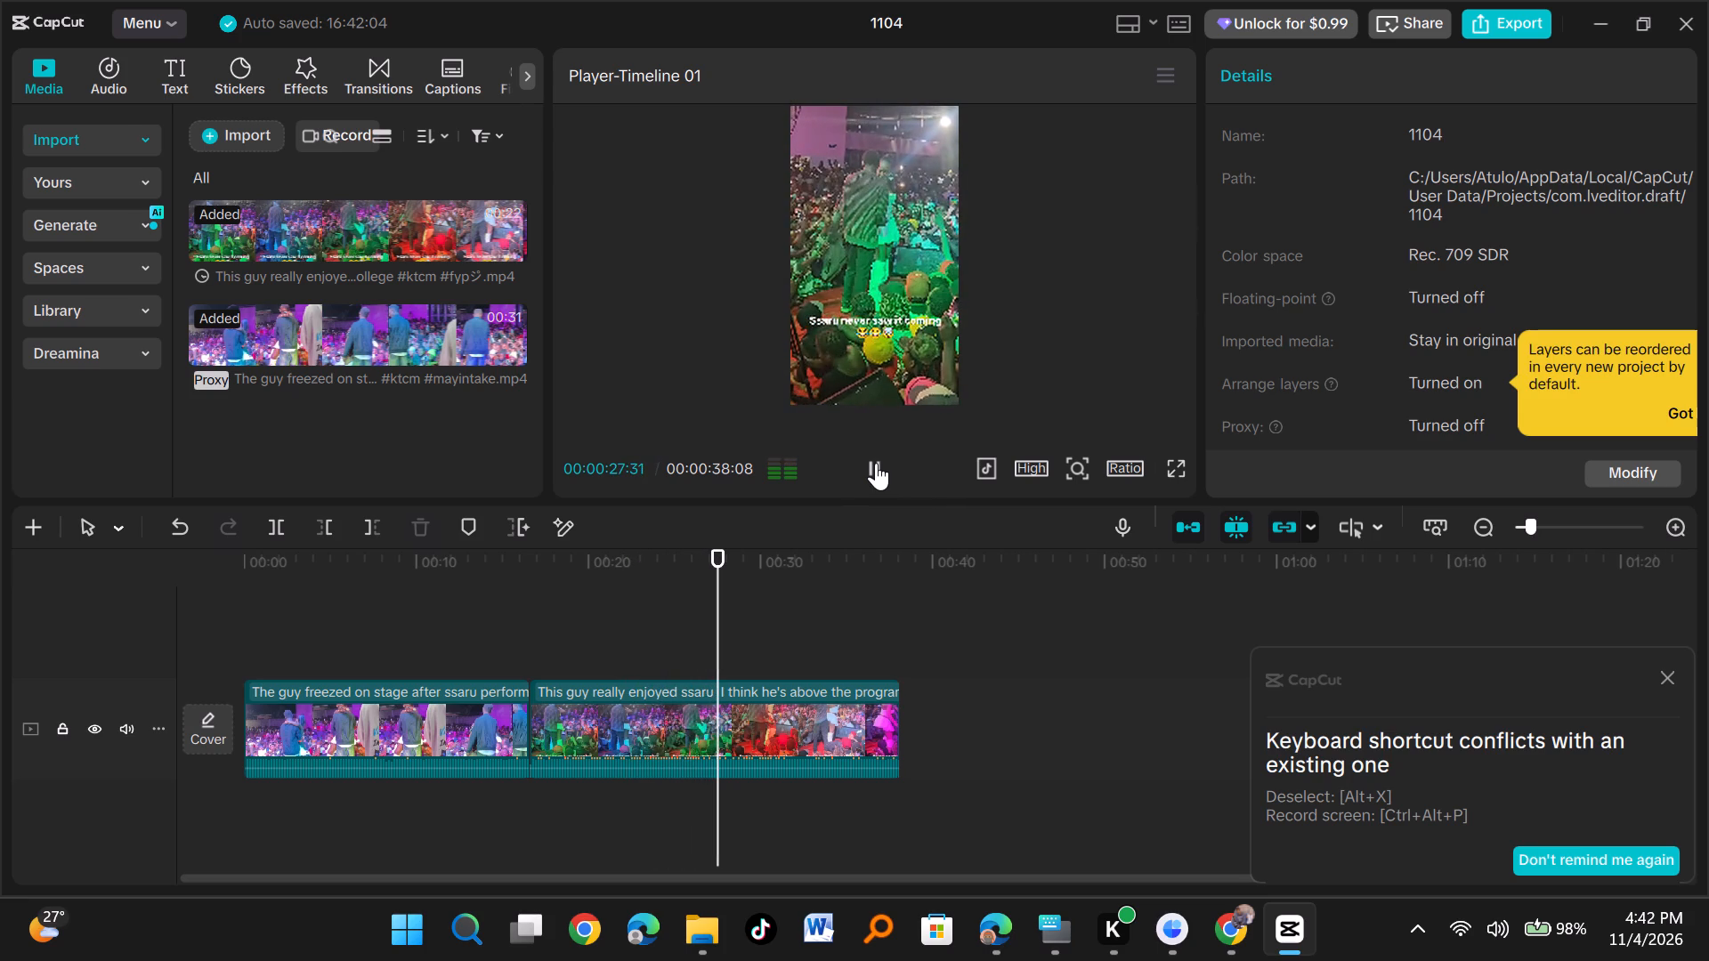
pyautogui.click(876, 463)
pyautogui.click(876, 463)
pyautogui.click(876, 463)
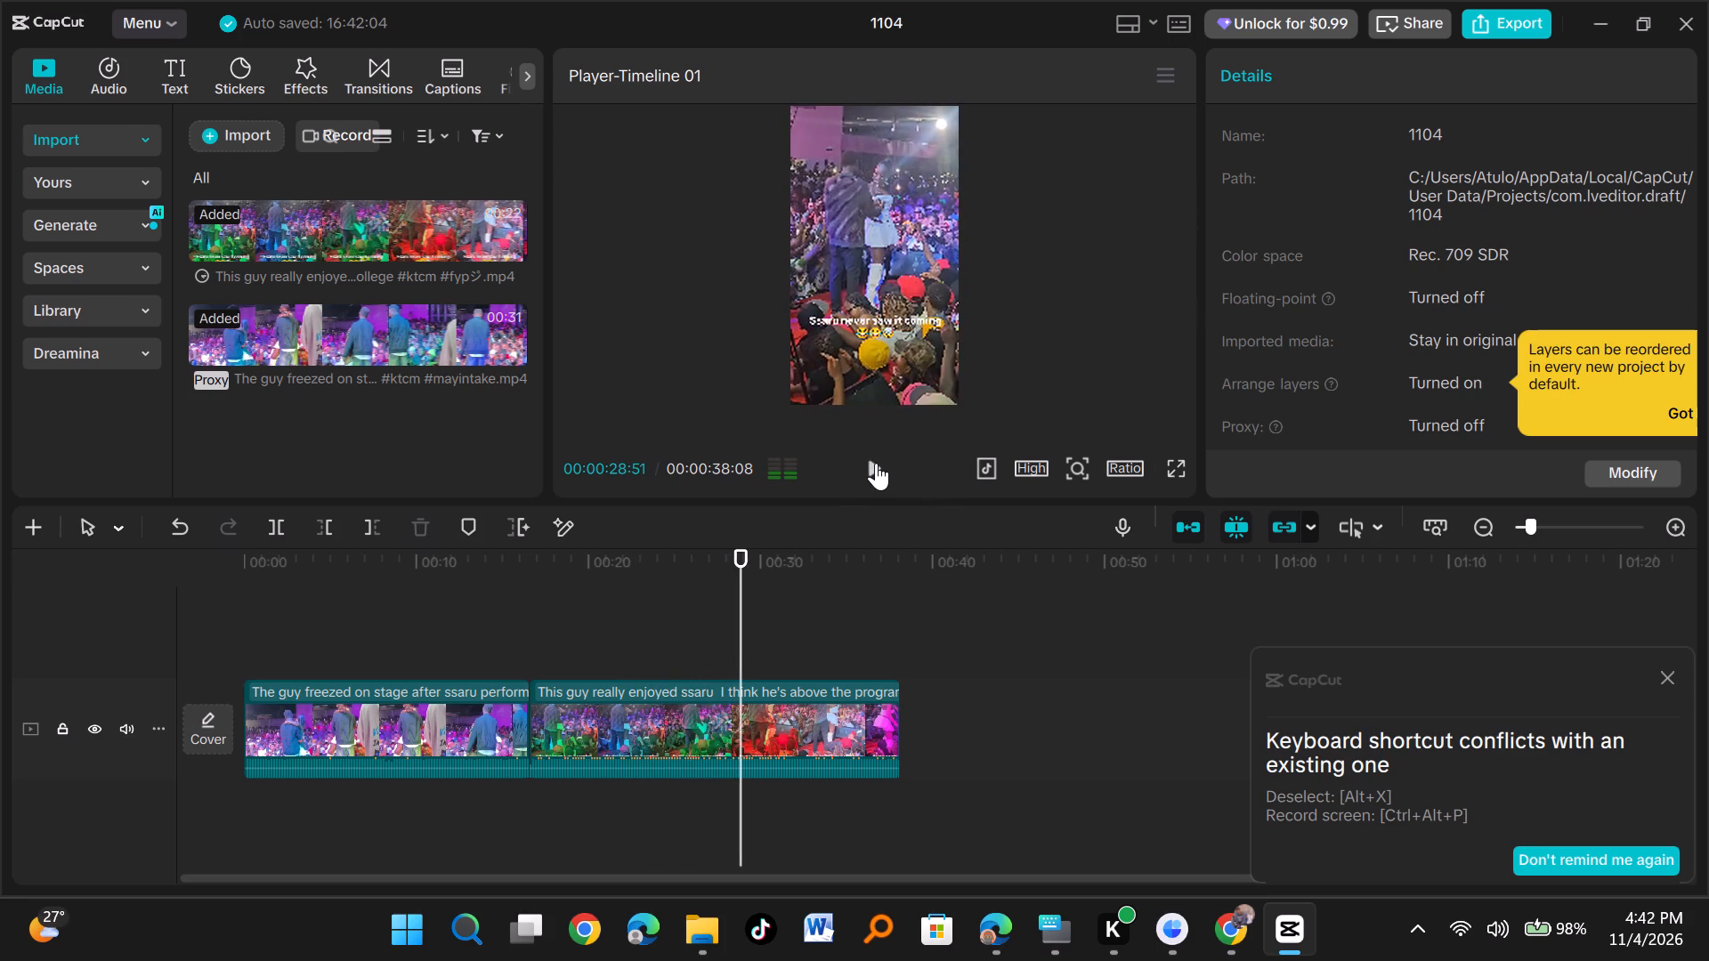
pyautogui.click(876, 463)
pyautogui.click(876, 463)
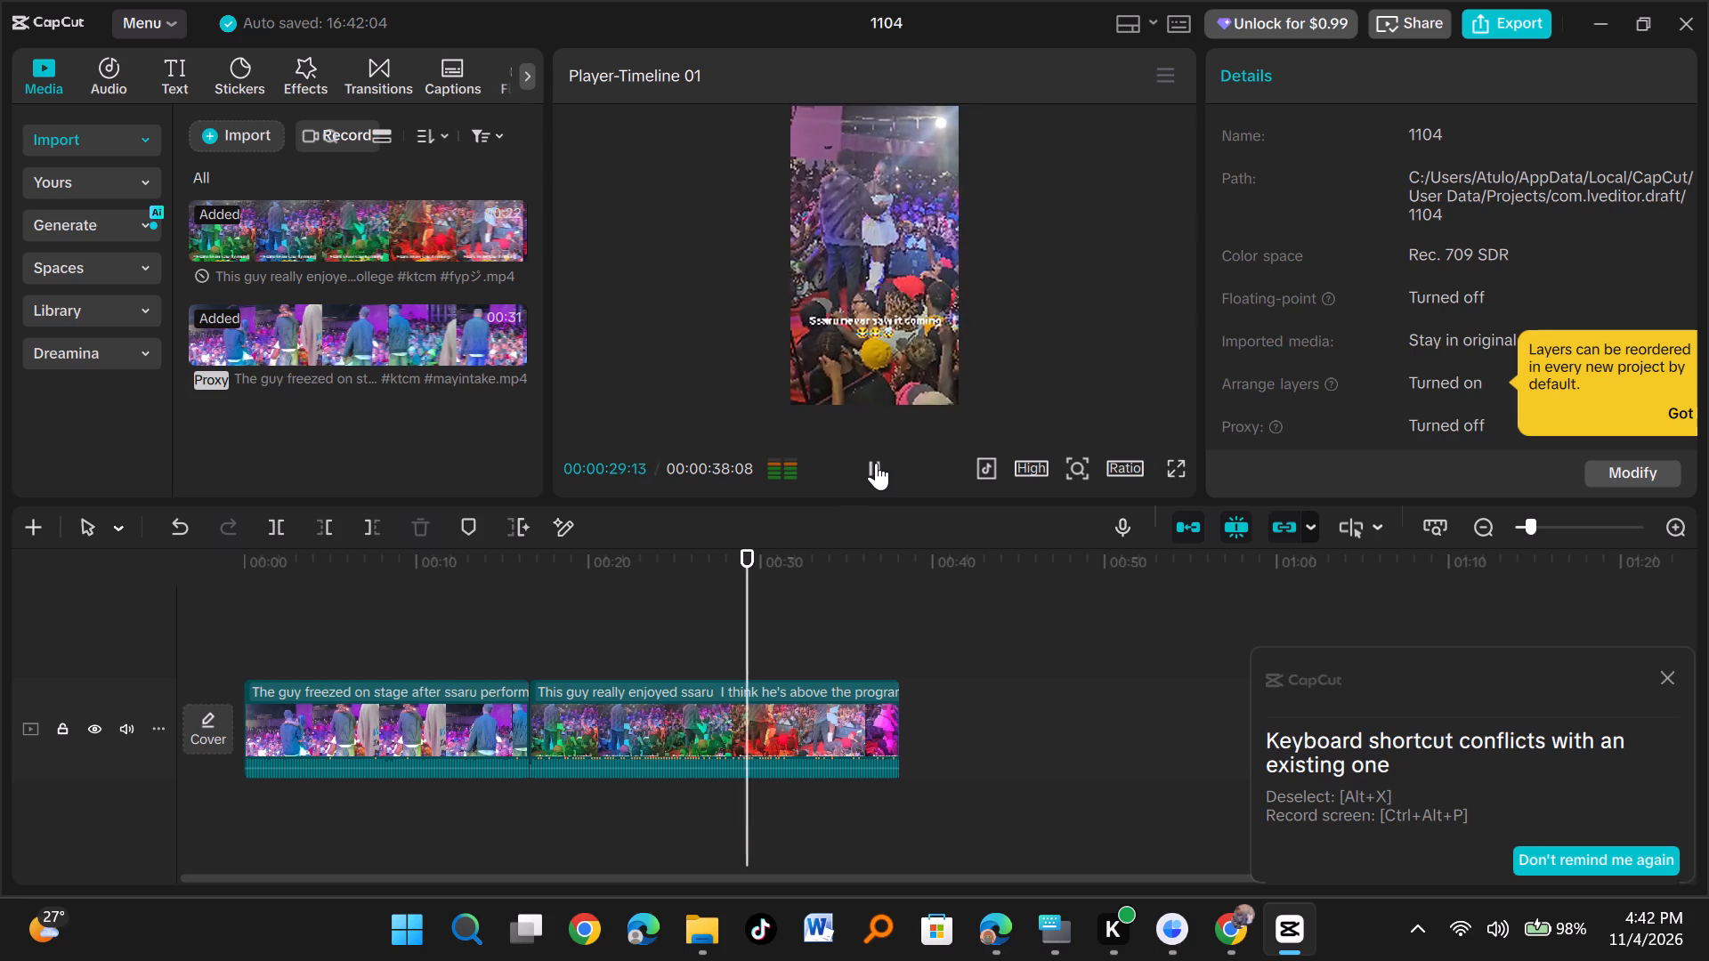
pyautogui.click(876, 463)
pyautogui.click(836, 715)
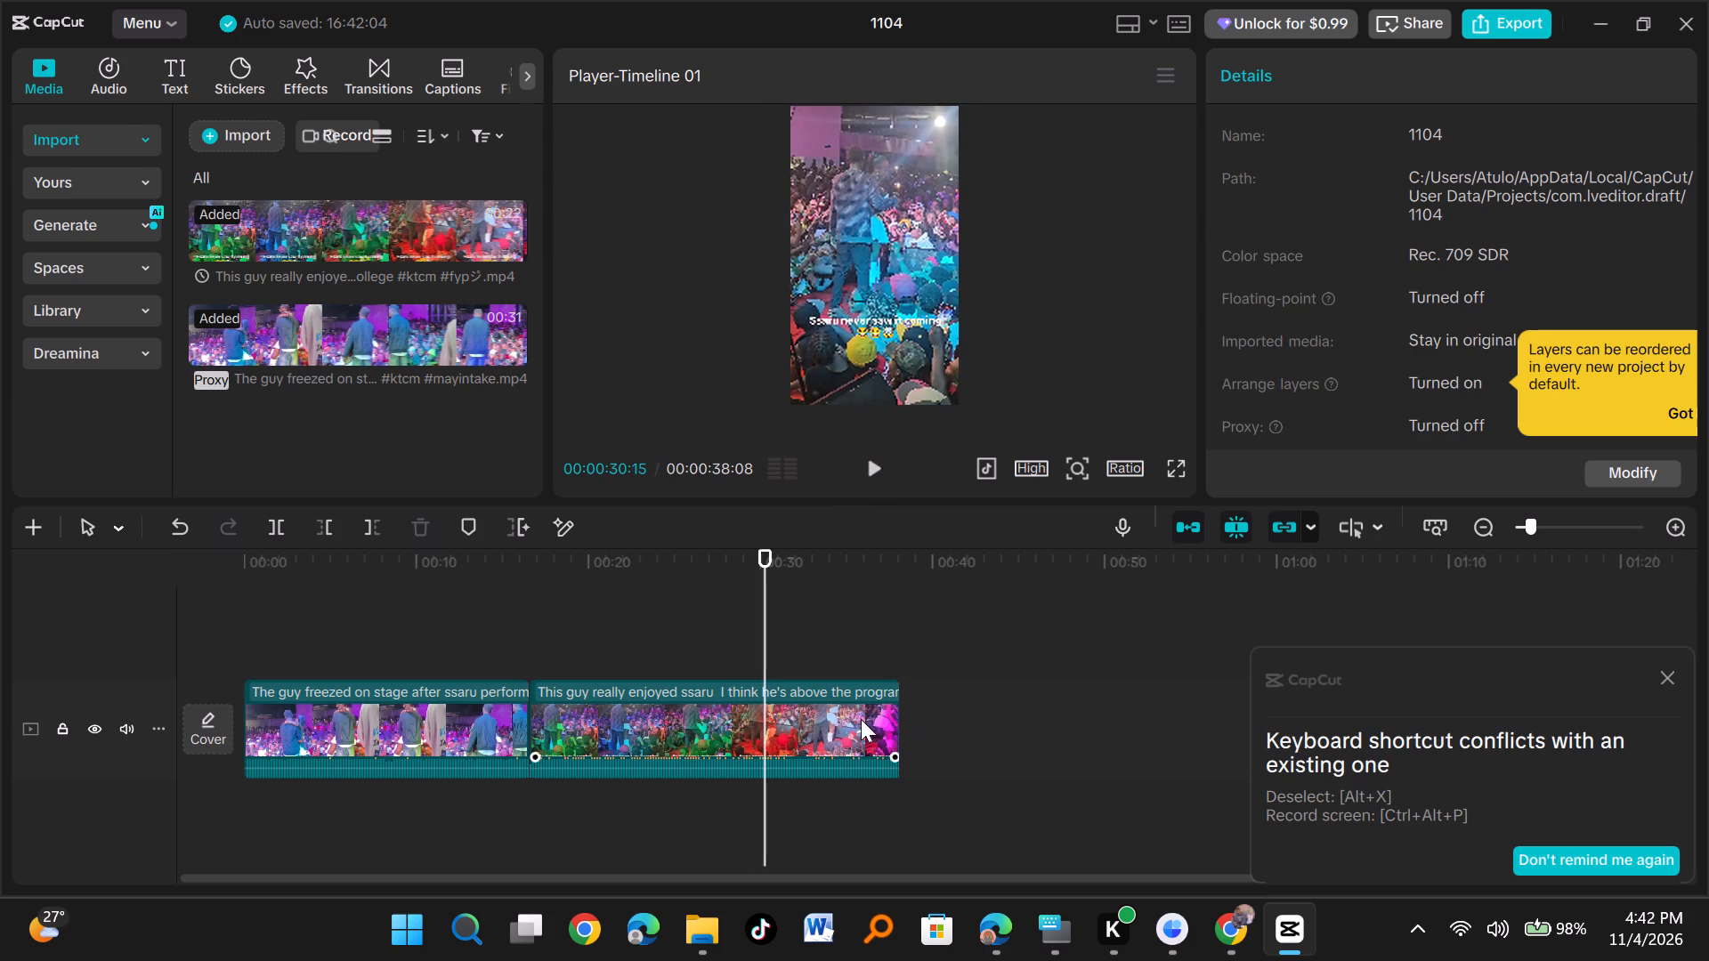
pyautogui.moveTo(899, 724); pyautogui.dragTo(765, 736)
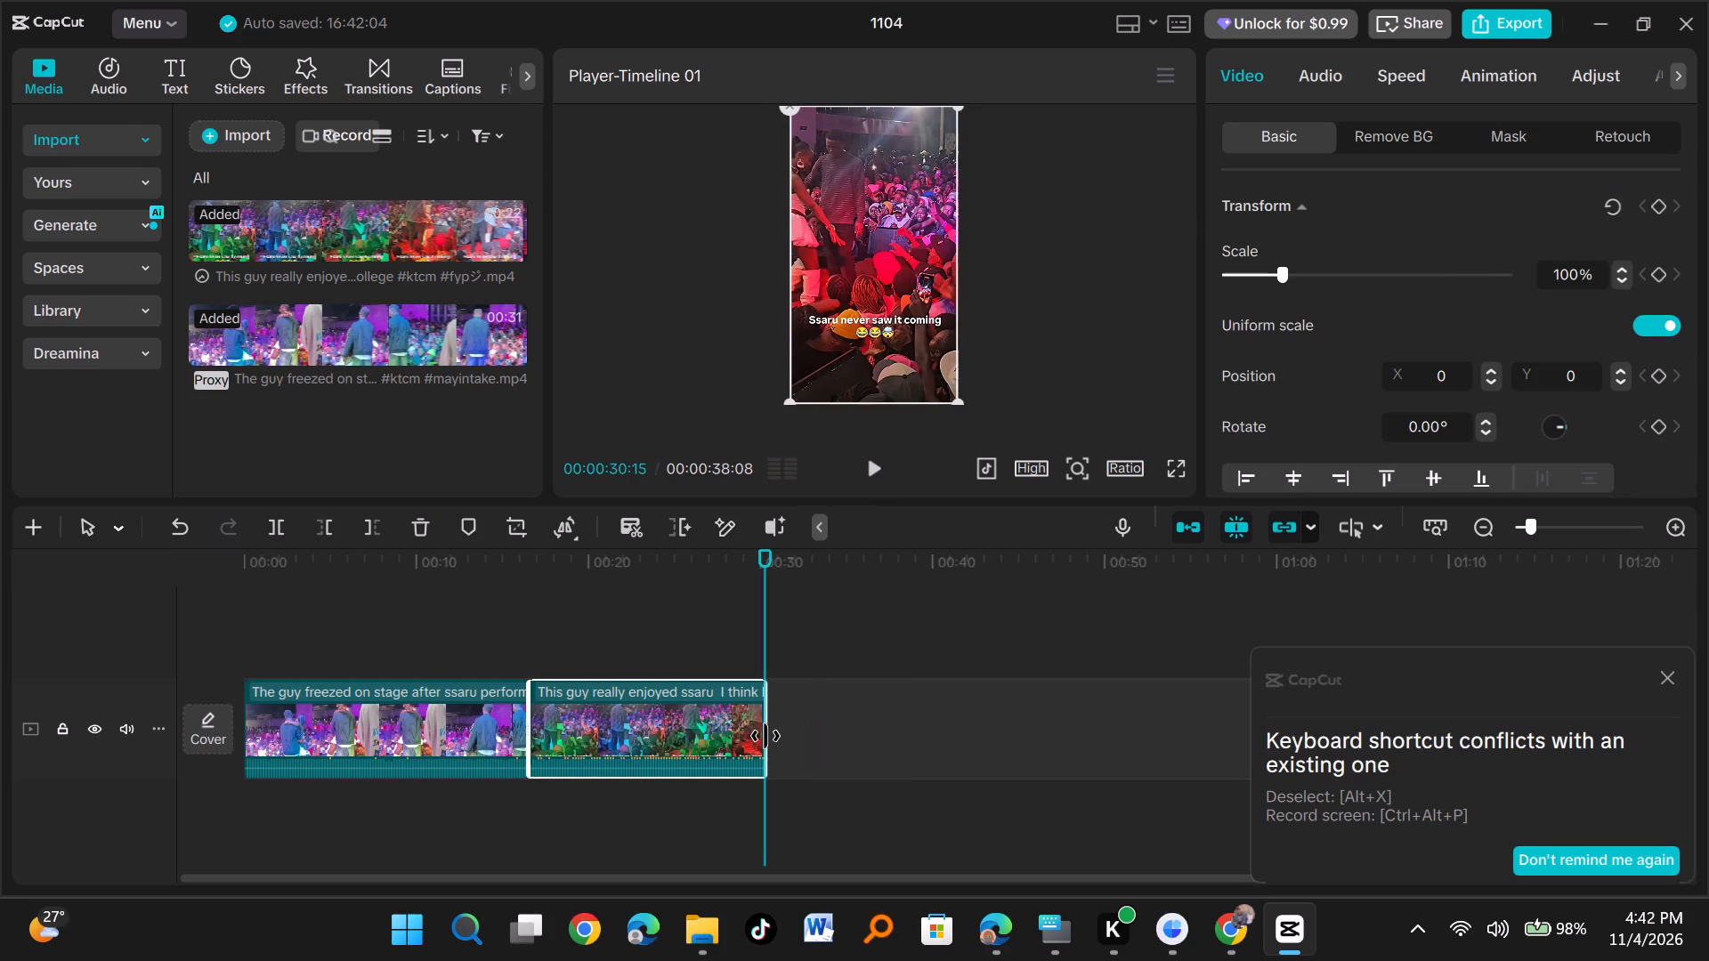
pyautogui.moveTo(765, 736); pyautogui.dragTo(763, 737)
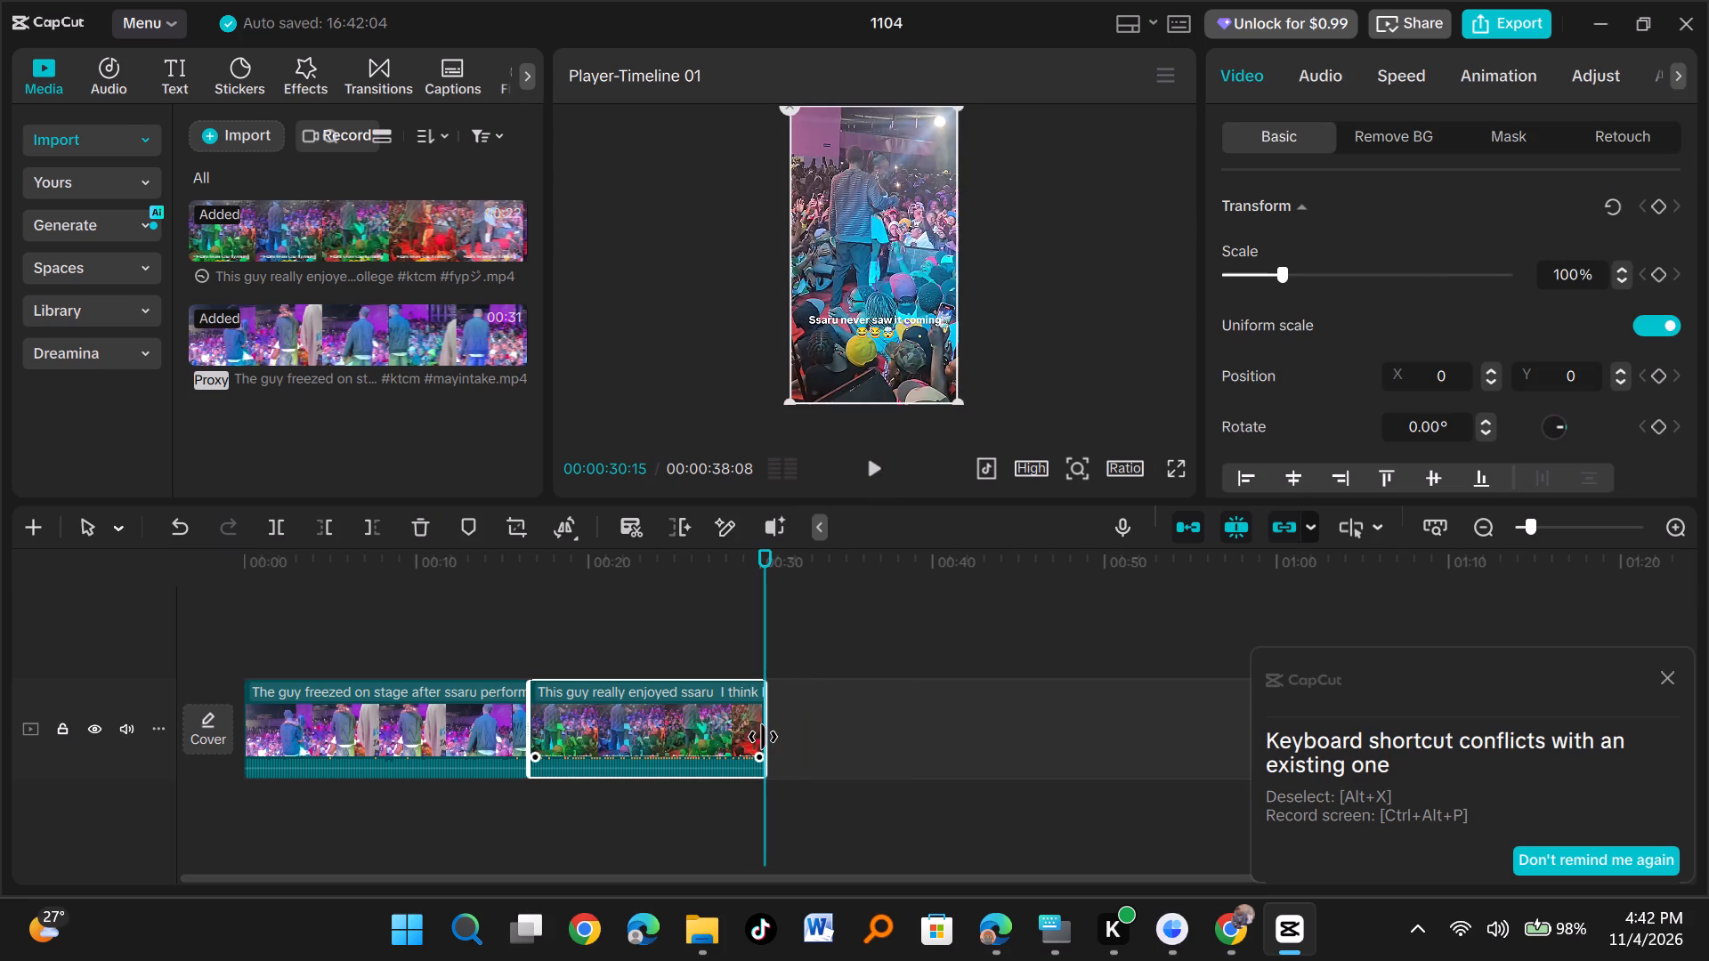
pyautogui.moveTo(763, 737); pyautogui.dragTo(766, 737)
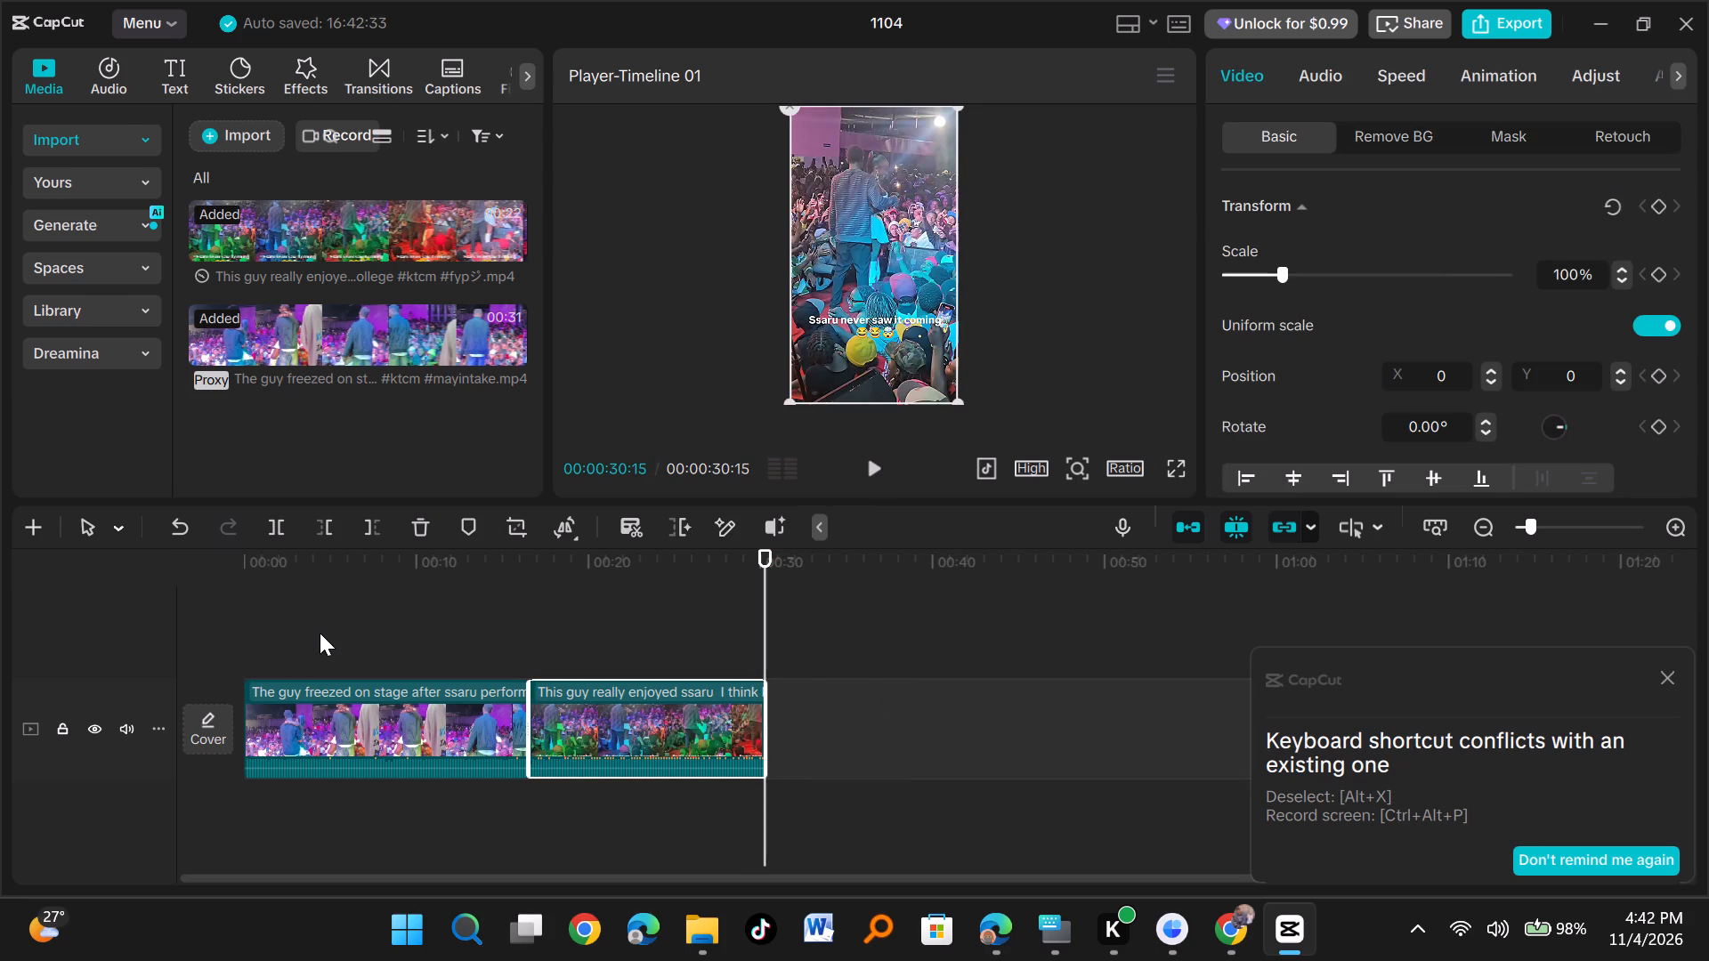
# Add a default text overlay at the start of the timeline and change its wording to "Life Before".
pyautogui.click(320, 633)
pyautogui.click(226, 633)
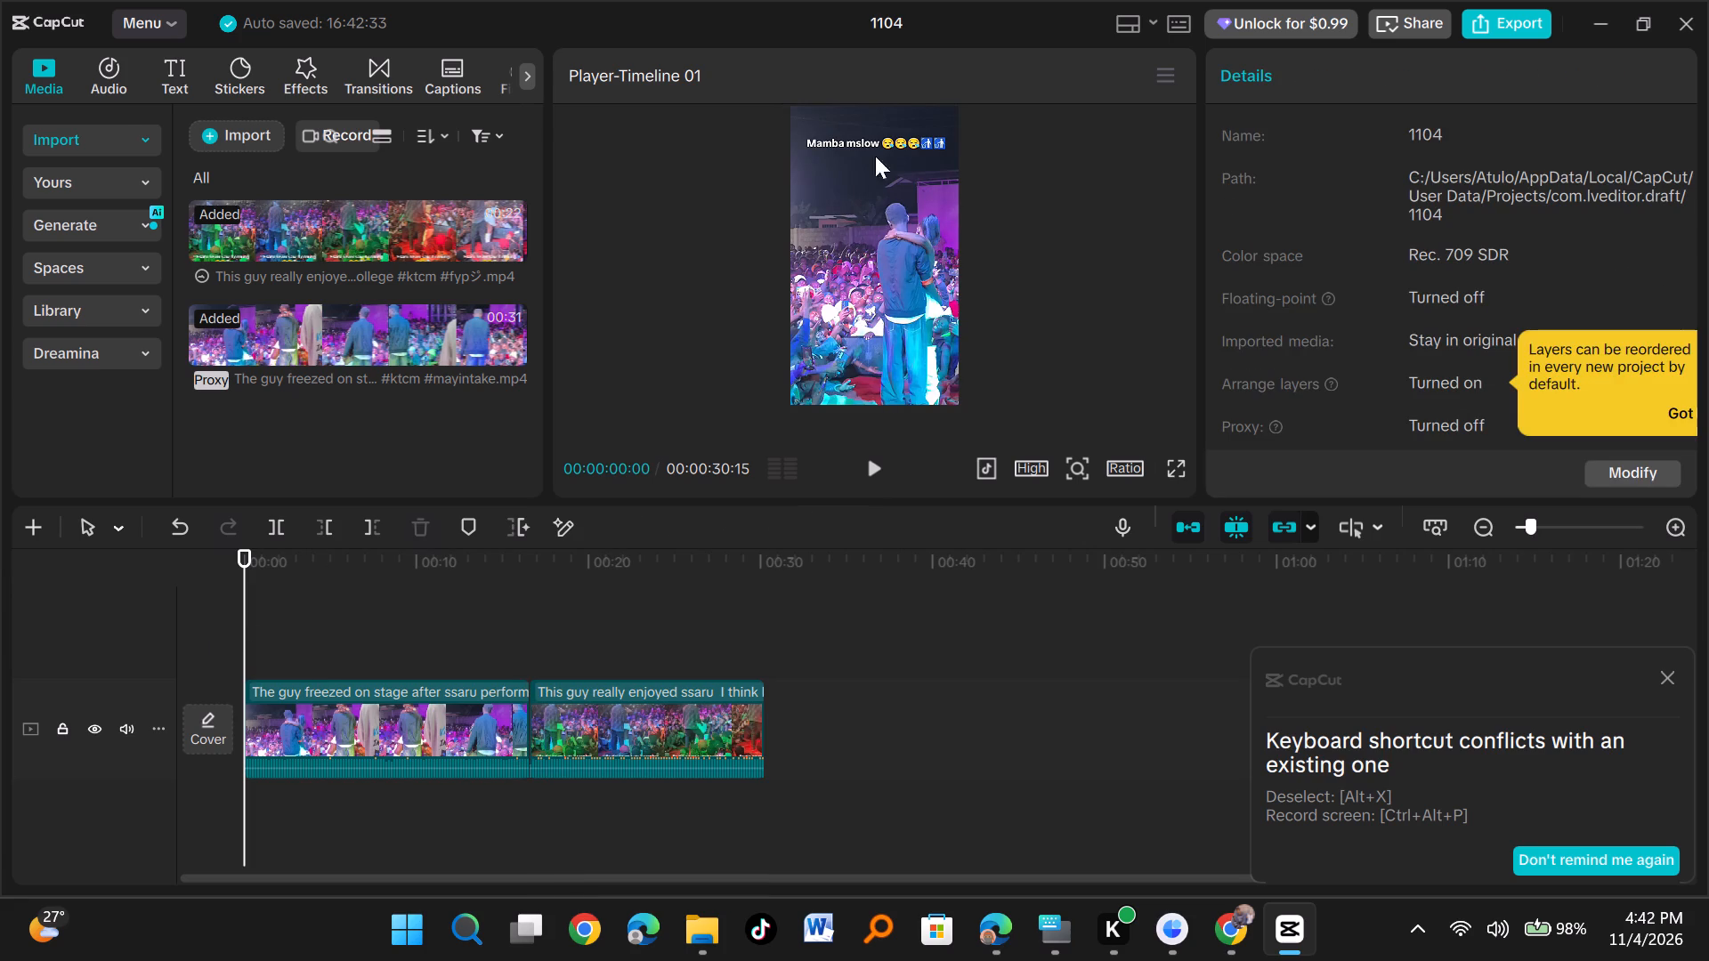
pyautogui.click(178, 78)
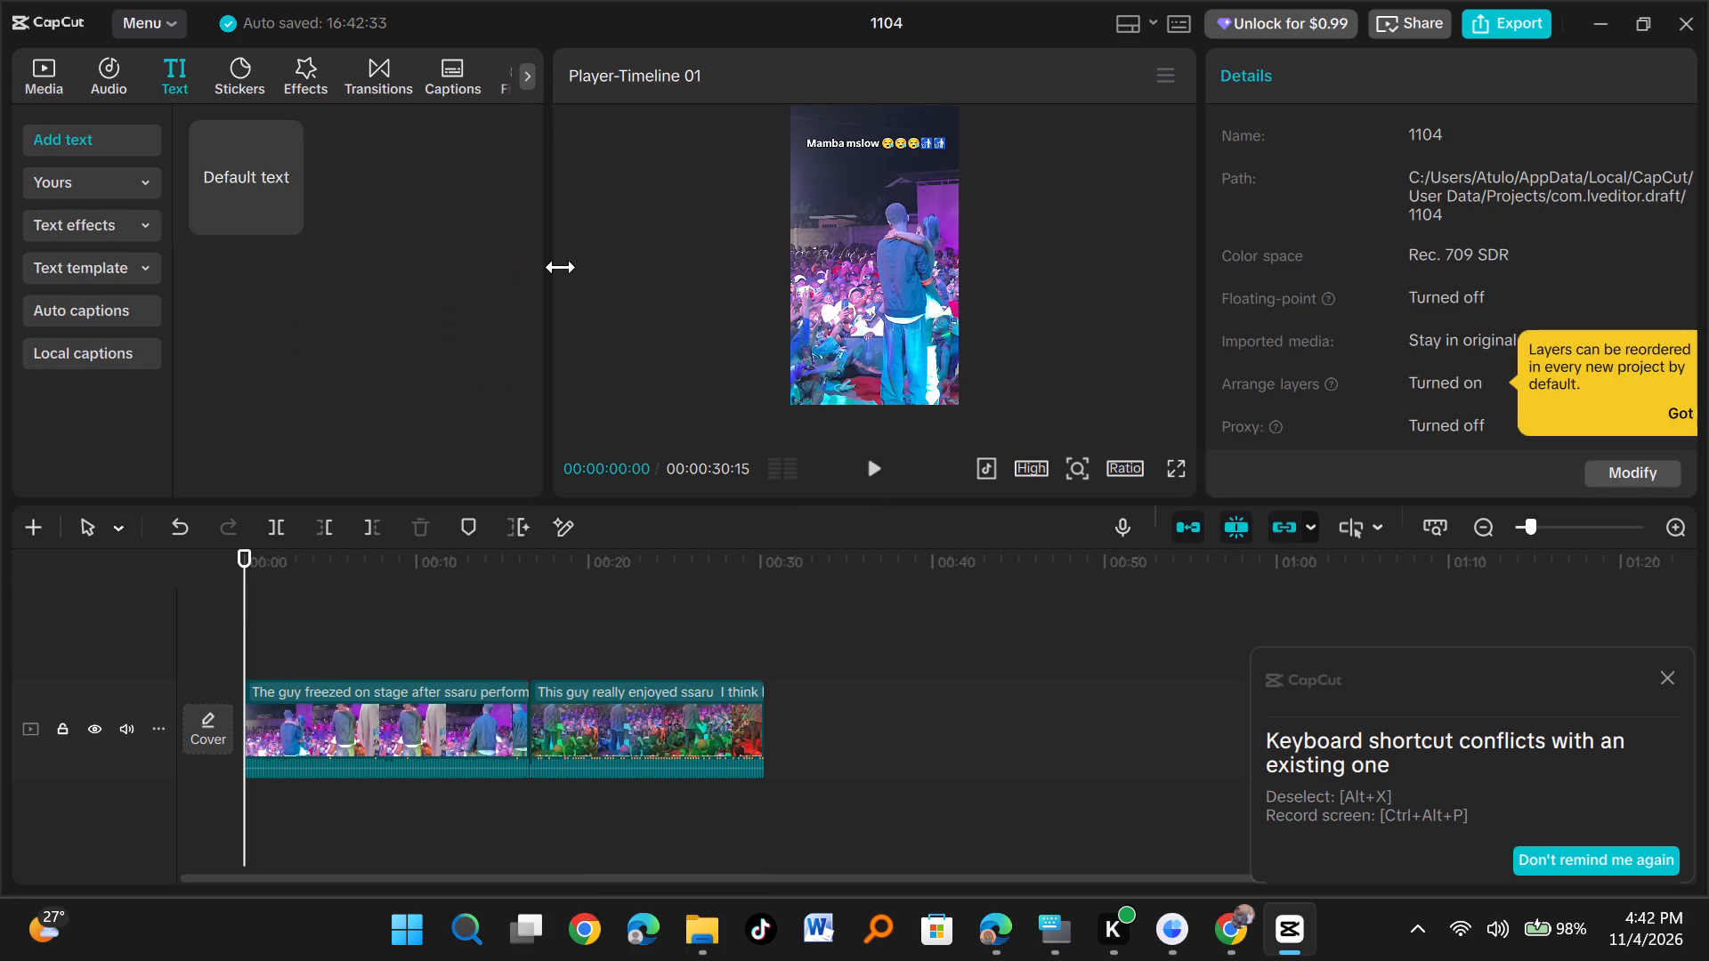
pyautogui.click(283, 208)
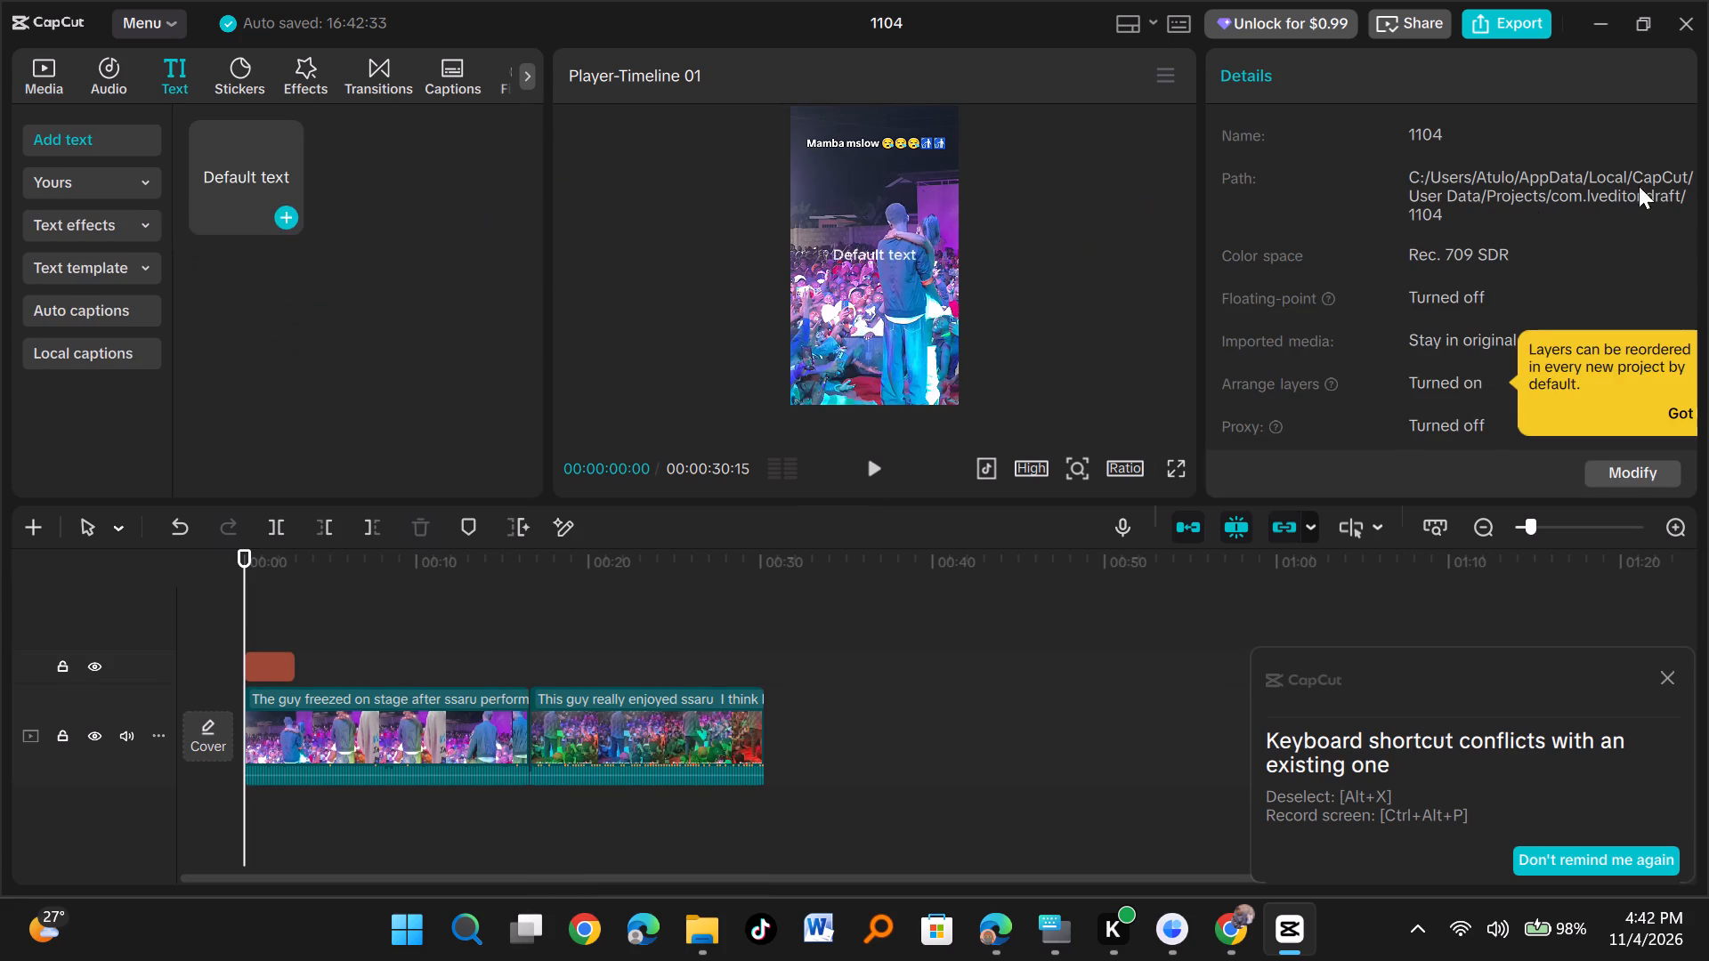
pyautogui.click(1404, 219)
pyautogui.hotkey('ctrl', 'a')
pyautogui.write('Life B')
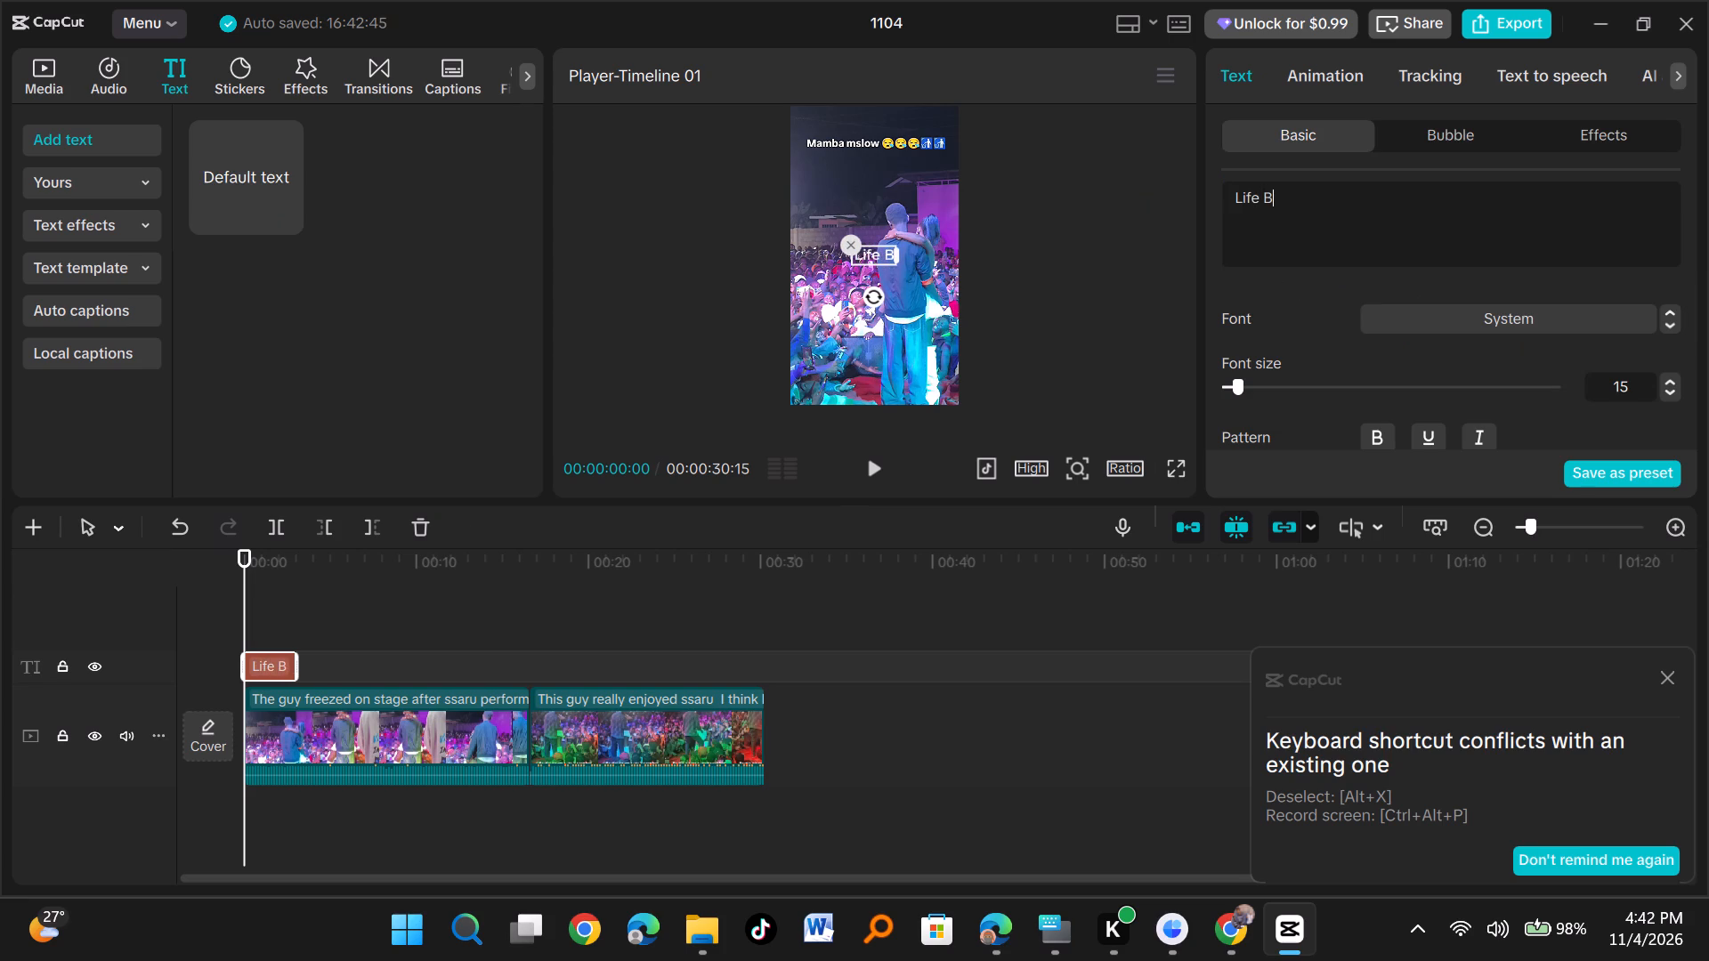
pyautogui.write('efore')
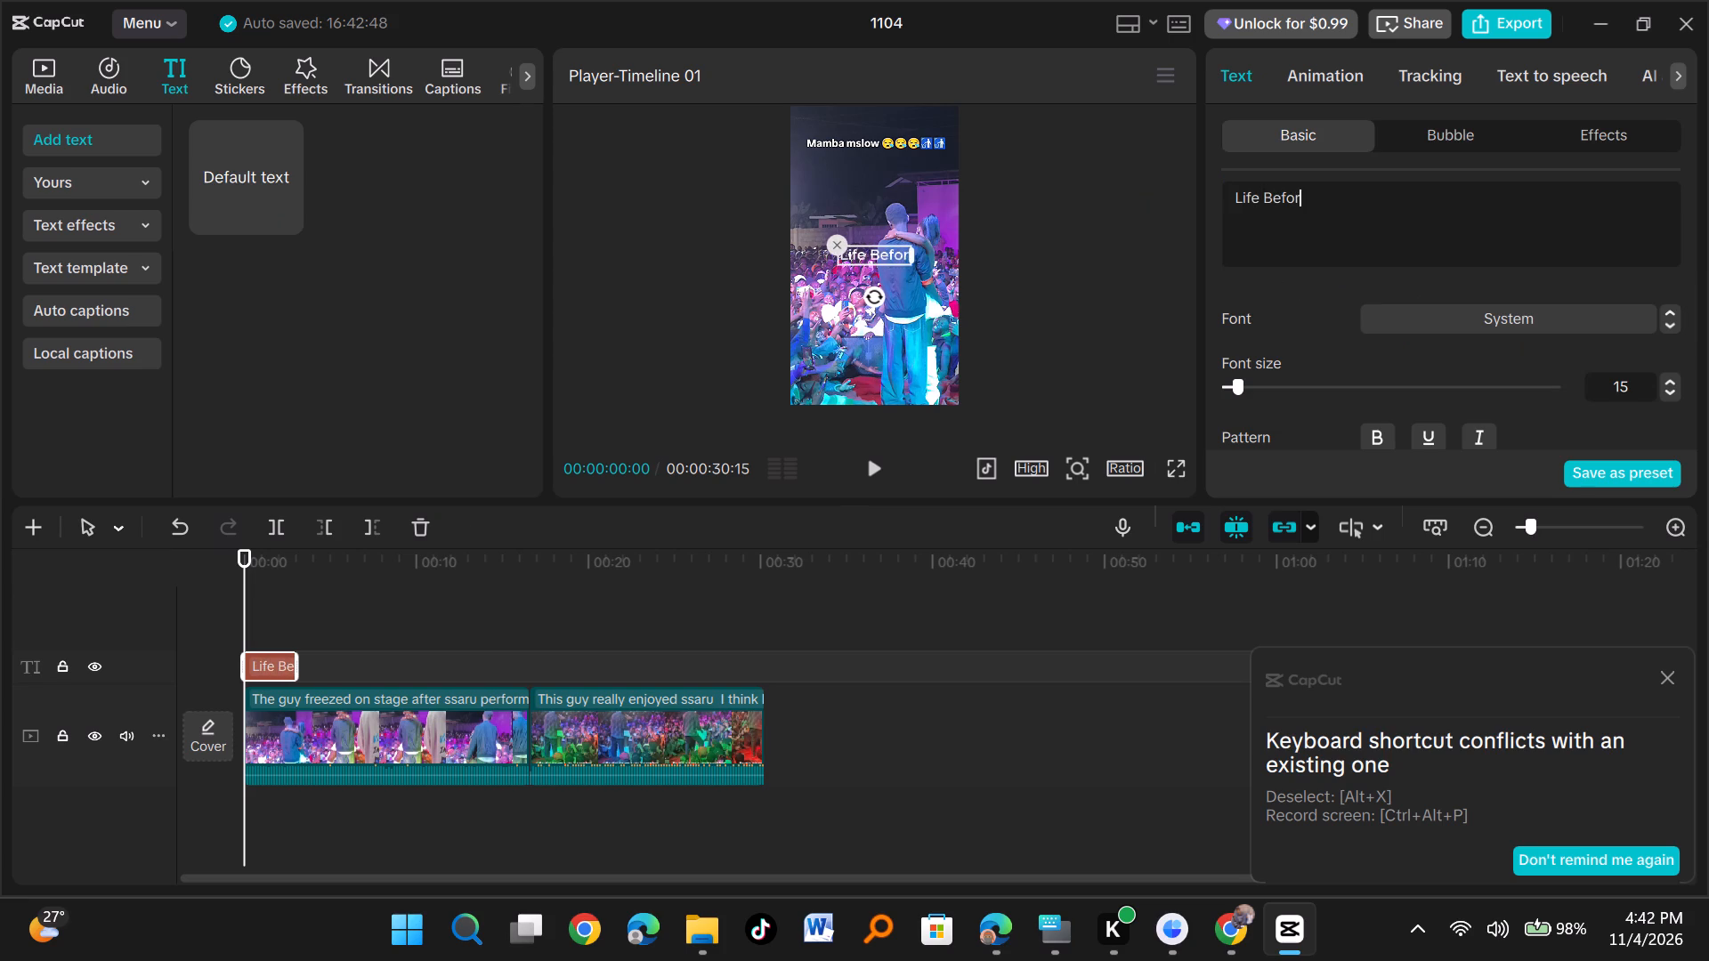
pyautogui.press('space')
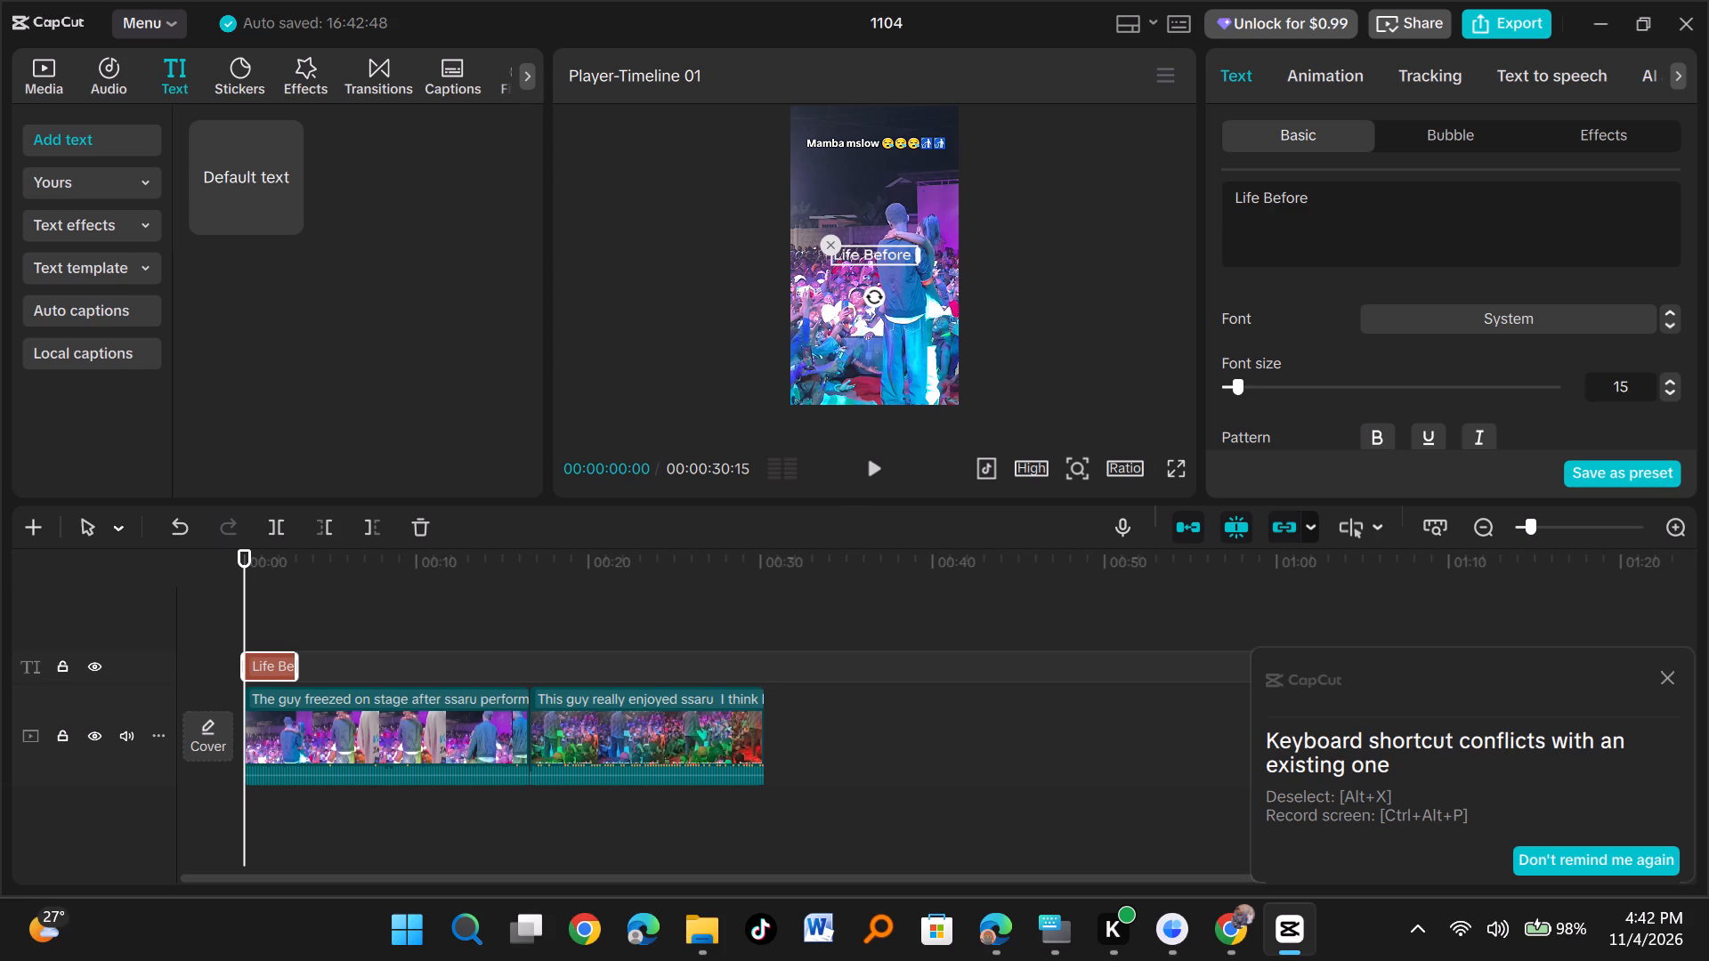
# Replace the overlay's wording with "Form One Apo ukiwa loyal".
pyautogui.hotkey('ctrl', 'a')
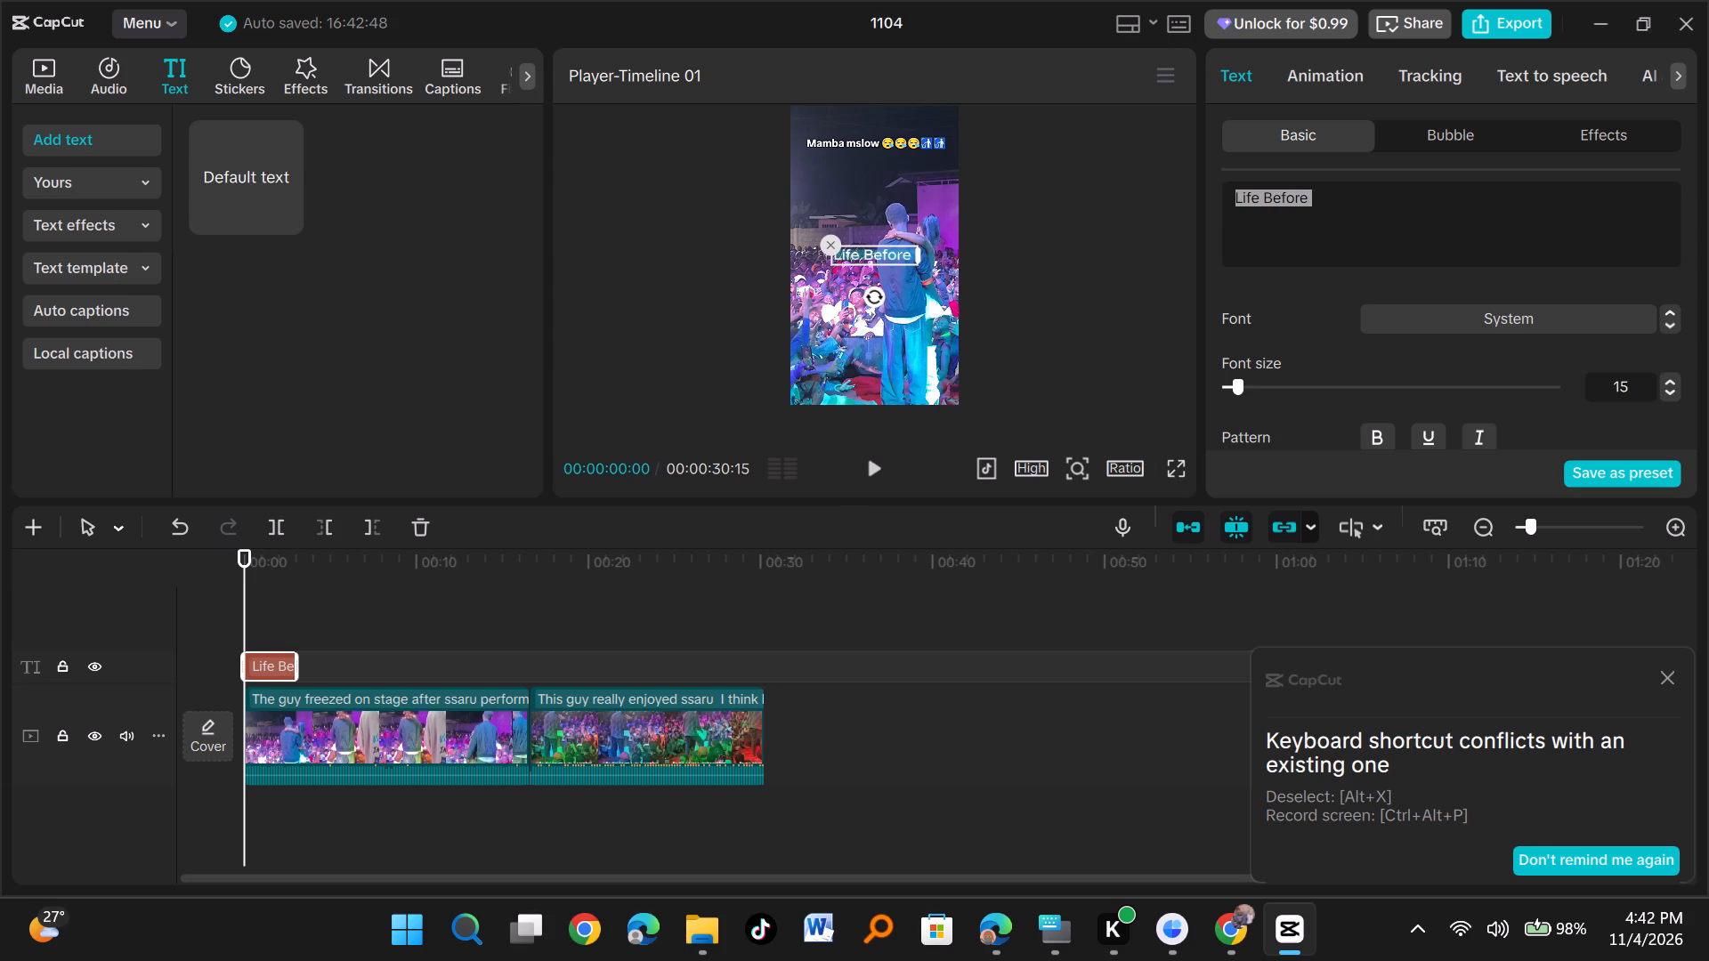
pyautogui.write('Form One Apo ukiwa')
pyautogui.press('space')
pyautogui.write('loyal')
pyautogui.press('space')
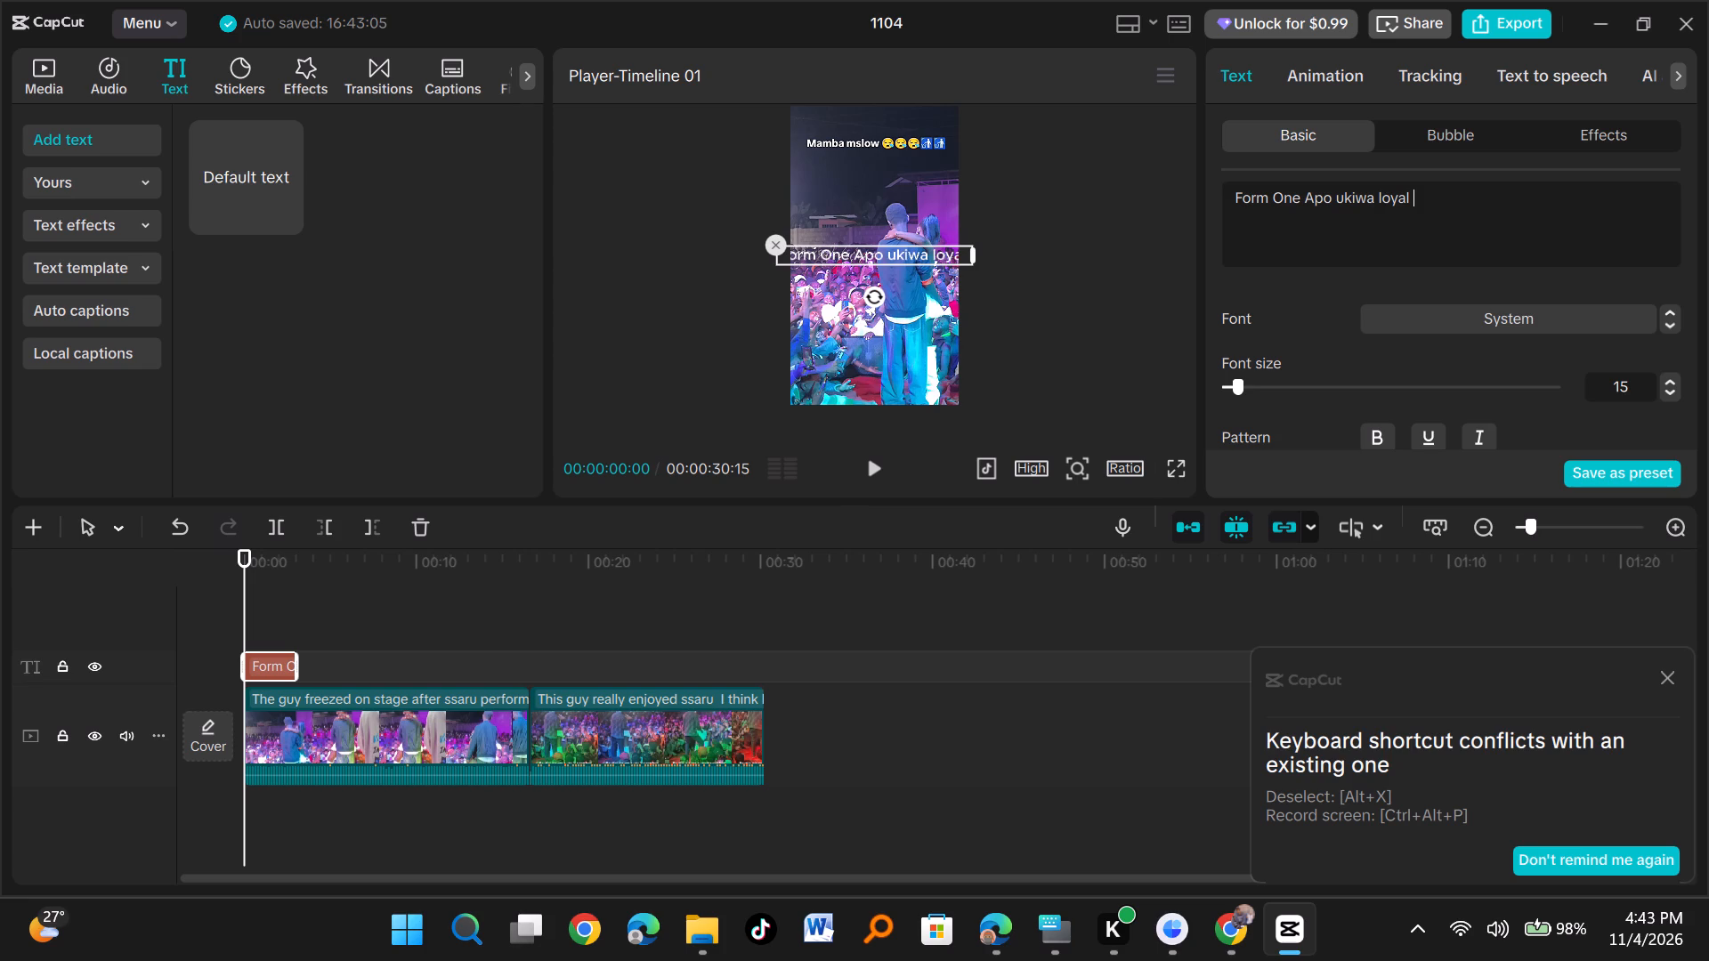
pyautogui.press('BackSpace')
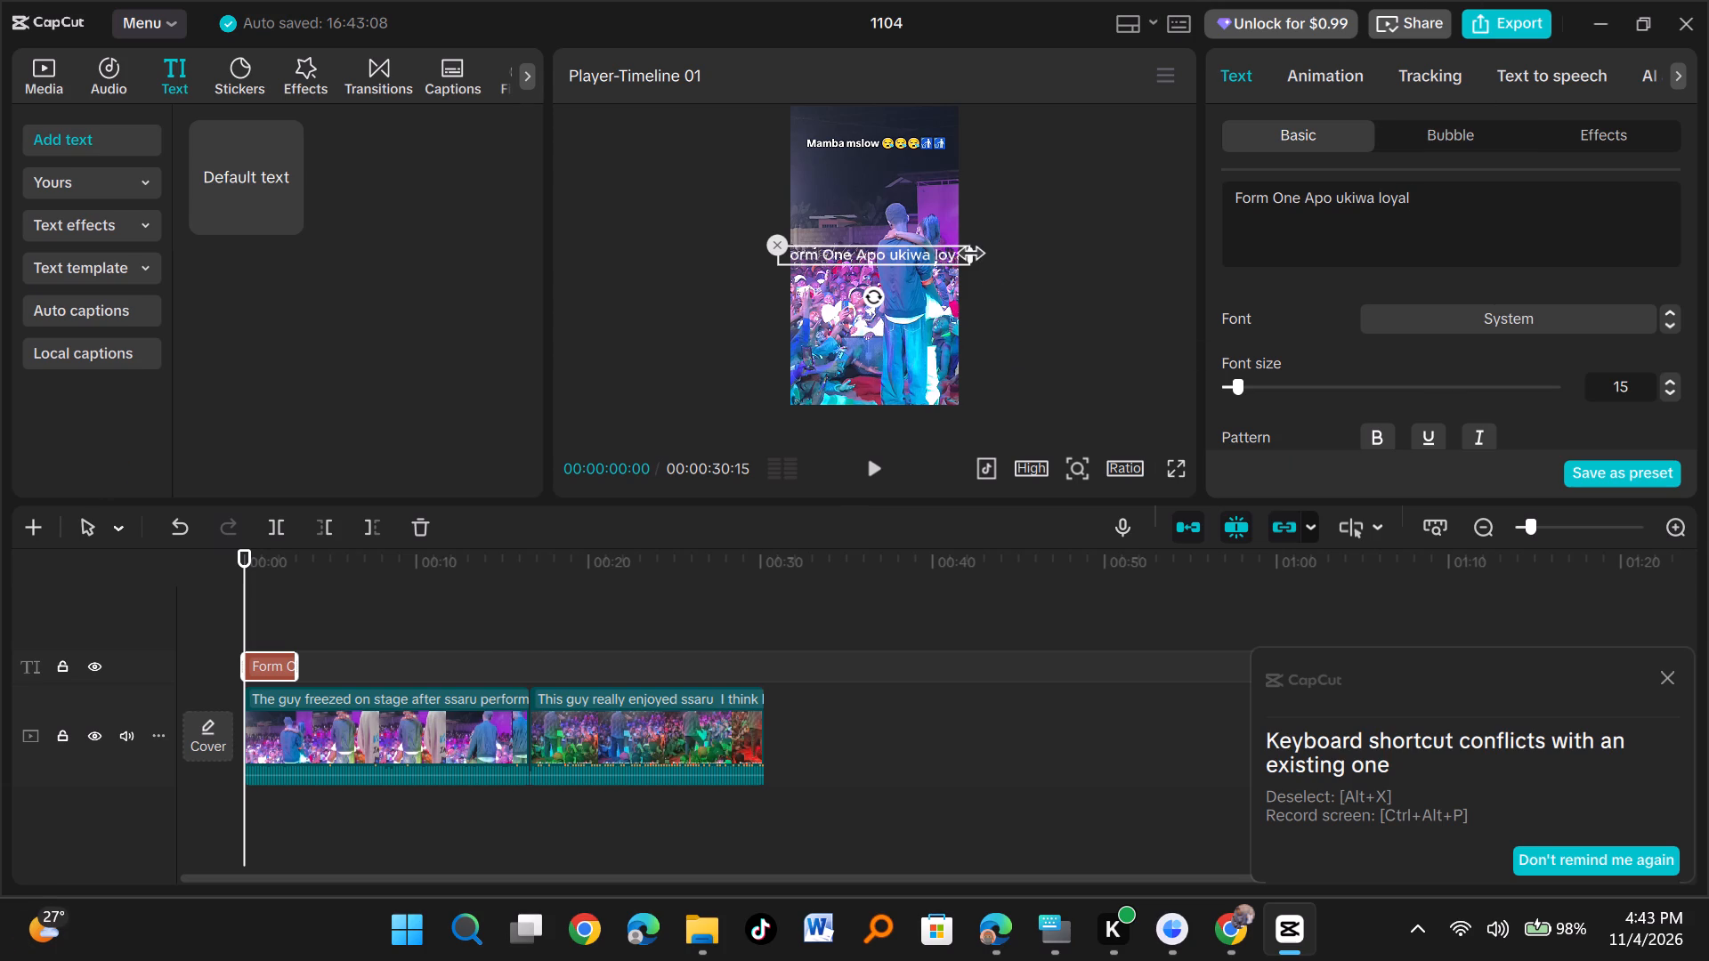
# Narrow the text box so the wording wraps onto two lines, and place it centred over the "Mamba mslow" caption in the video.
pyautogui.moveTo(971, 254); pyautogui.dragTo(950, 284)
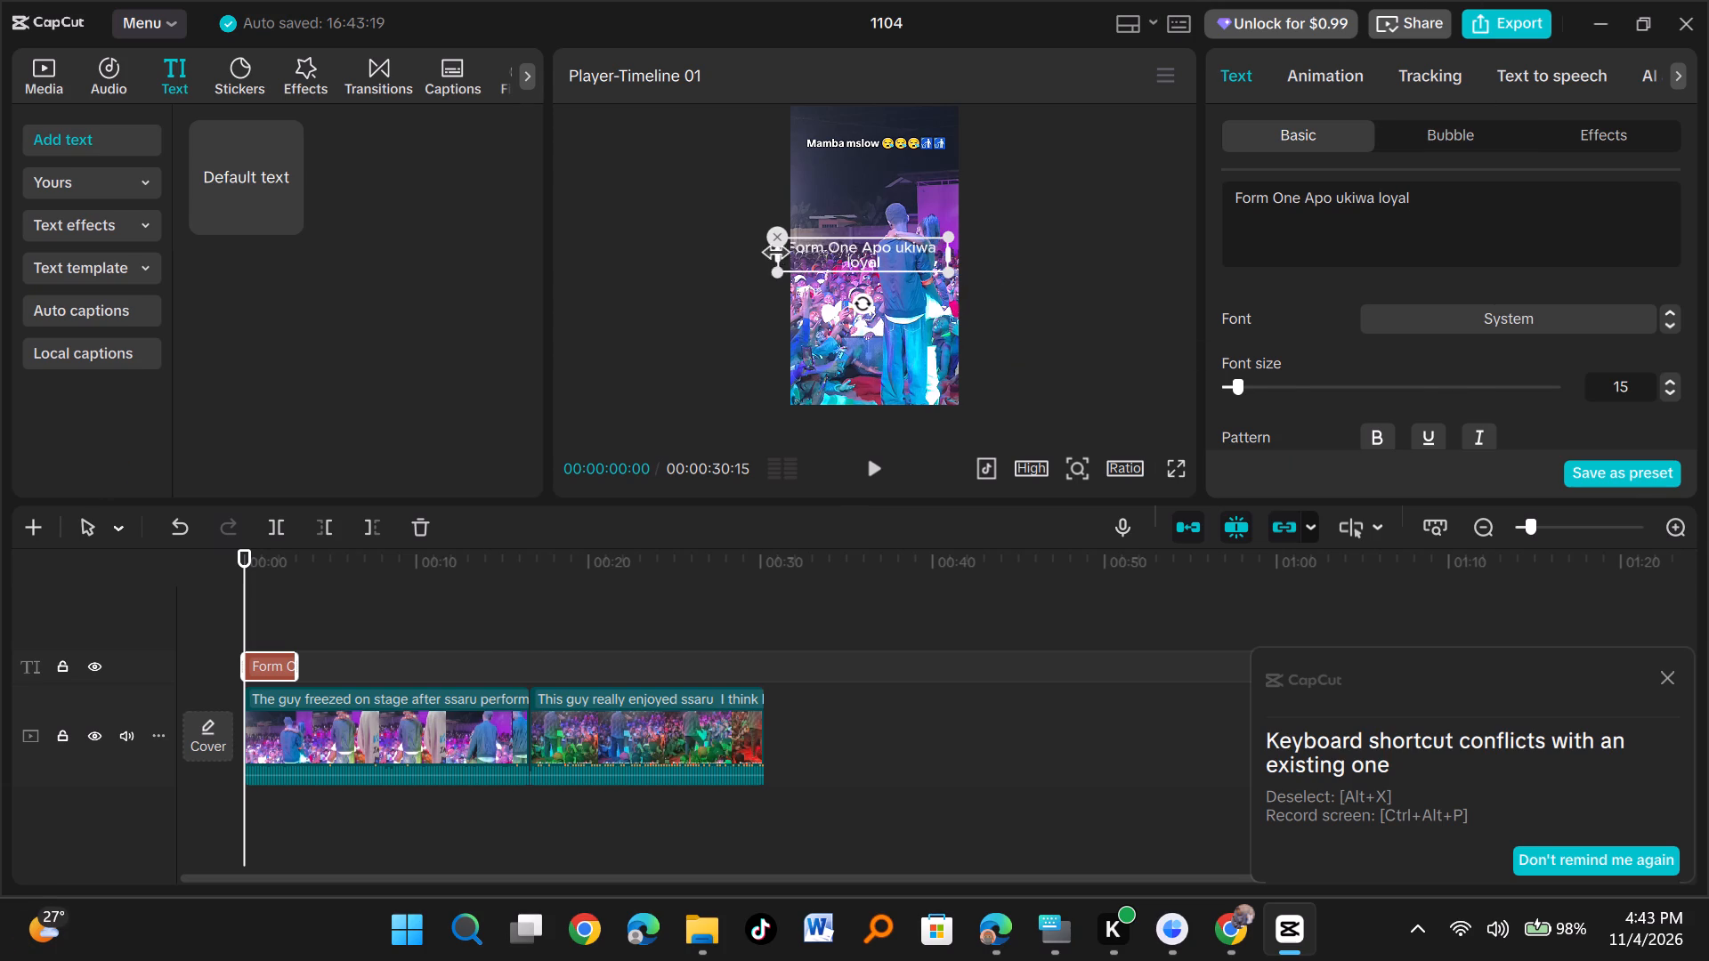
pyautogui.click(774, 253)
pyautogui.click(806, 265)
pyautogui.click(804, 244)
pyautogui.moveTo(777, 250); pyautogui.dragTo(798, 264)
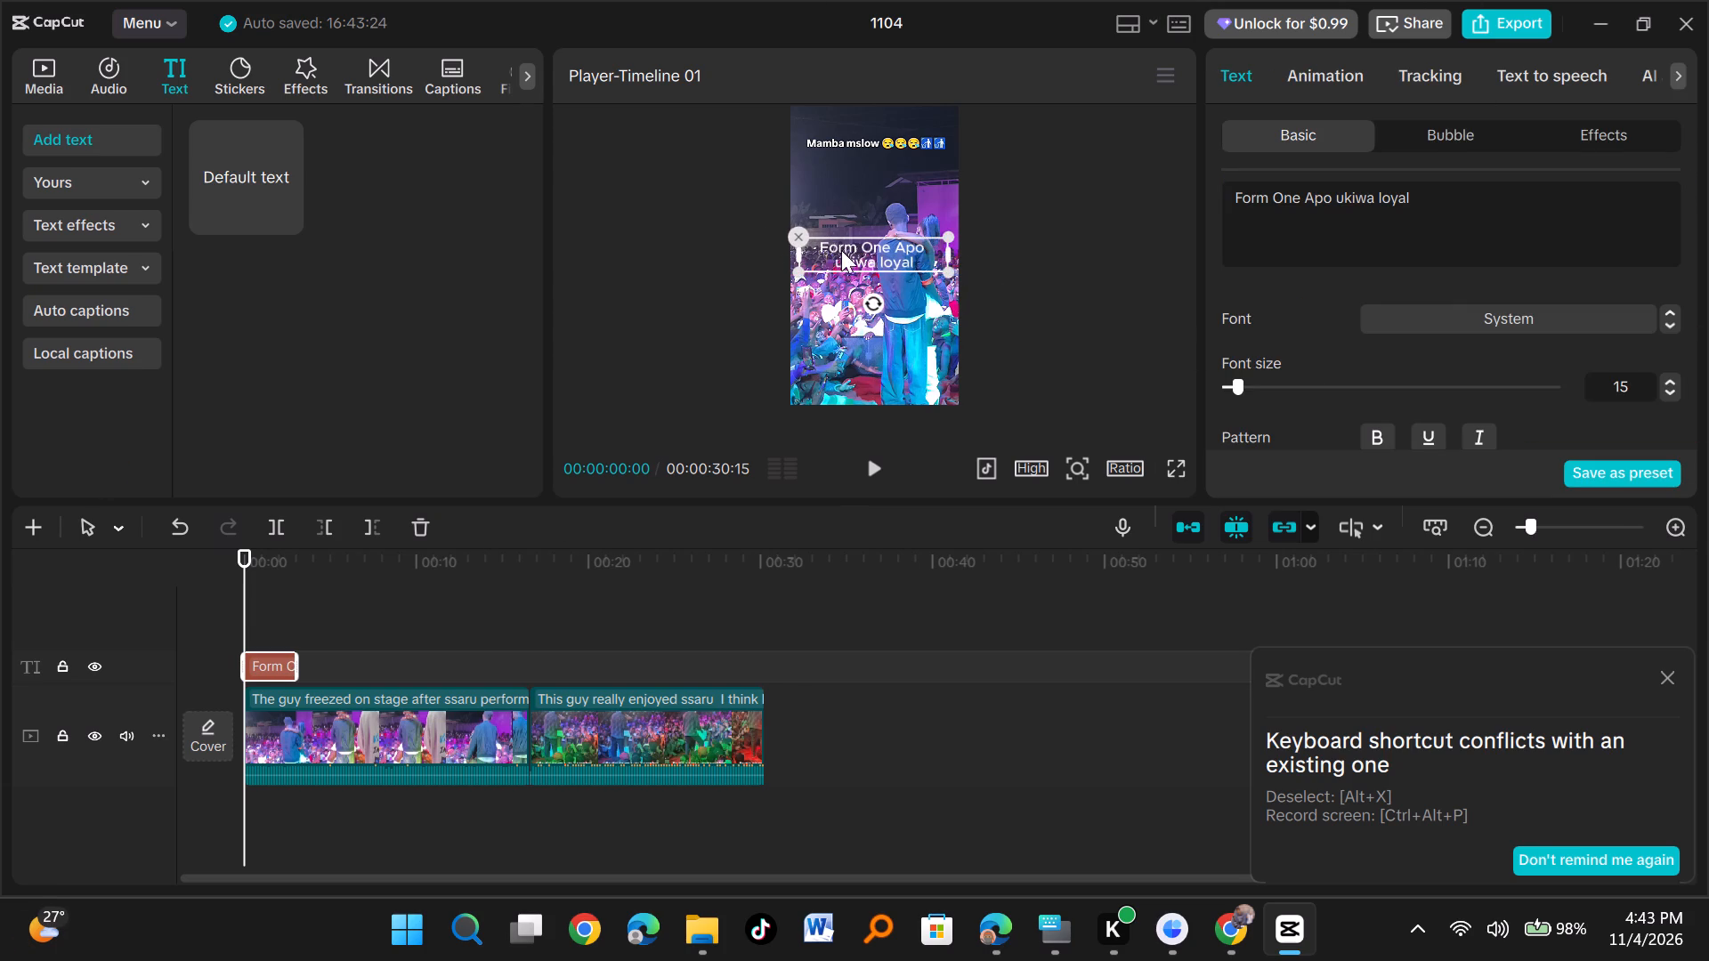
pyautogui.moveTo(850, 250); pyautogui.dragTo(846, 141)
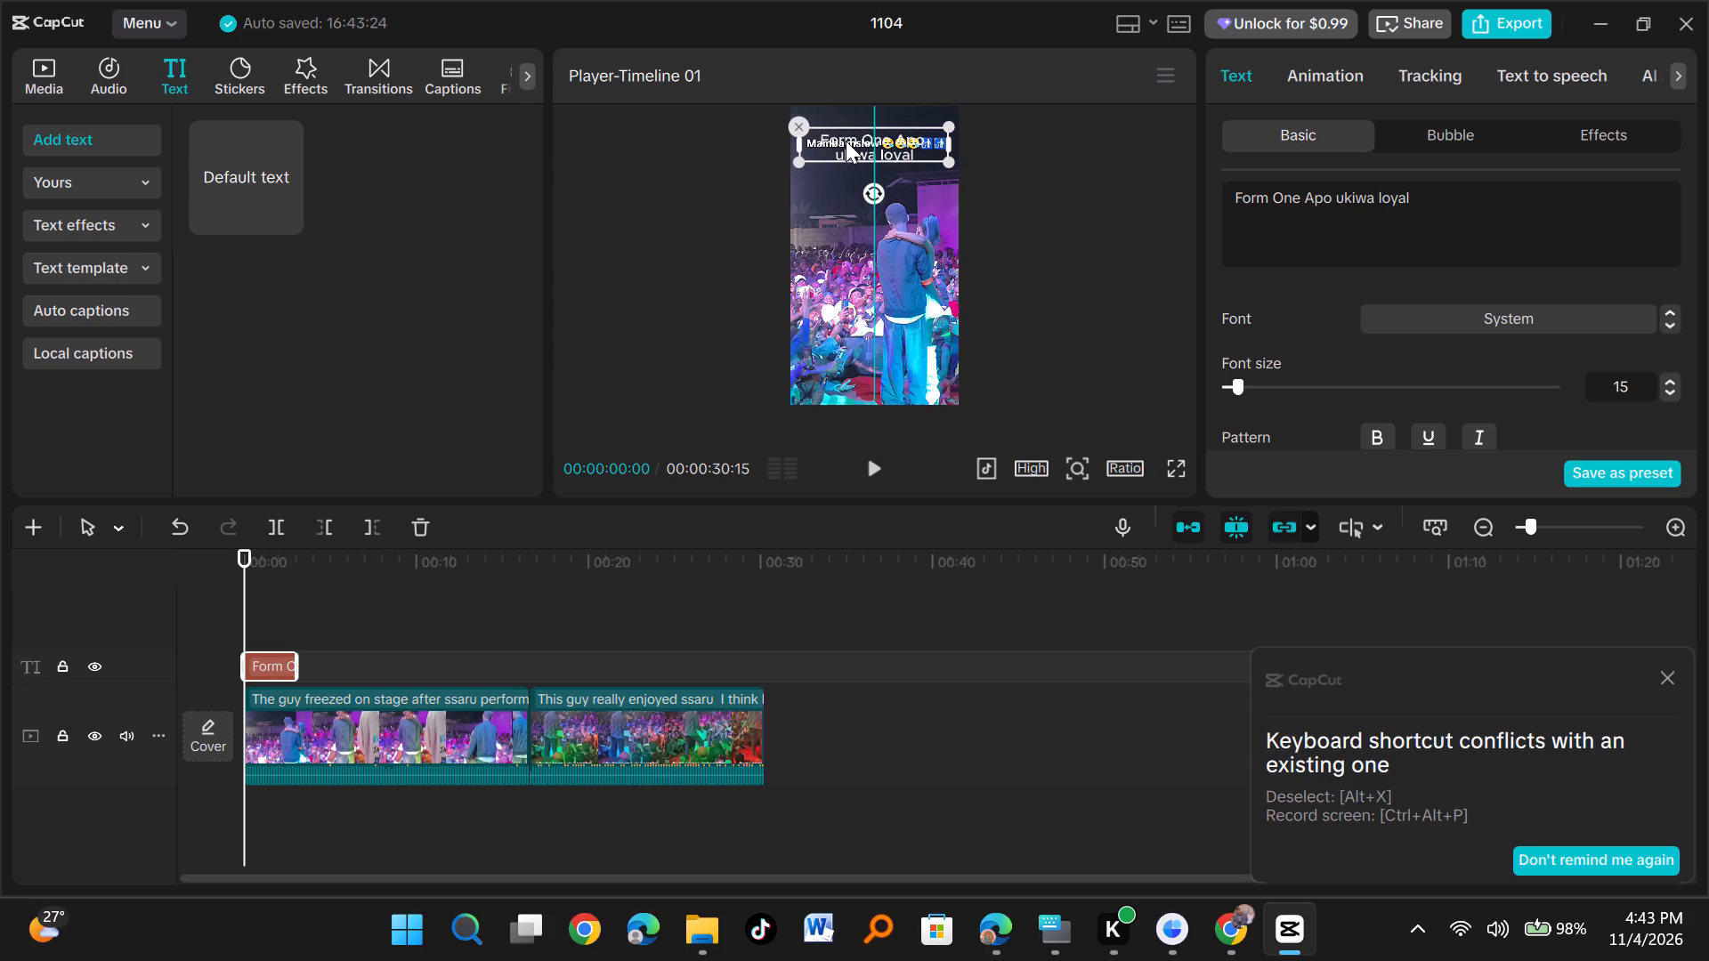
pyautogui.moveTo(846, 141); pyautogui.dragTo(851, 141)
# Apply the preset style with black lettering on a white background to the "Form One Apo ukiwa loyal" text.
pyautogui.scroll(-4, 1302, 214)
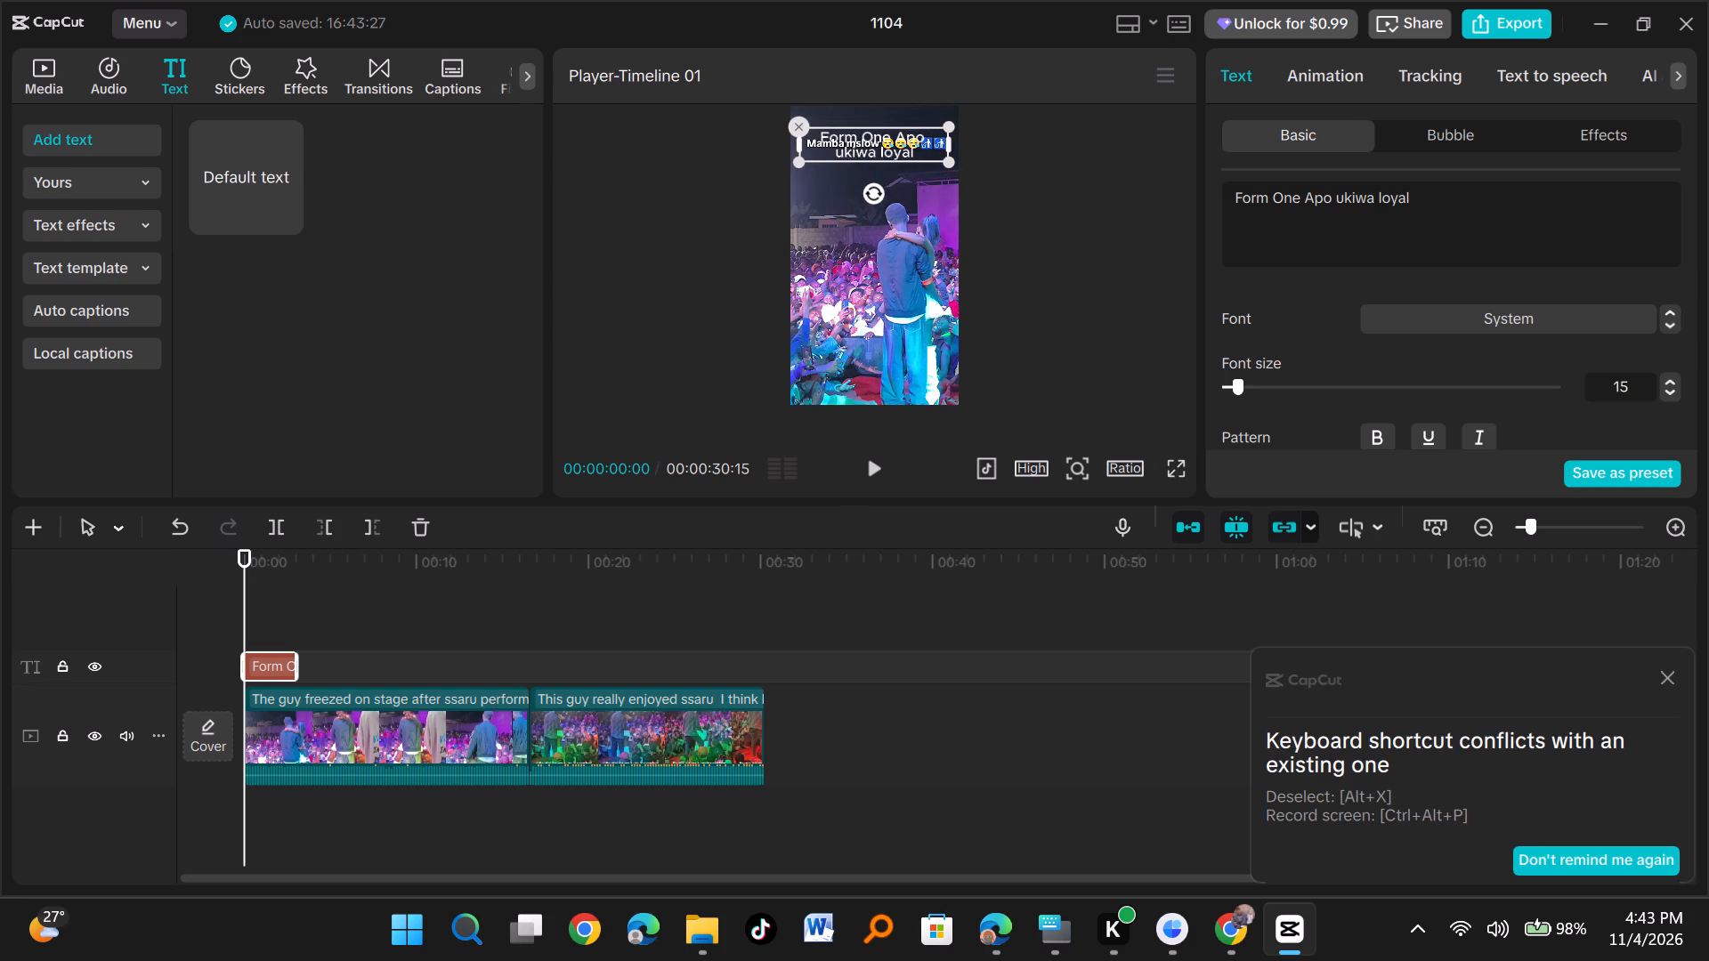
pyautogui.scroll(-4, 1582, 391)
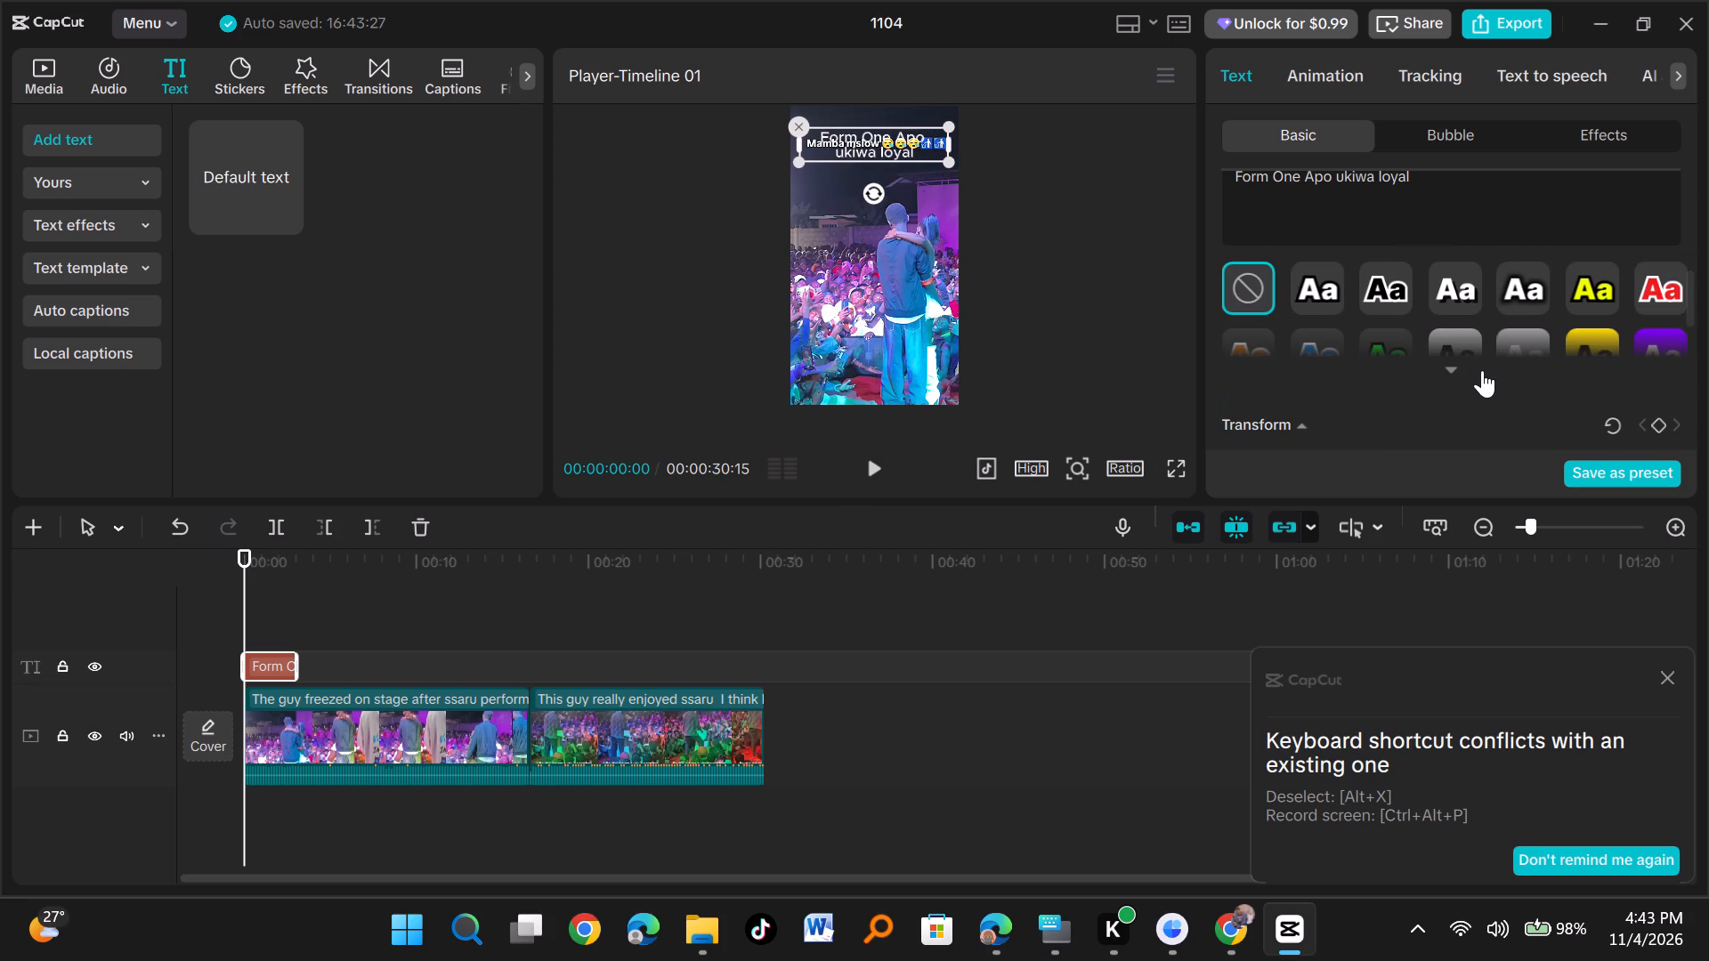
pyautogui.click(1453, 369)
pyautogui.click(1296, 425)
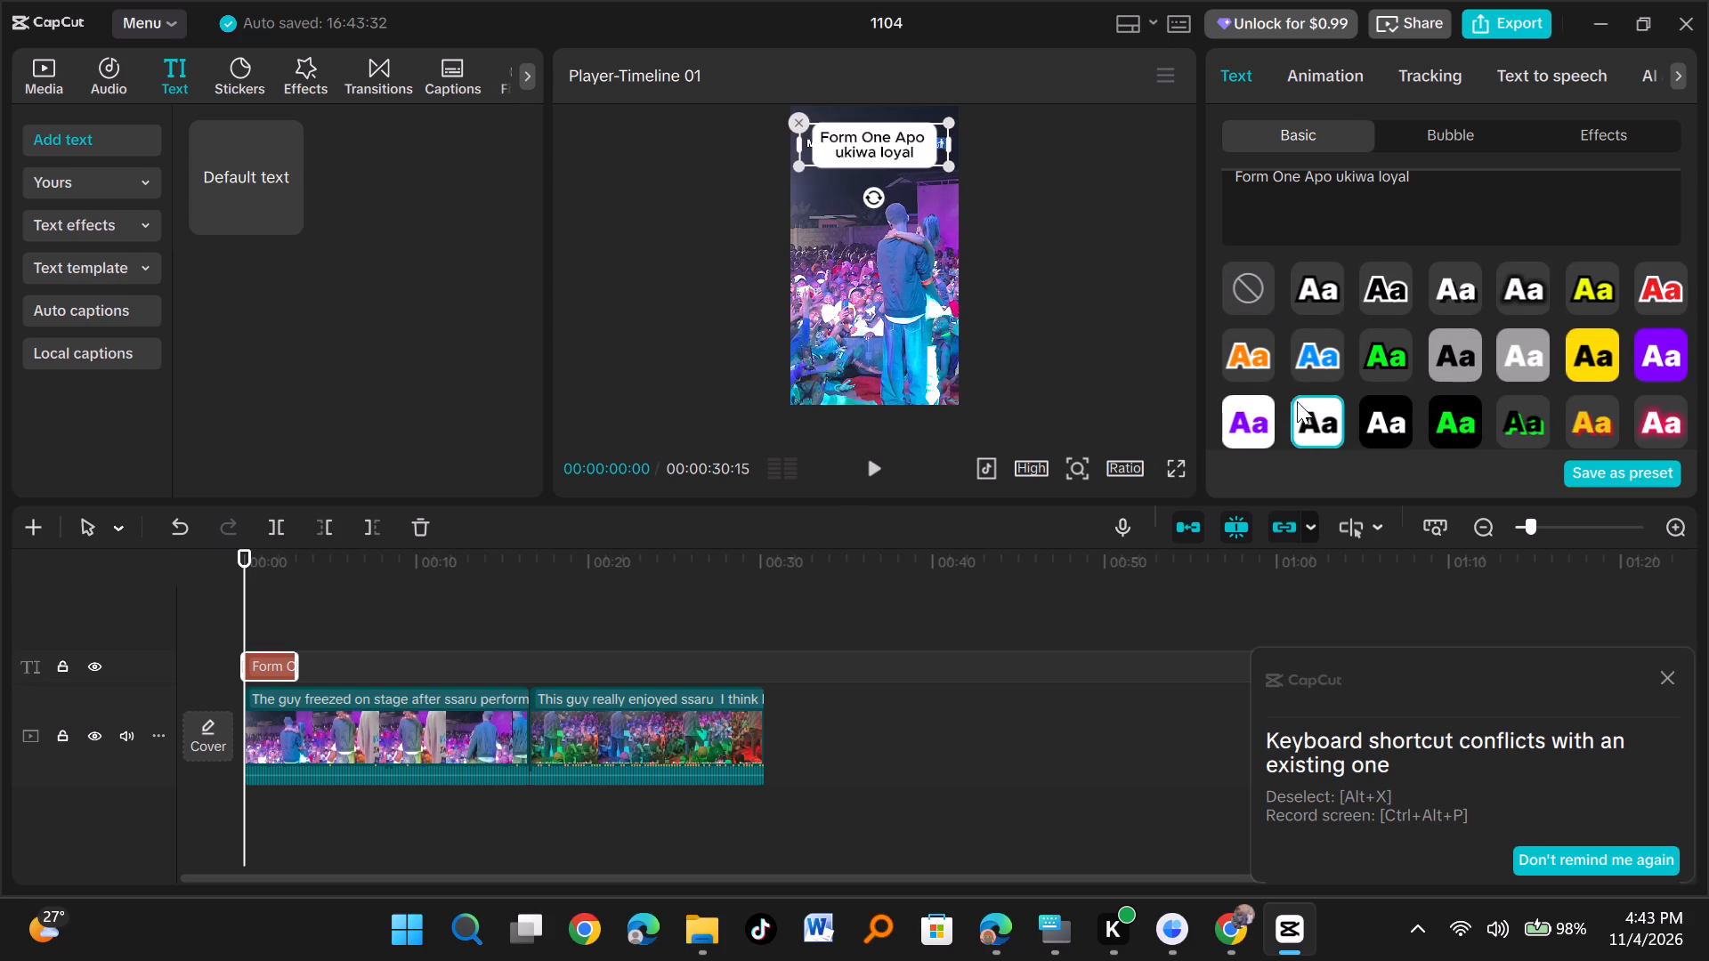
pyautogui.click(1041, 175)
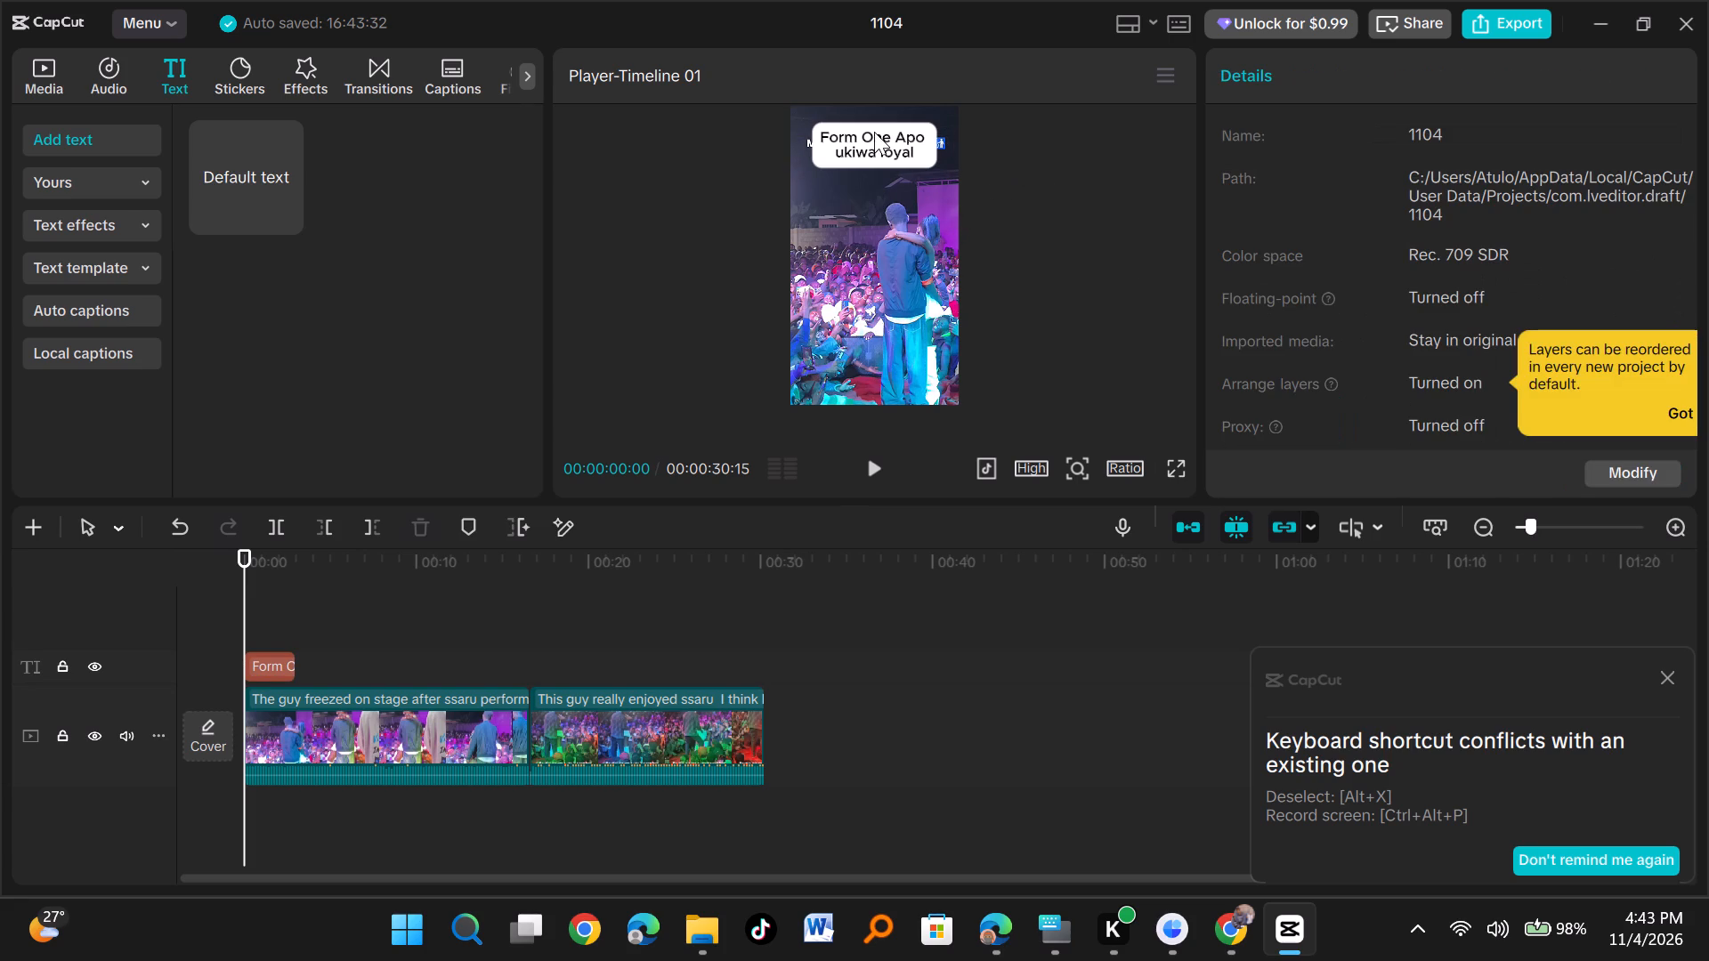
# Widen the text box until its white background spans the frame's width and covers the original caption.
pyautogui.click(874, 132)
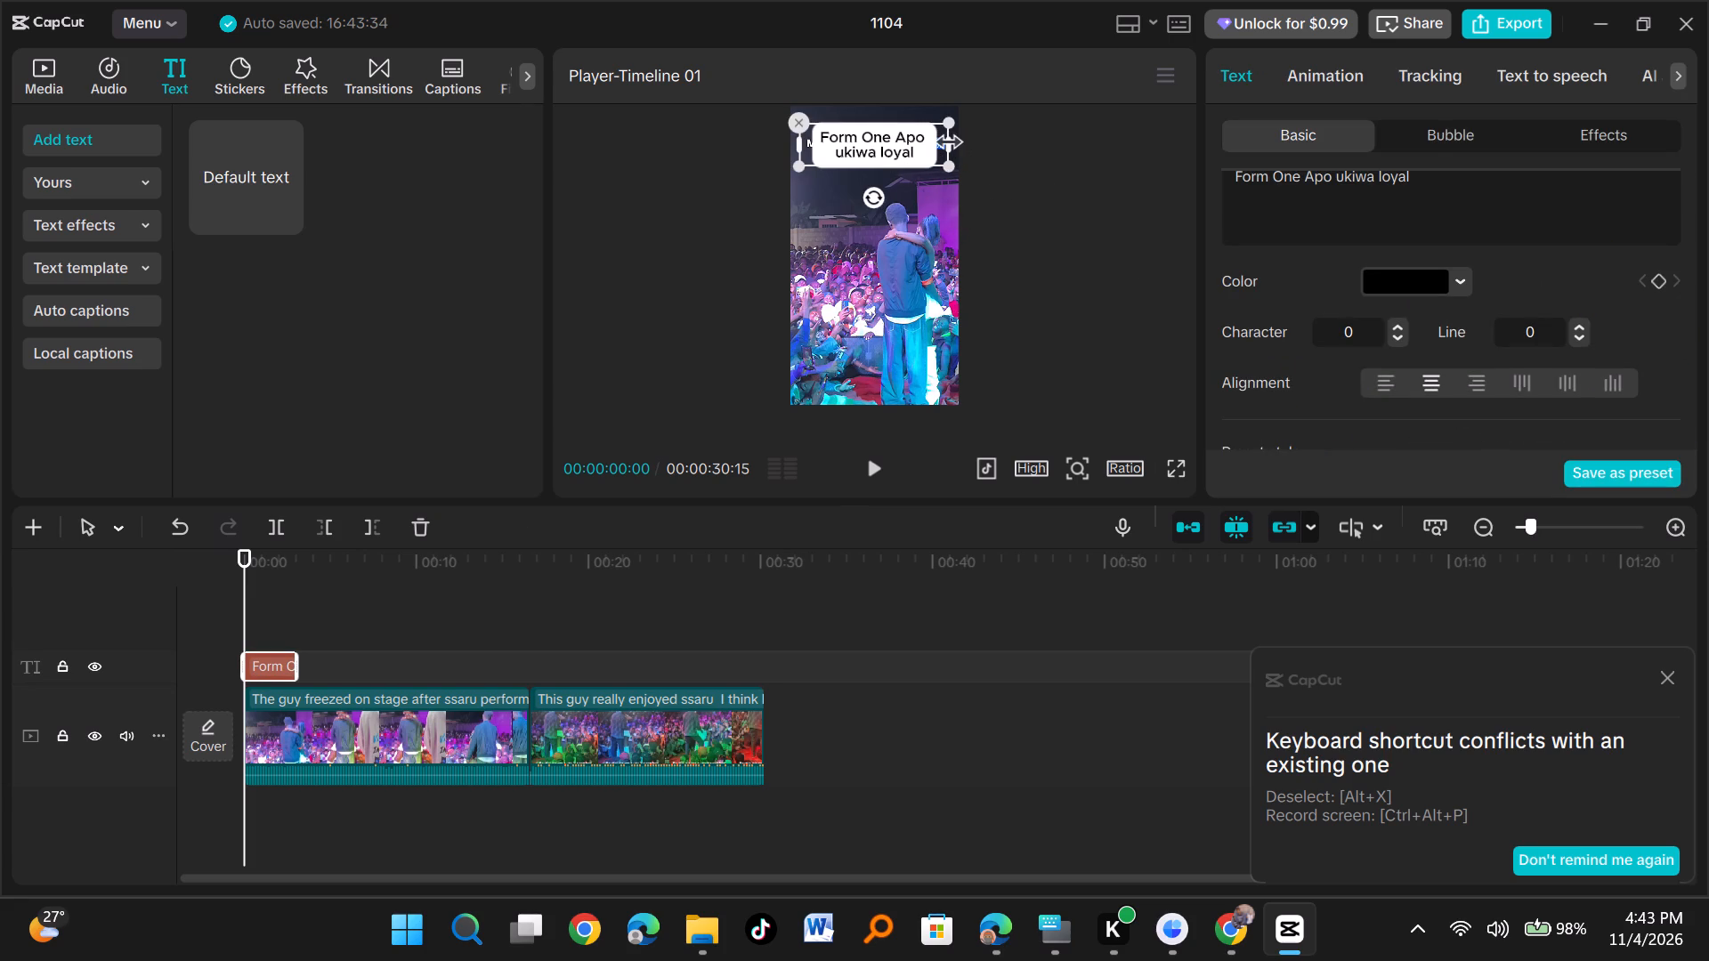
pyautogui.moveTo(949, 143); pyautogui.dragTo(959, 145)
pyautogui.click(1055, 184)
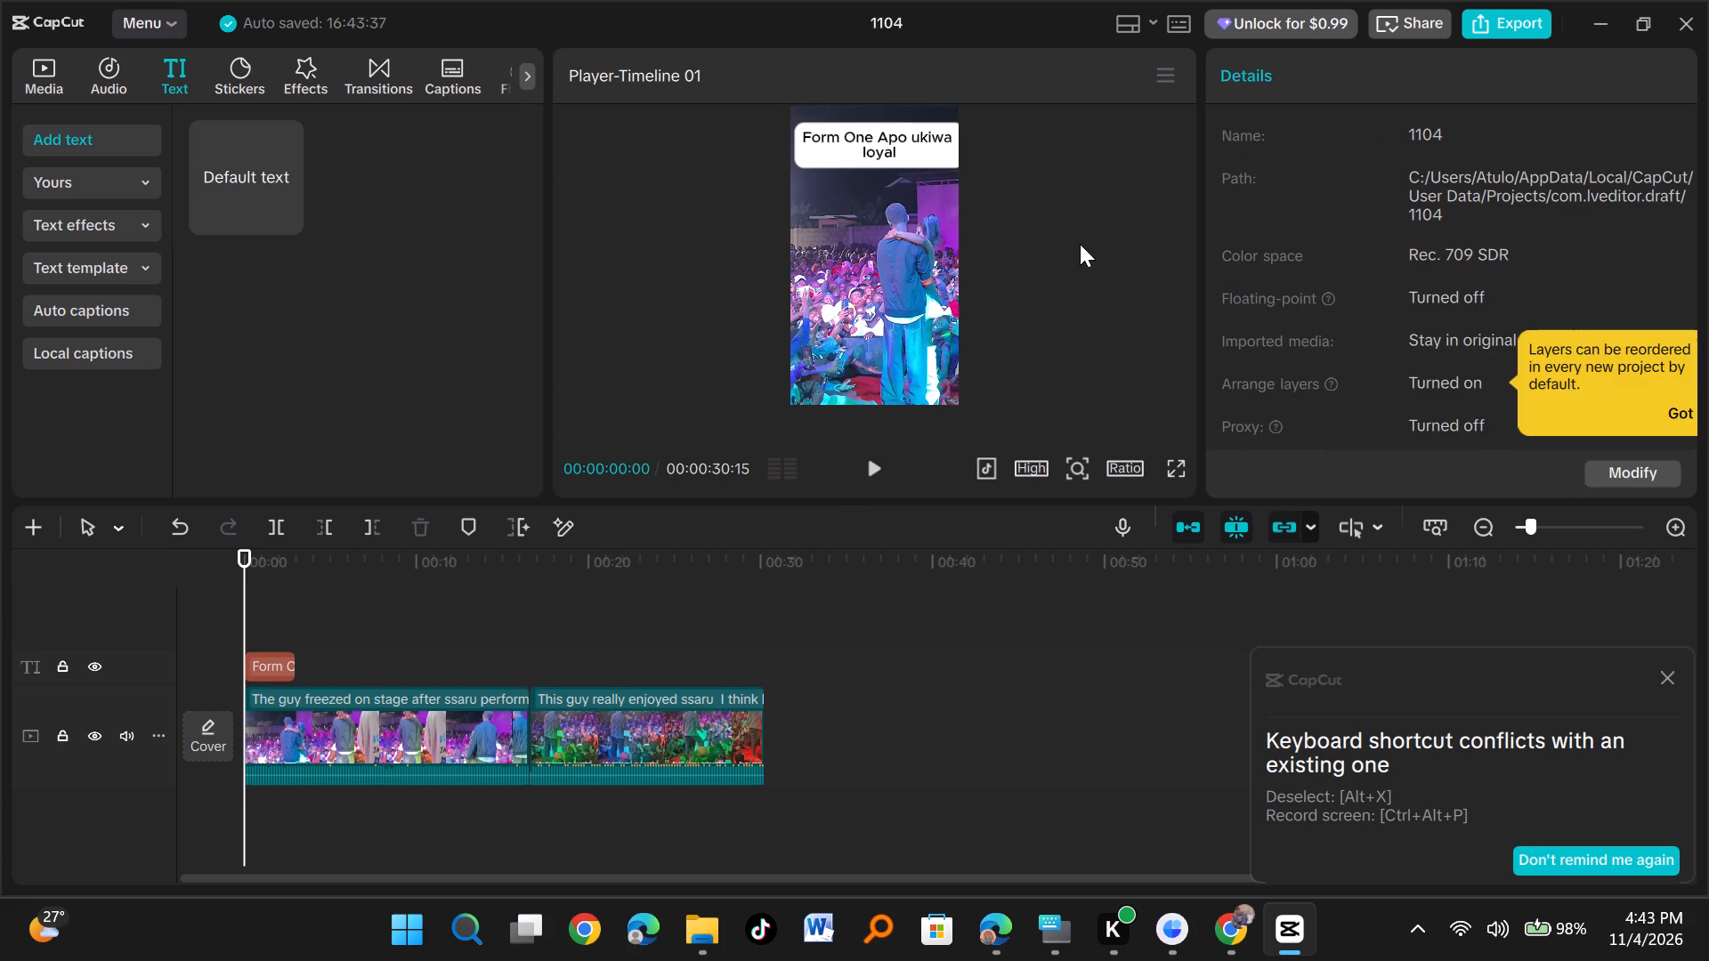
pyautogui.click(903, 149)
pyautogui.moveTo(960, 151); pyautogui.dragTo(955, 157)
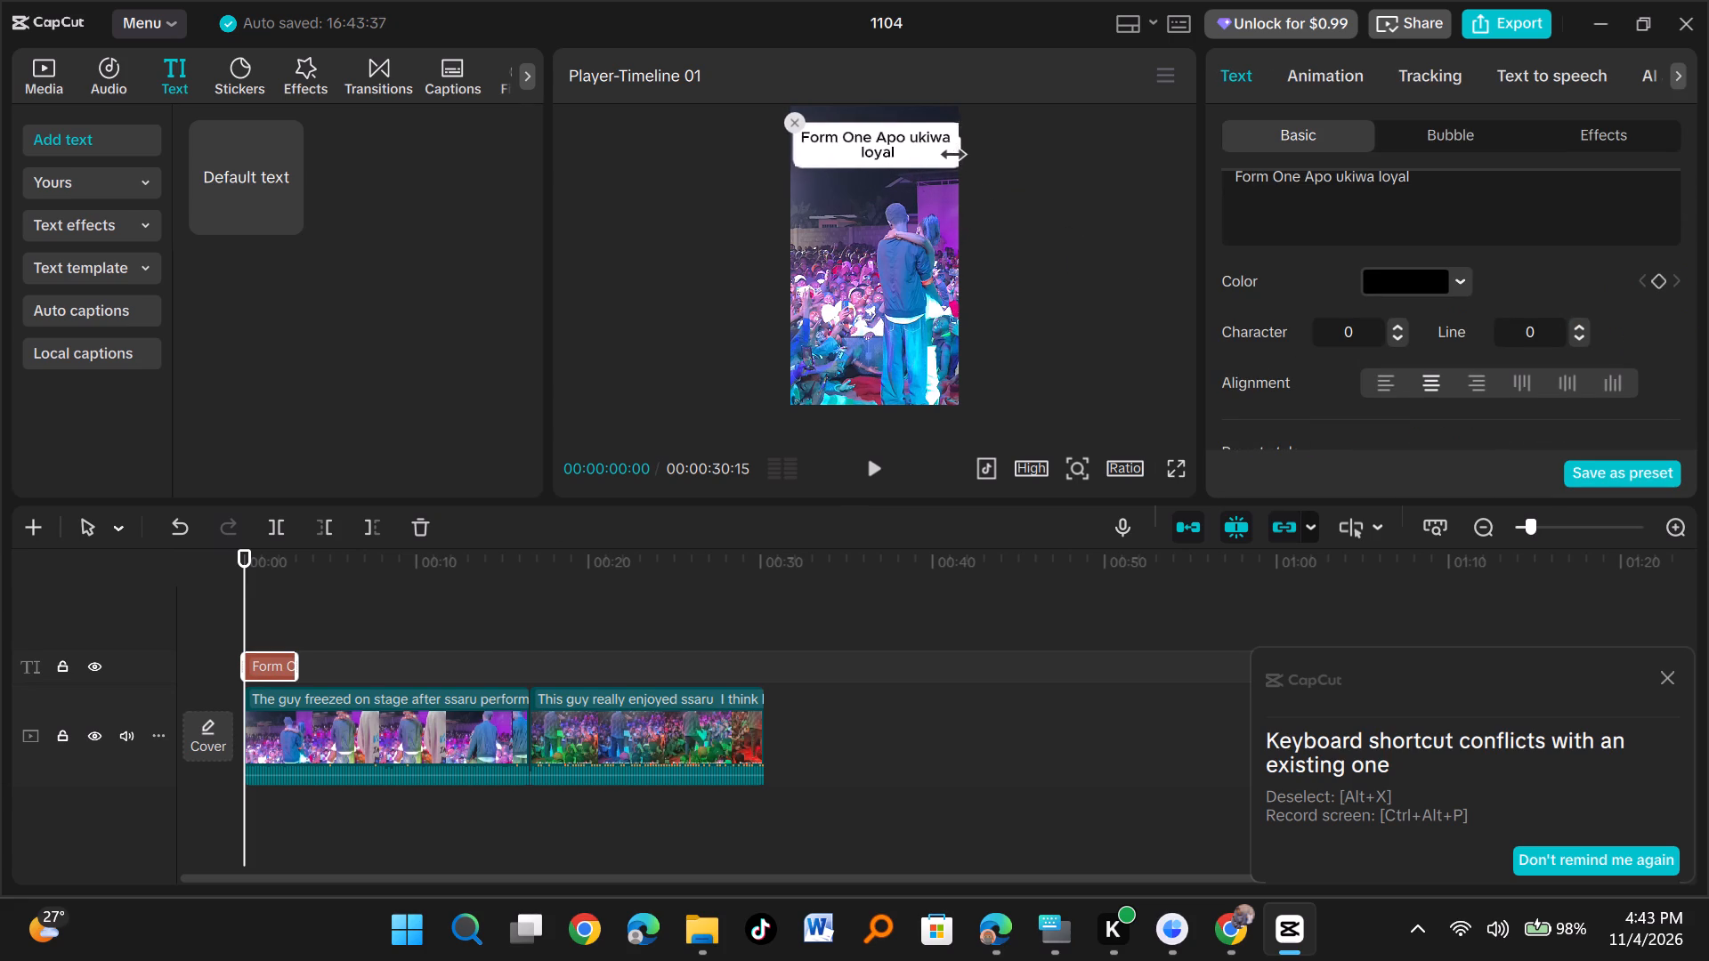
pyautogui.moveTo(955, 157); pyautogui.dragTo(951, 164)
pyautogui.click(1009, 176)
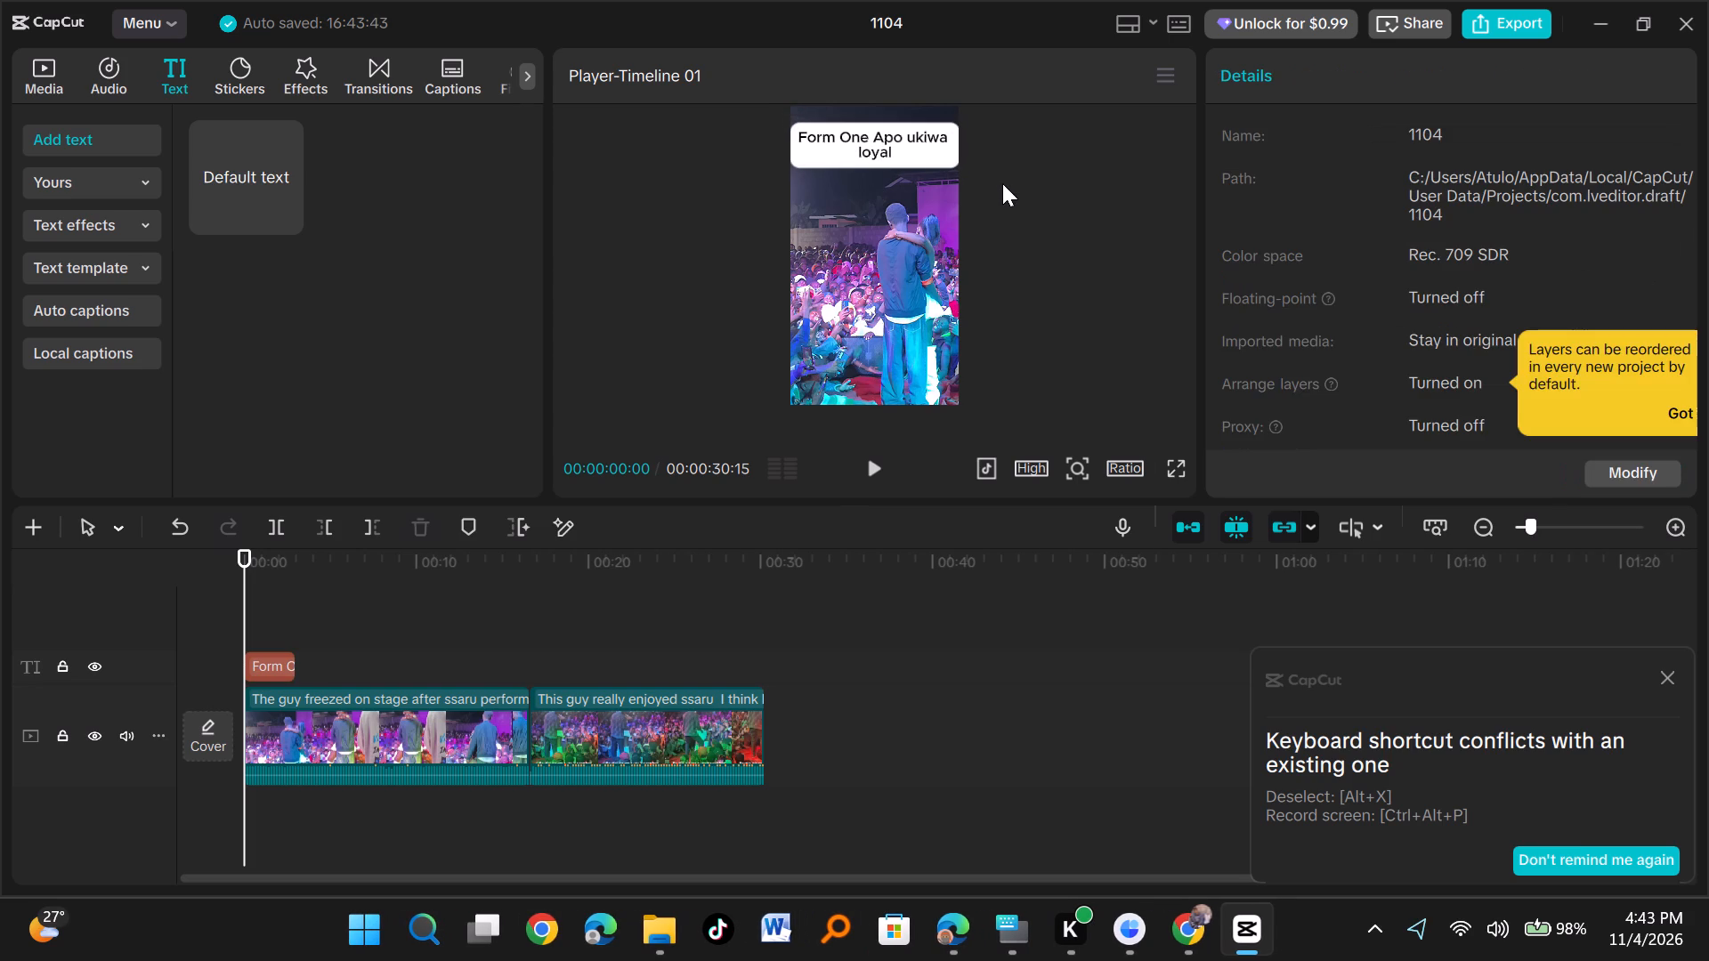
pyautogui.click(1060, 293)
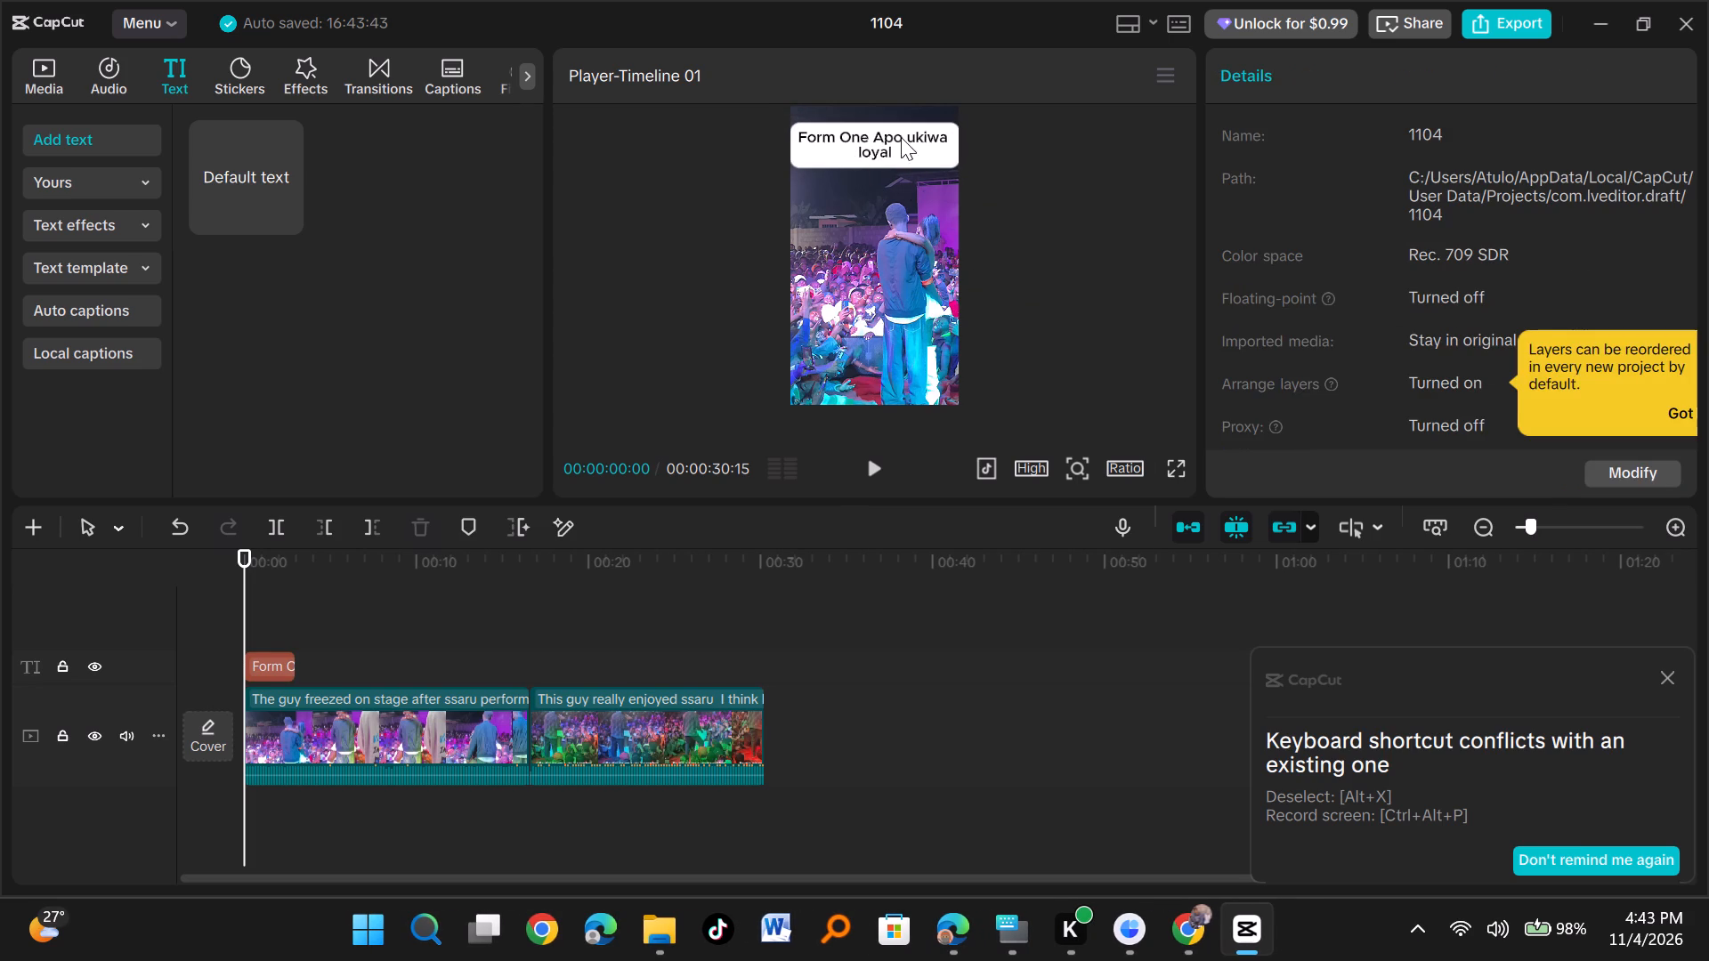
# Extend the "Form One Apo ukiwa loyal" text on the timeline to the end of the first video clip.
pyautogui.click(276, 658)
pyautogui.moveTo(293, 660); pyautogui.dragTo(505, 668)
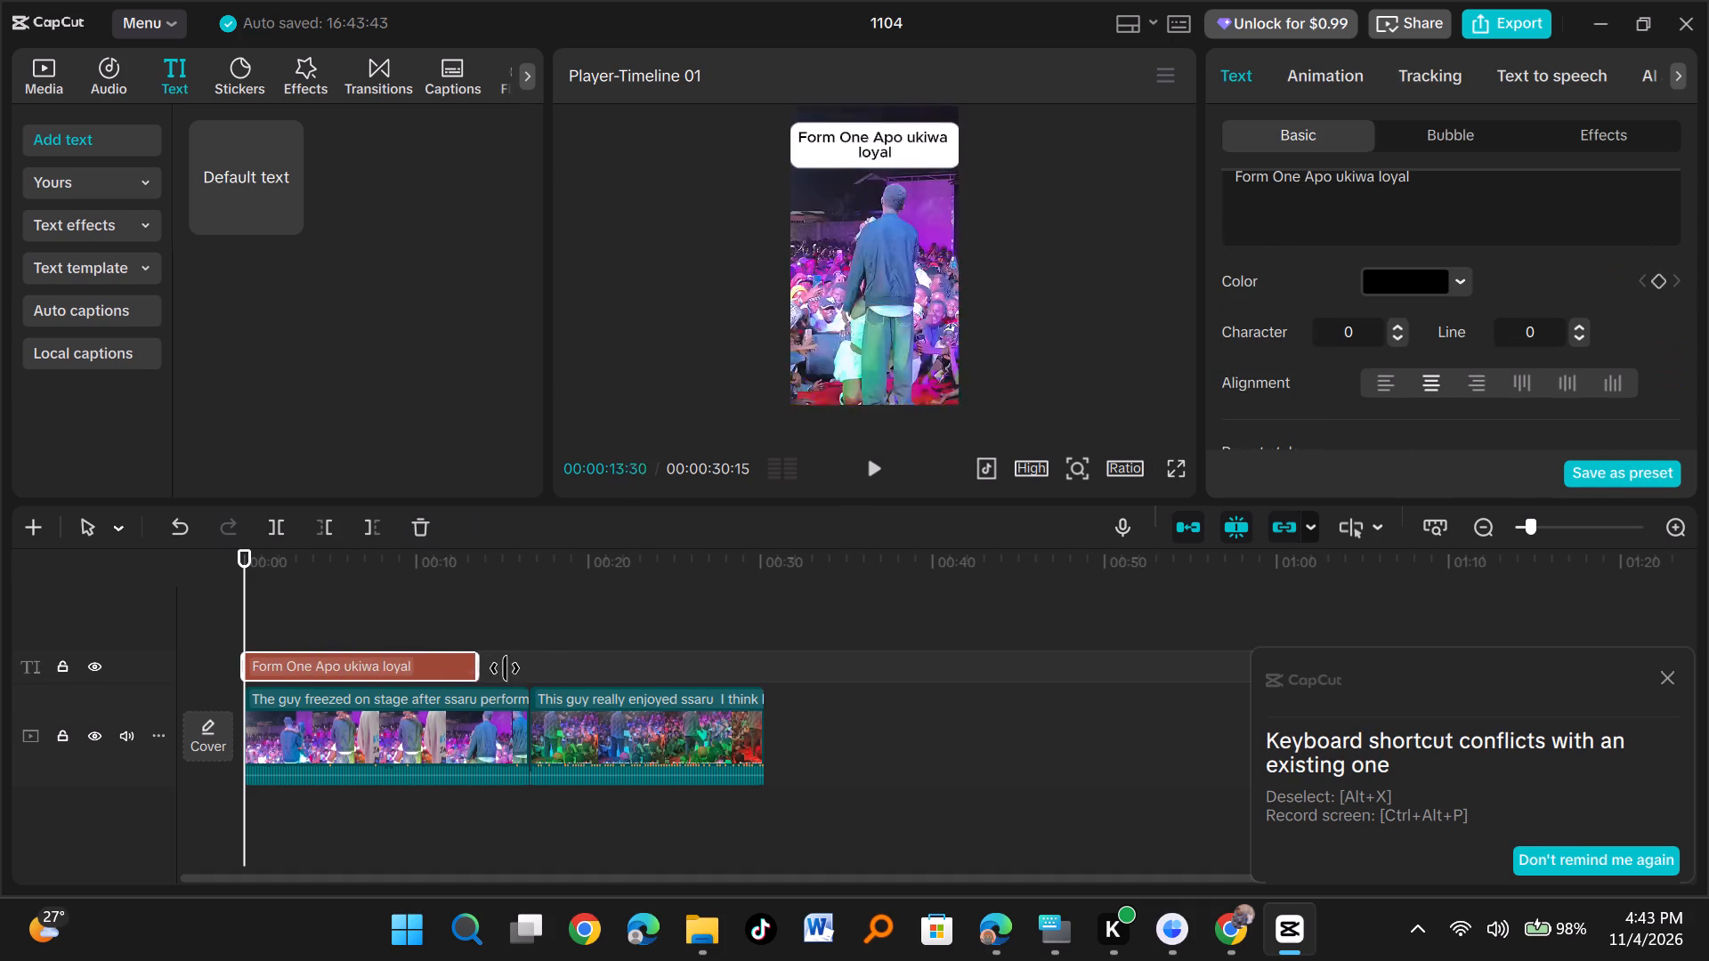
pyautogui.moveTo(505, 668); pyautogui.dragTo(527, 669)
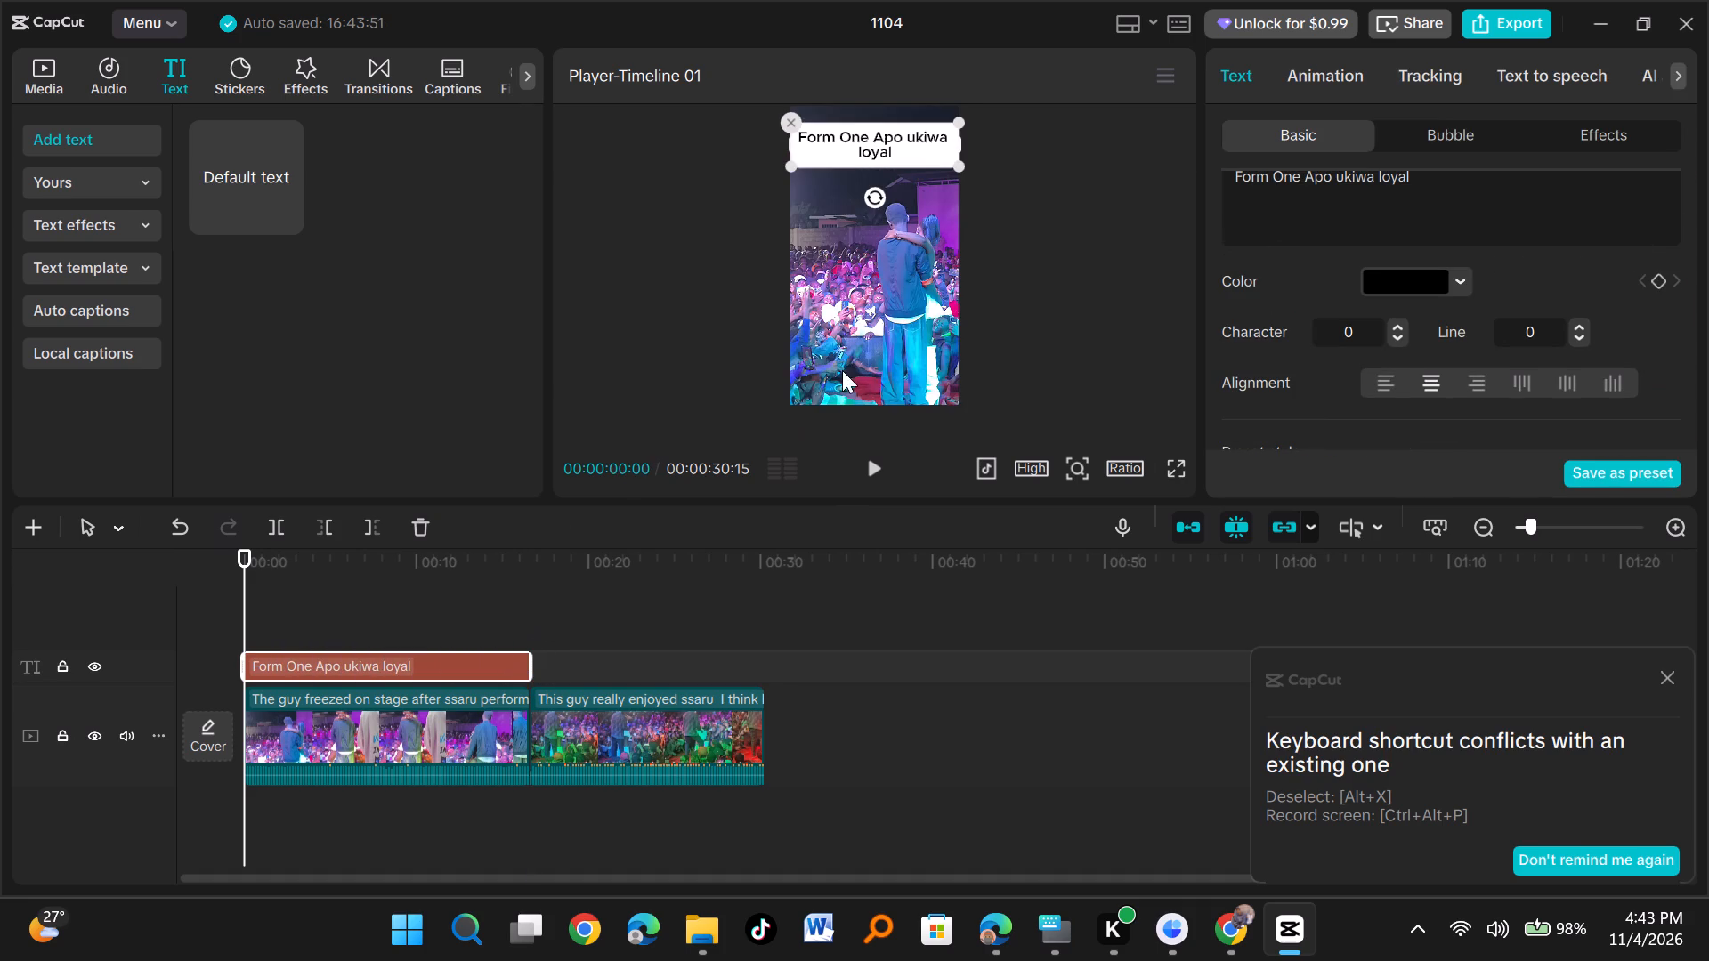
# Add a second text overlay at 00:00:16:36, where the second clip starts, reading "After Kupitia Heartbreaks".
pyautogui.click(533, 624)
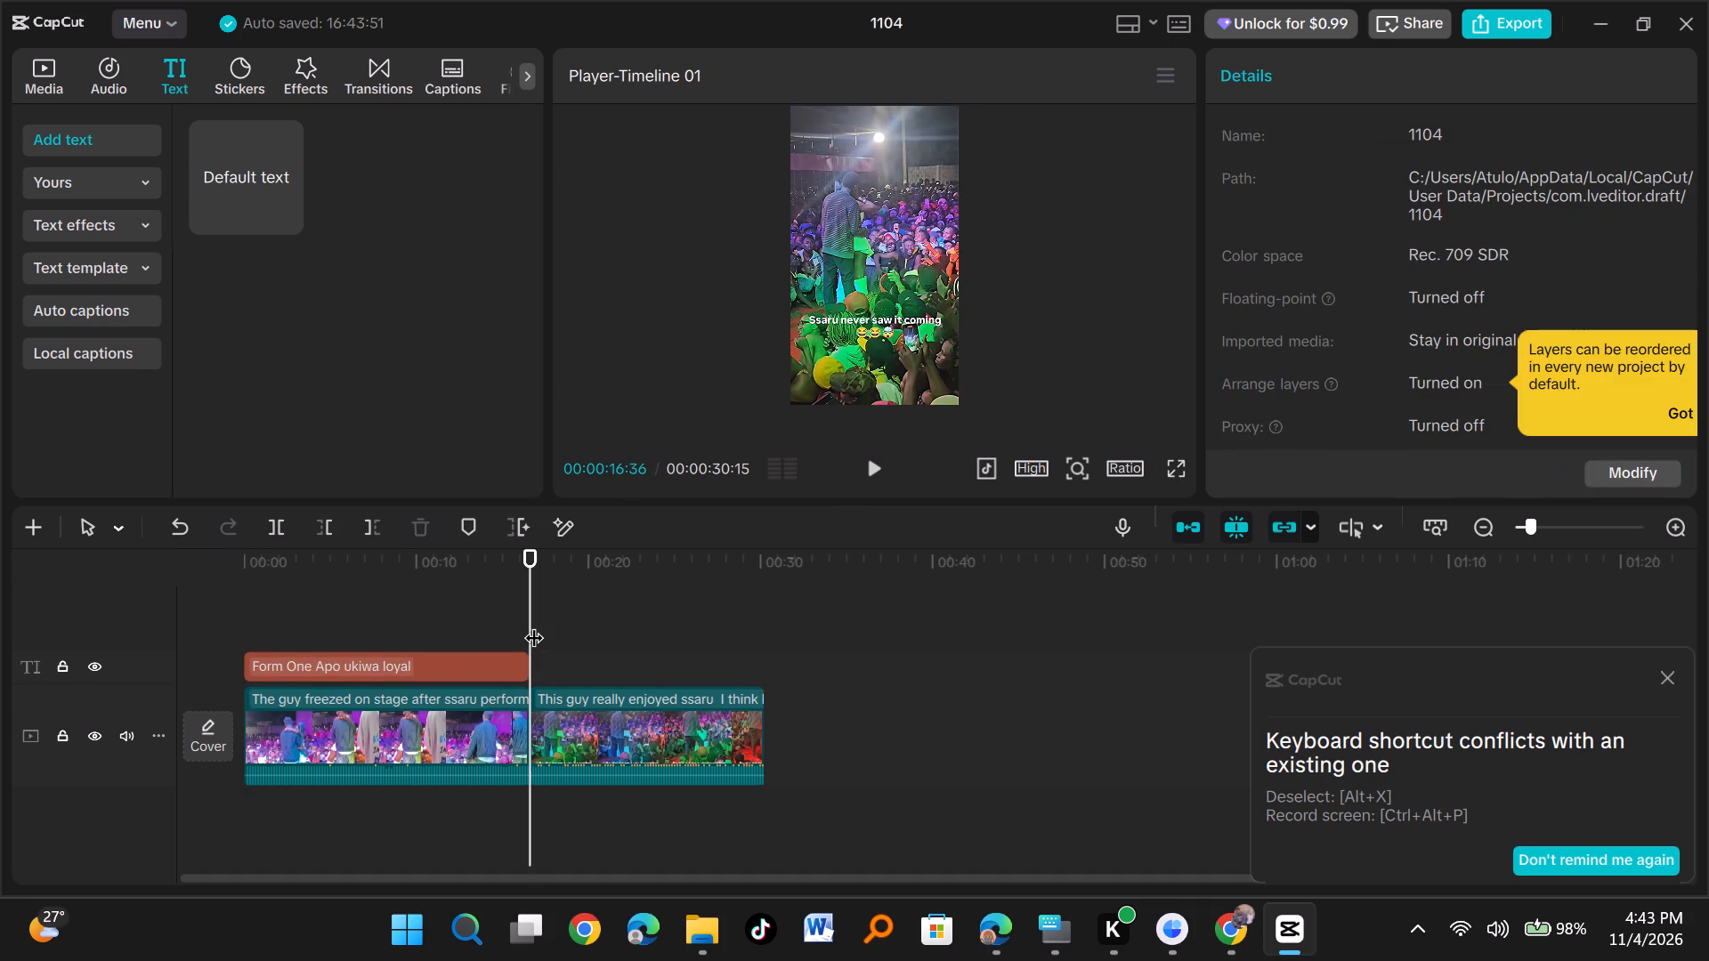
pyautogui.click(283, 222)
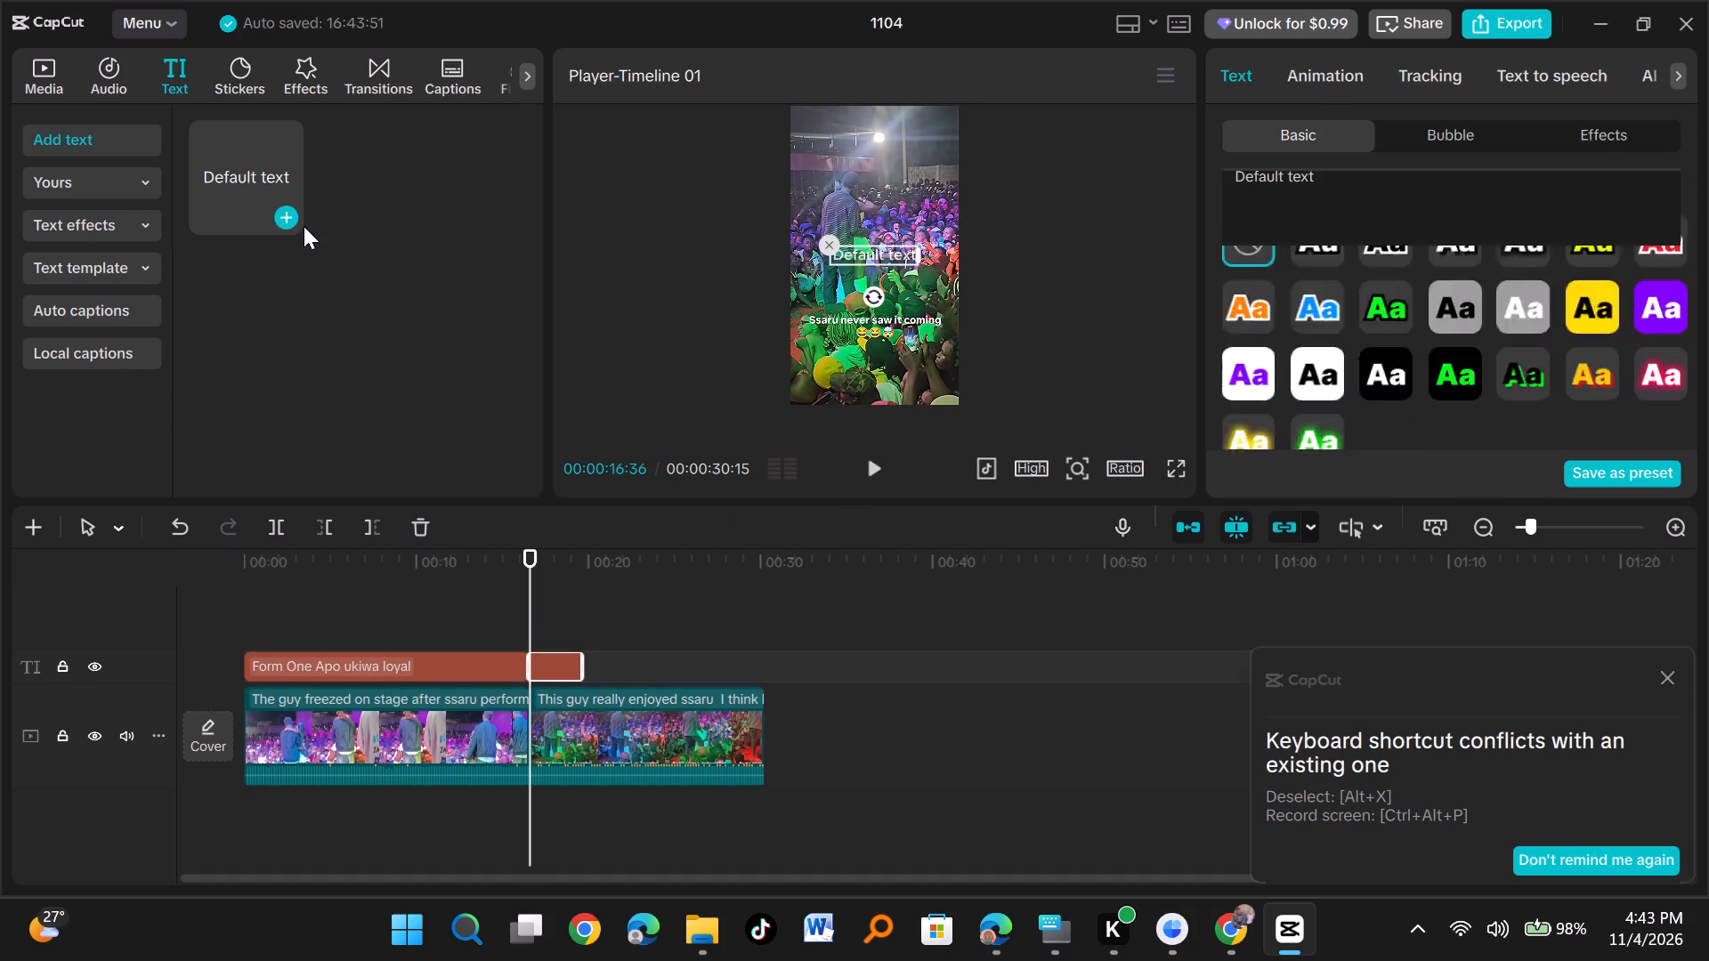
pyautogui.click(1529, 195)
pyautogui.scroll(4, 1420, 260)
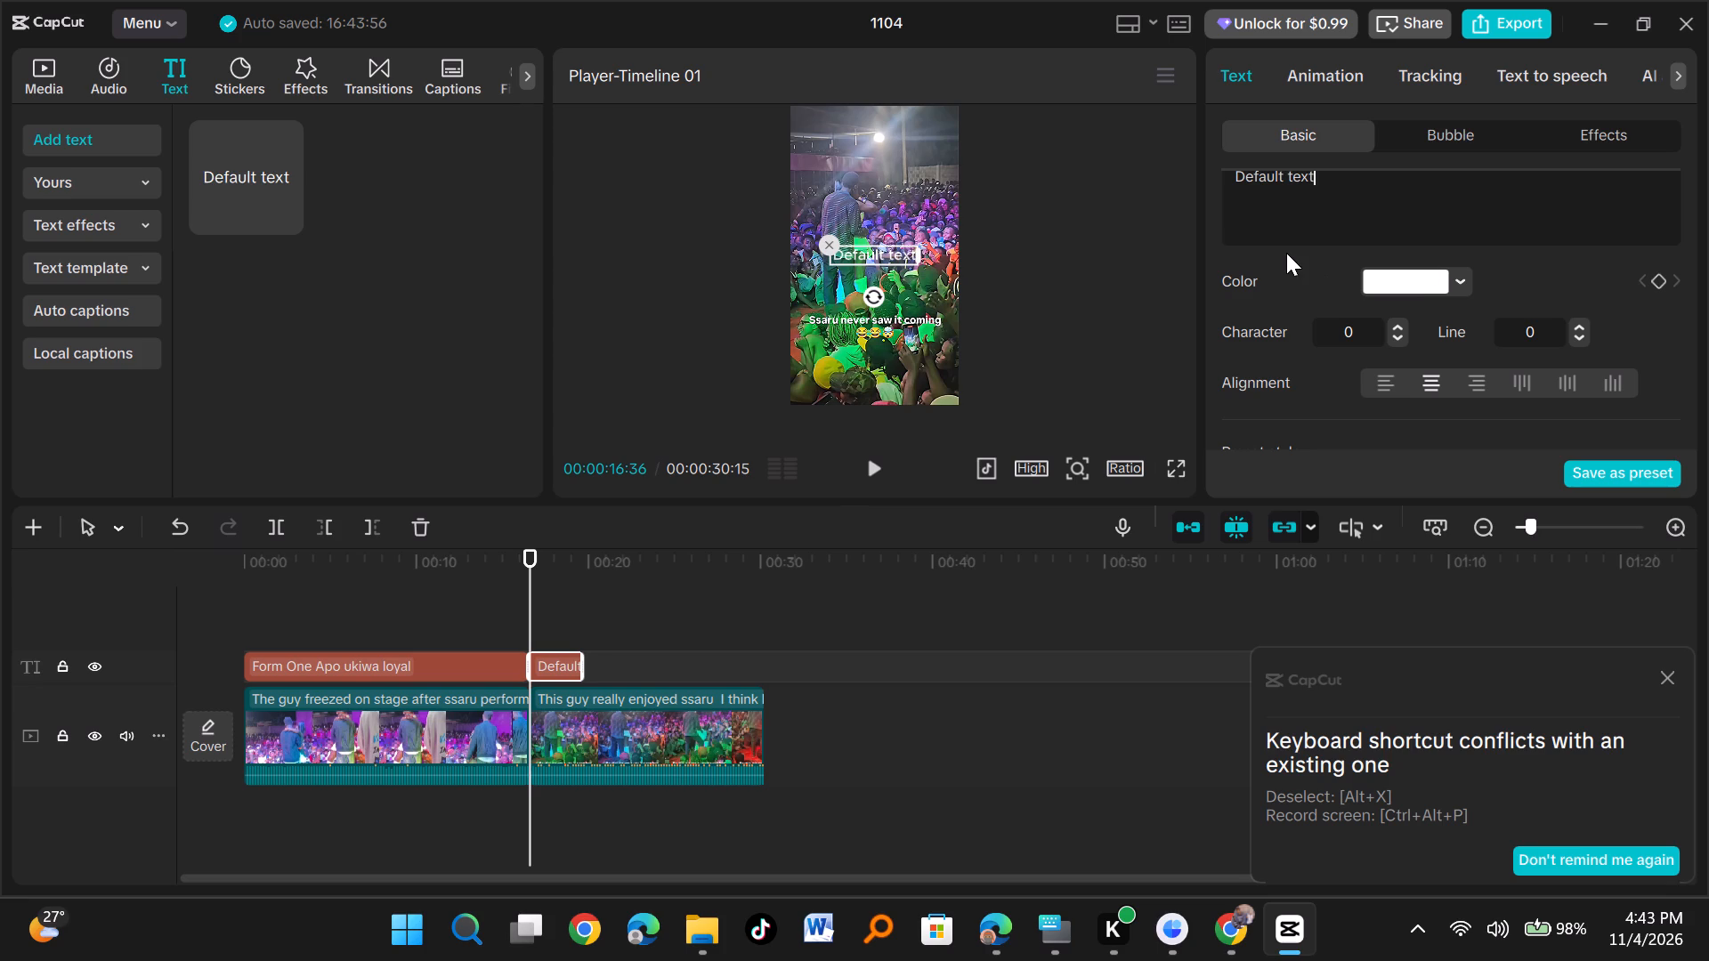
# Replace the second text overlay's default wording with "After Kupitia Heartbreaks".
pyautogui.hotkey('ctrl', 'a')
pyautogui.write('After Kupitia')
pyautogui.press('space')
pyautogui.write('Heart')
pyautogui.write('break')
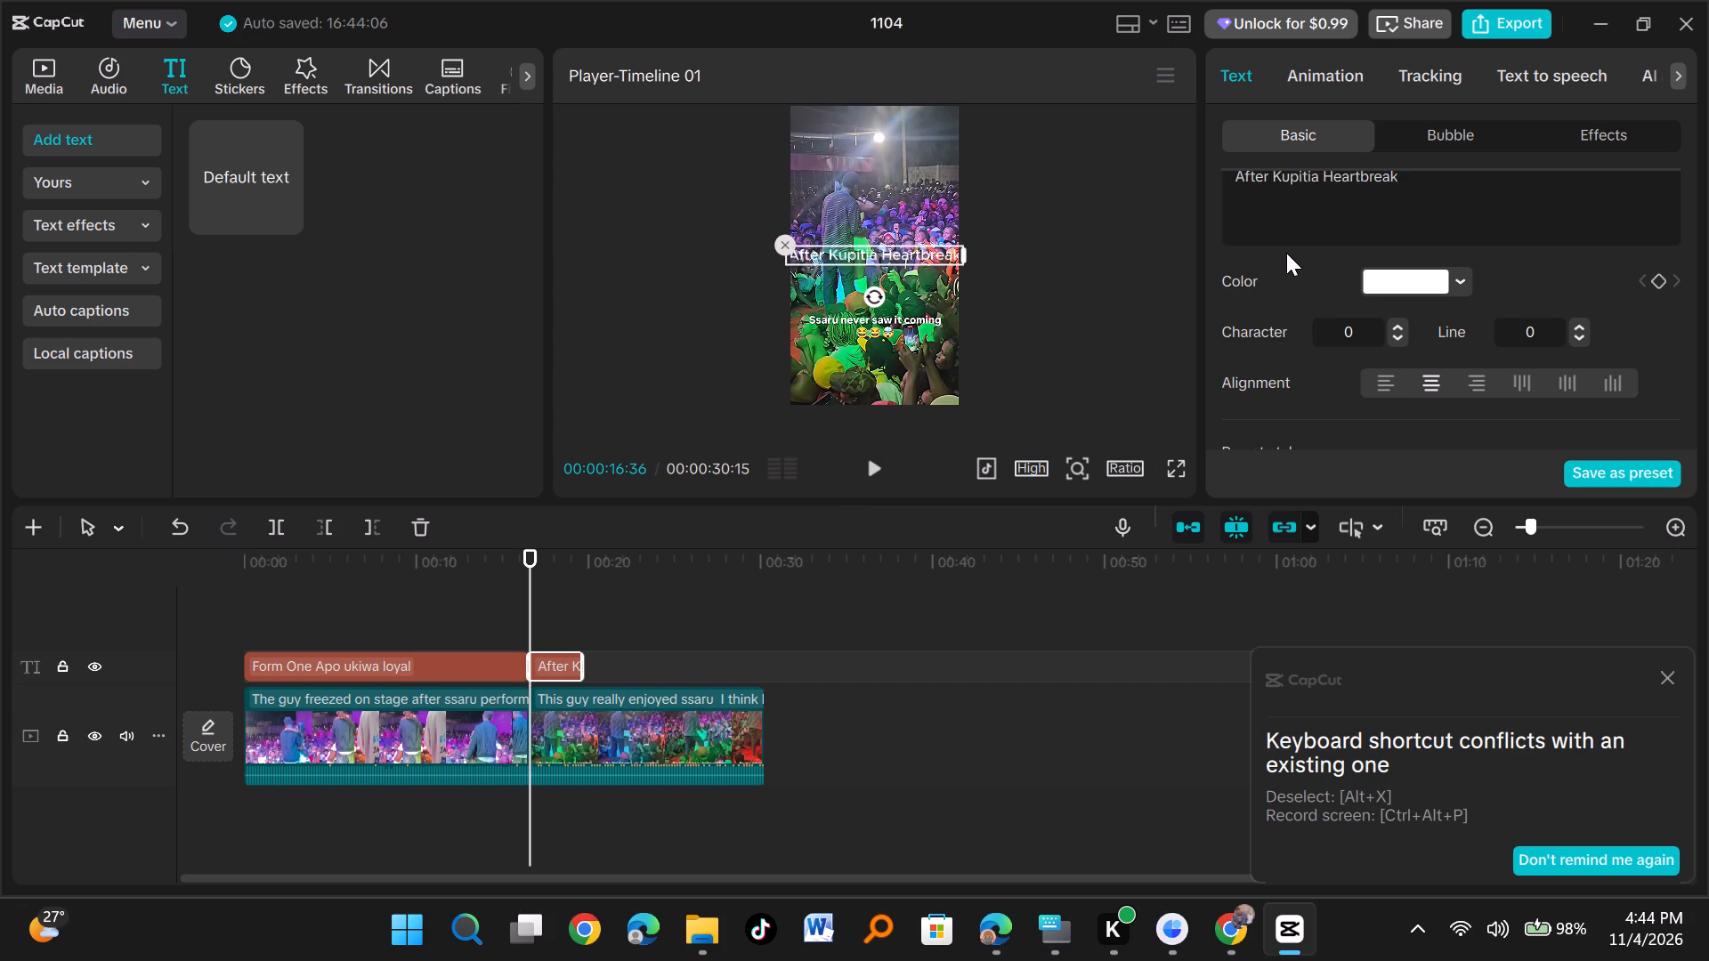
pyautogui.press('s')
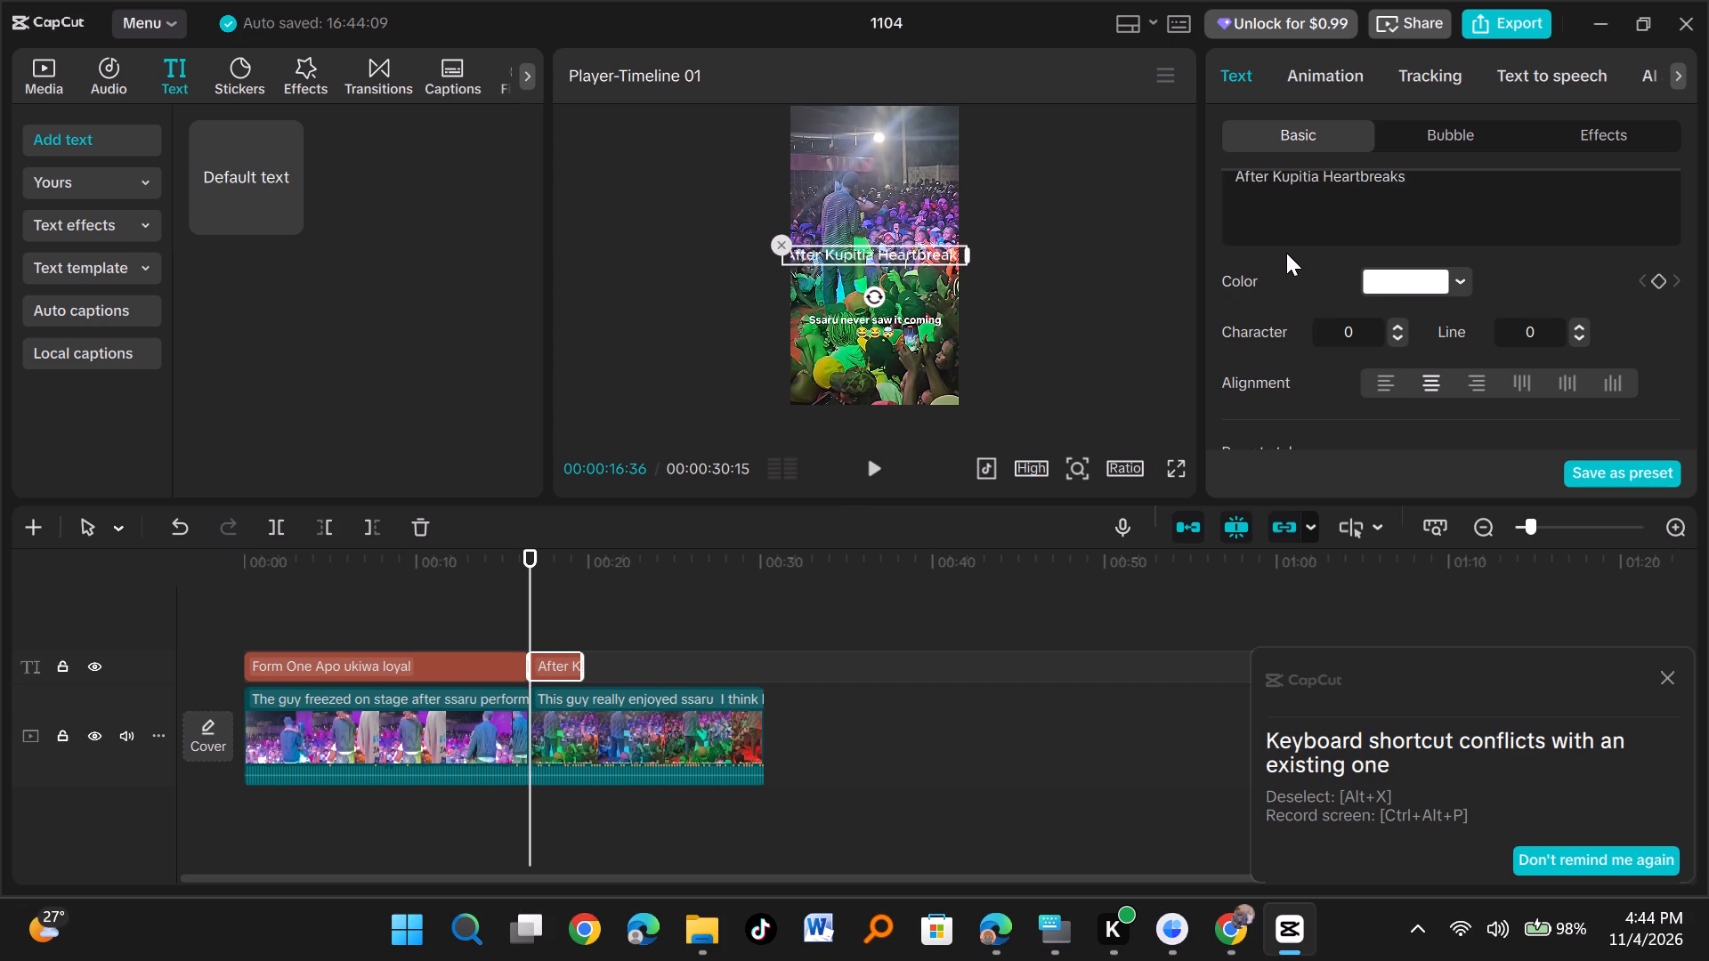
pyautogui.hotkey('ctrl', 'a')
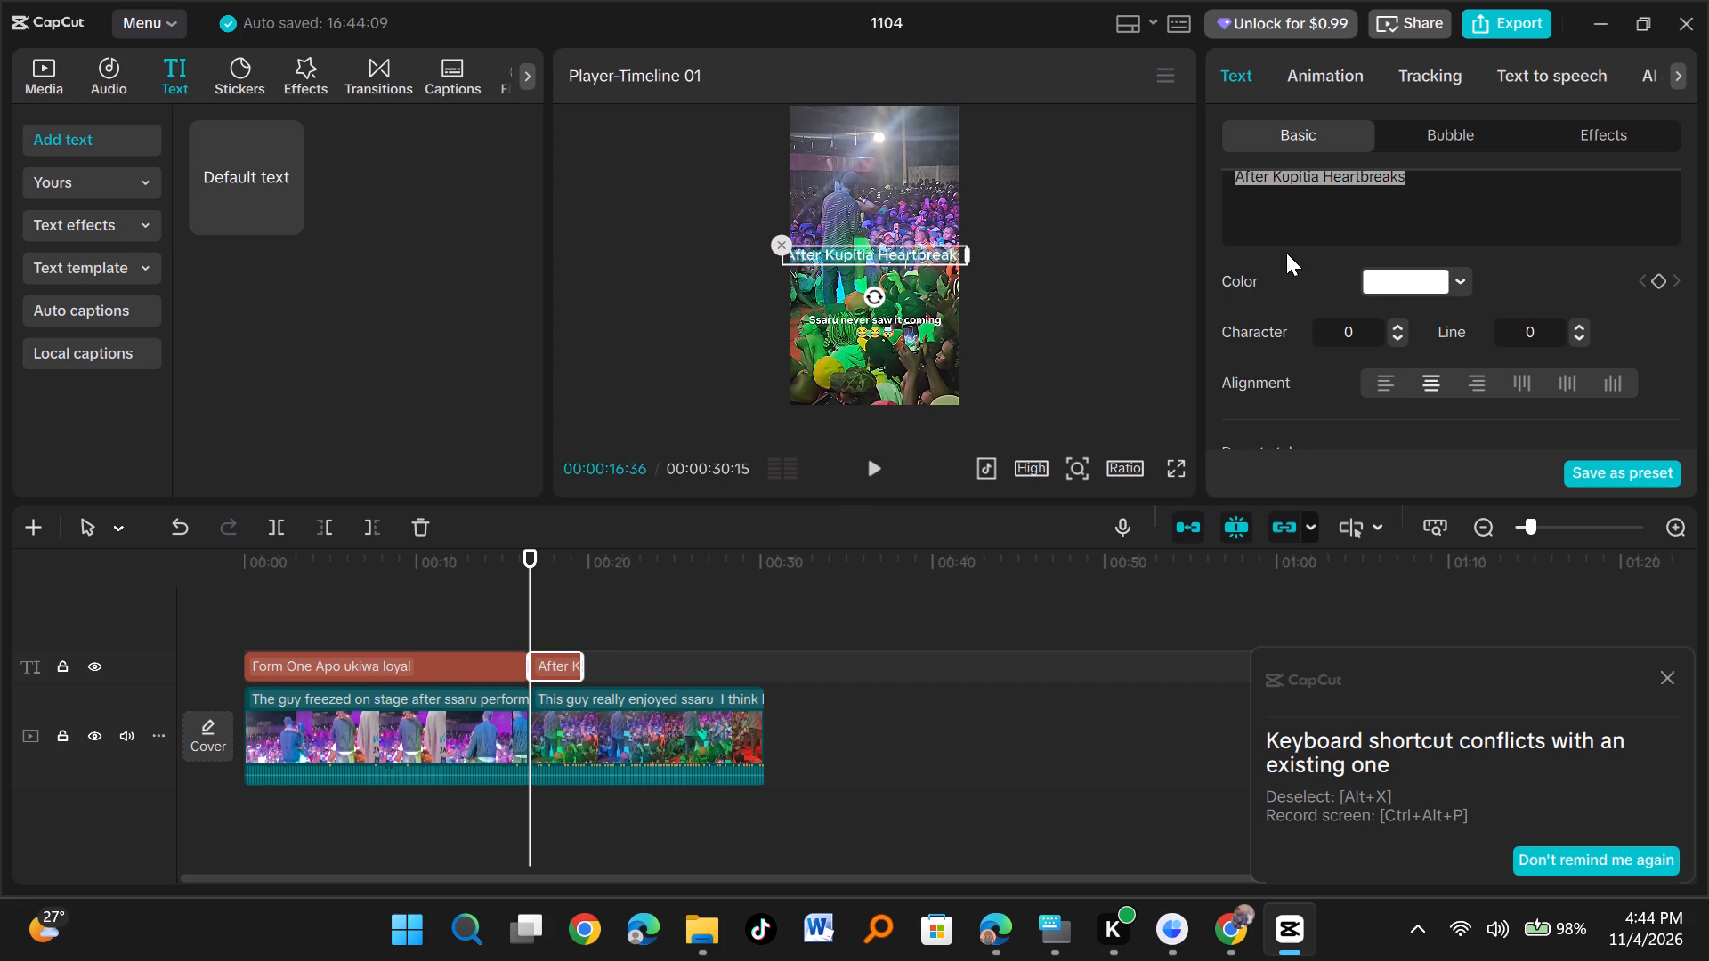
# Switch to Instagram in Edge and answer the unread chat with four laughing emojis and "tactics lazma zikue akuna cha rahisi", closing the chat.
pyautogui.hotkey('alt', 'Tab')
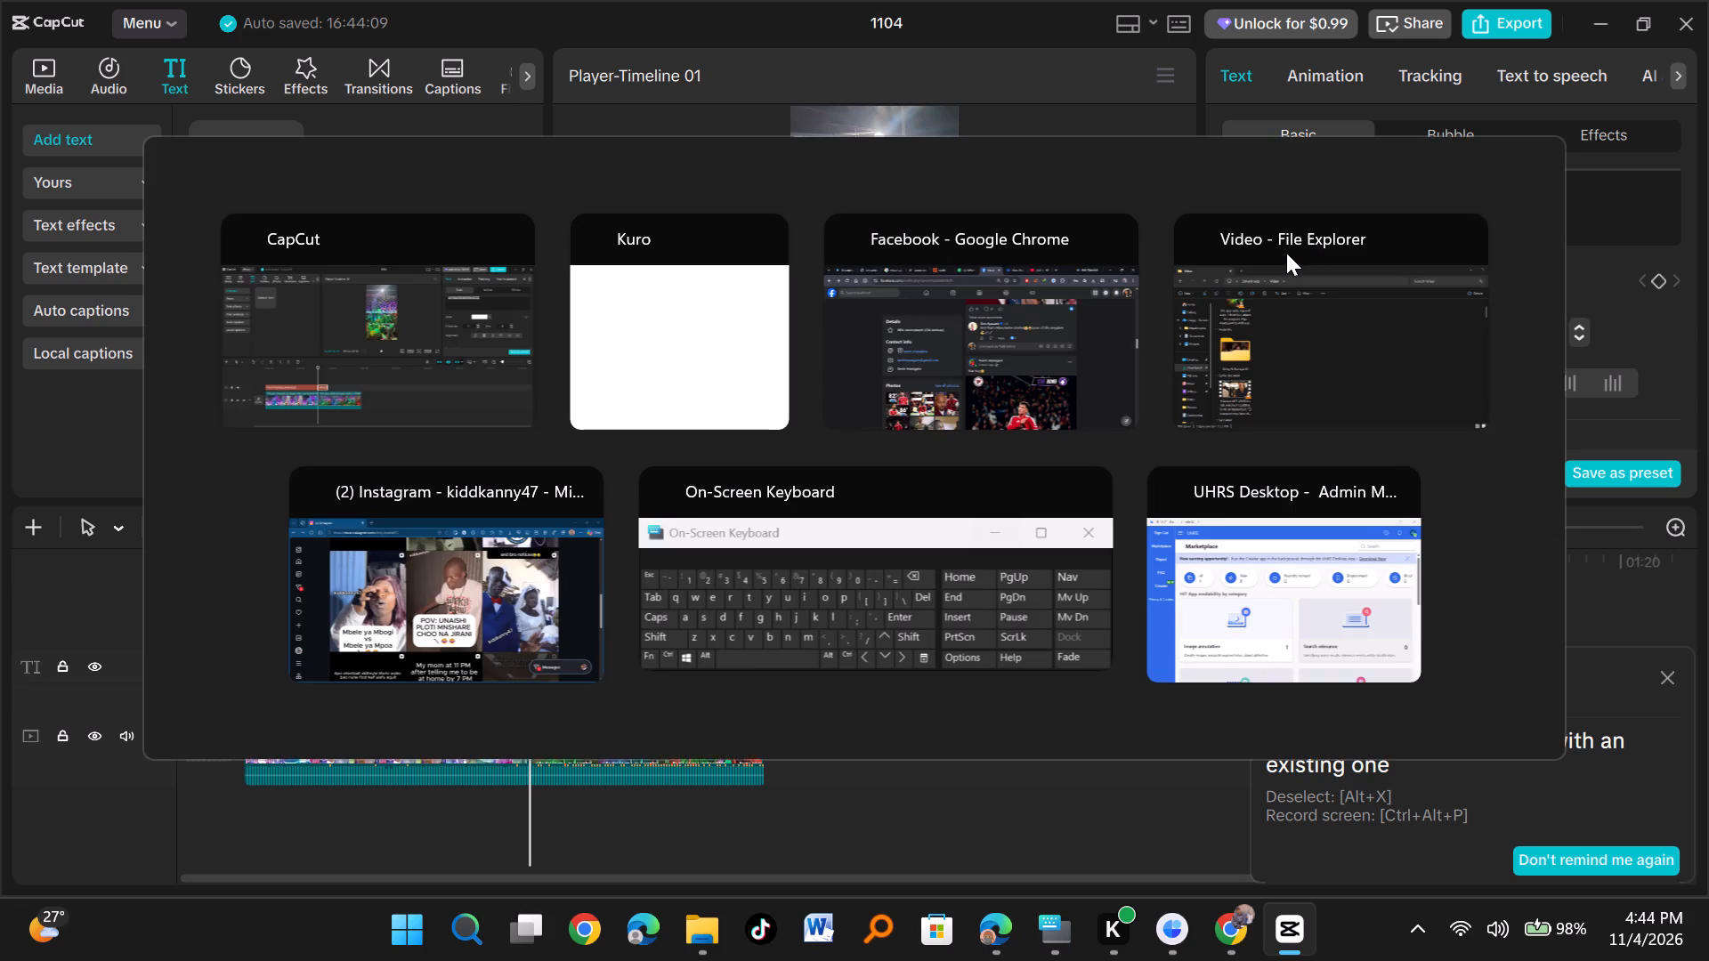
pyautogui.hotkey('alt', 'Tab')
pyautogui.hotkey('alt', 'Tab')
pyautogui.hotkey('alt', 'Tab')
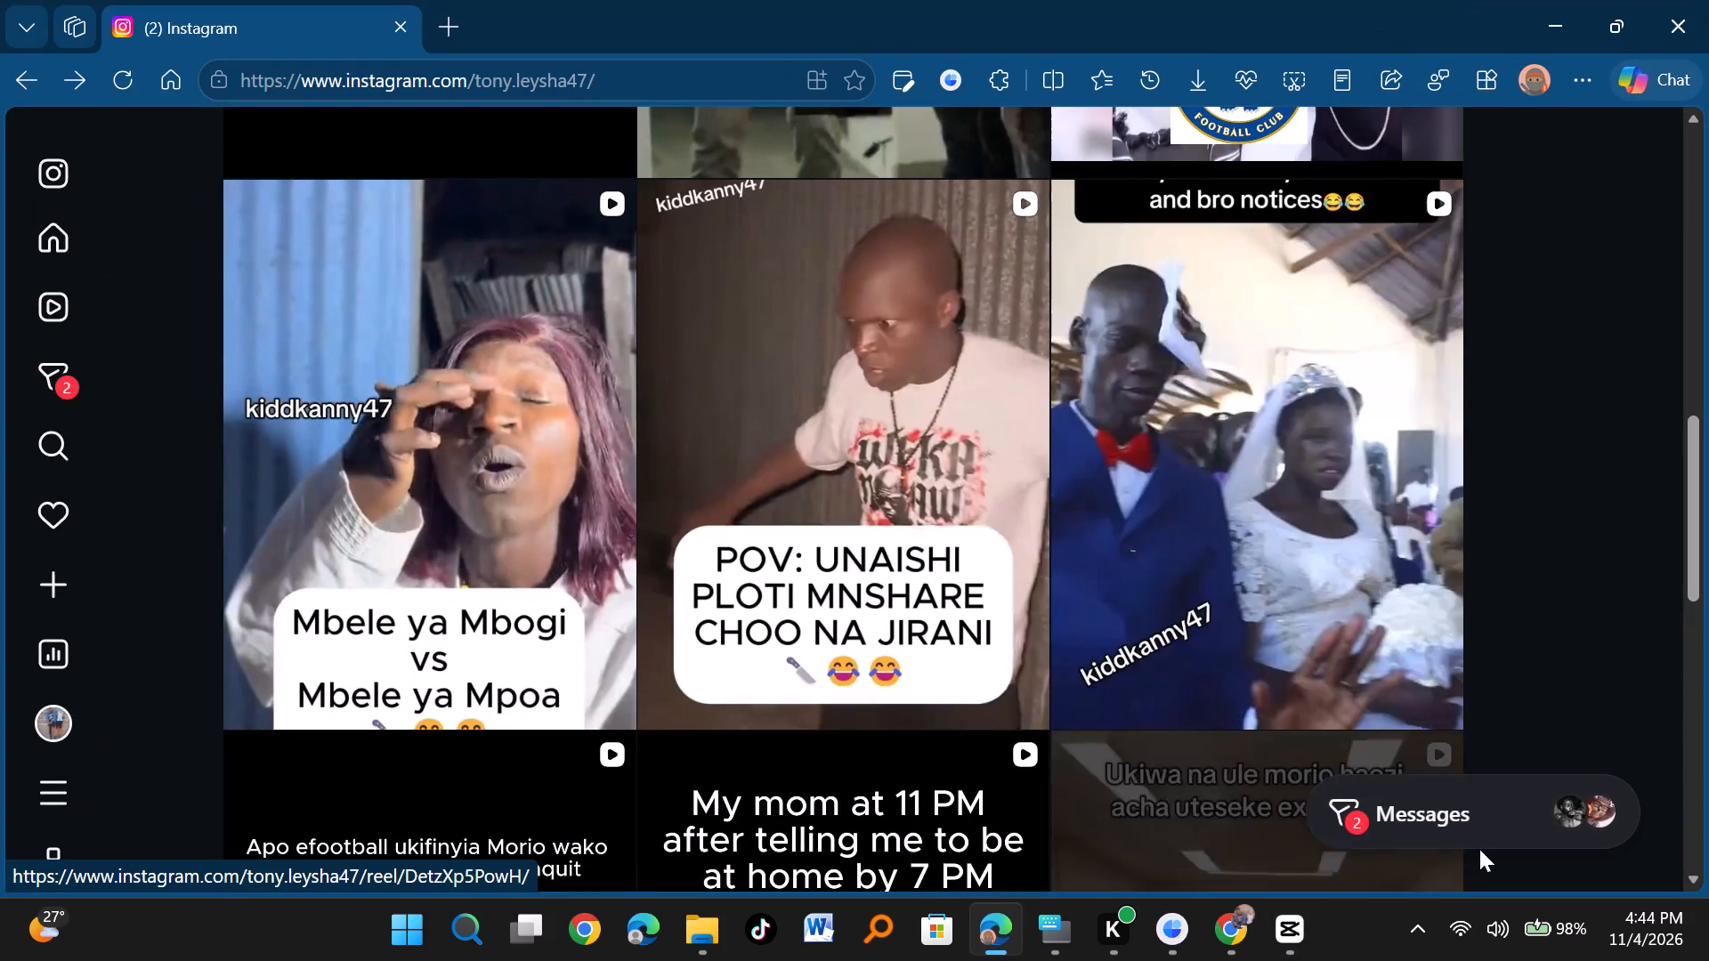
pyautogui.click(1474, 805)
pyautogui.click(1309, 397)
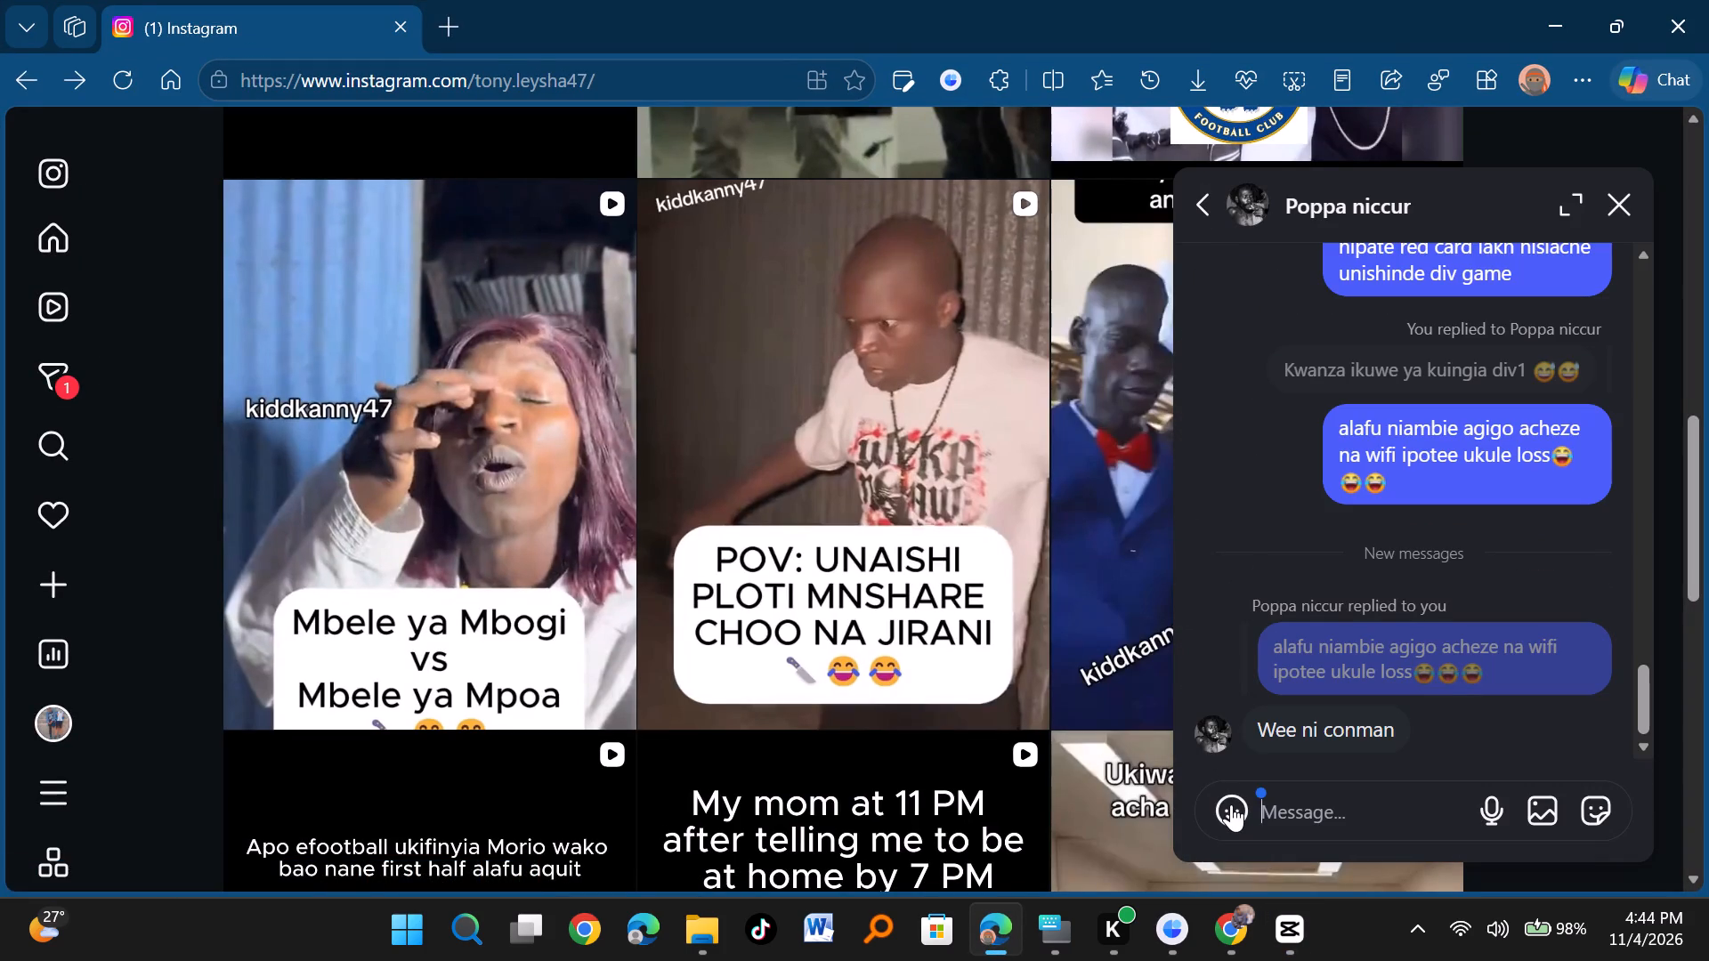
pyautogui.click(1231, 804)
pyautogui.tripleClick(846, 465)
pyautogui.click(846, 465)
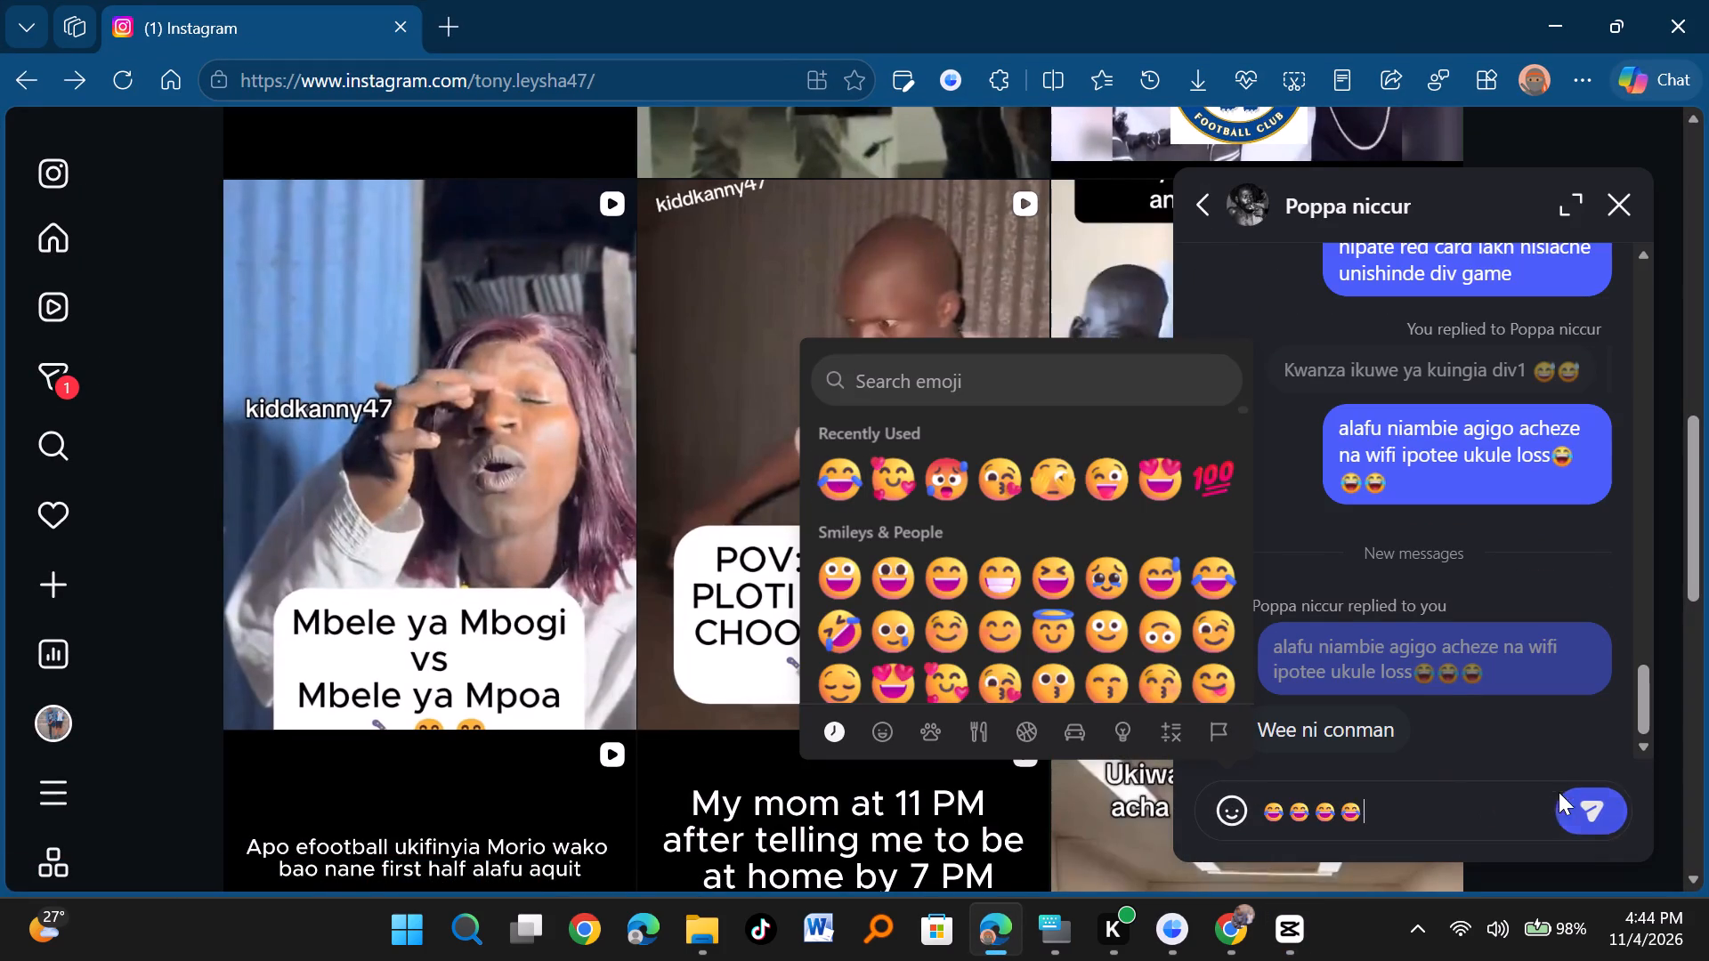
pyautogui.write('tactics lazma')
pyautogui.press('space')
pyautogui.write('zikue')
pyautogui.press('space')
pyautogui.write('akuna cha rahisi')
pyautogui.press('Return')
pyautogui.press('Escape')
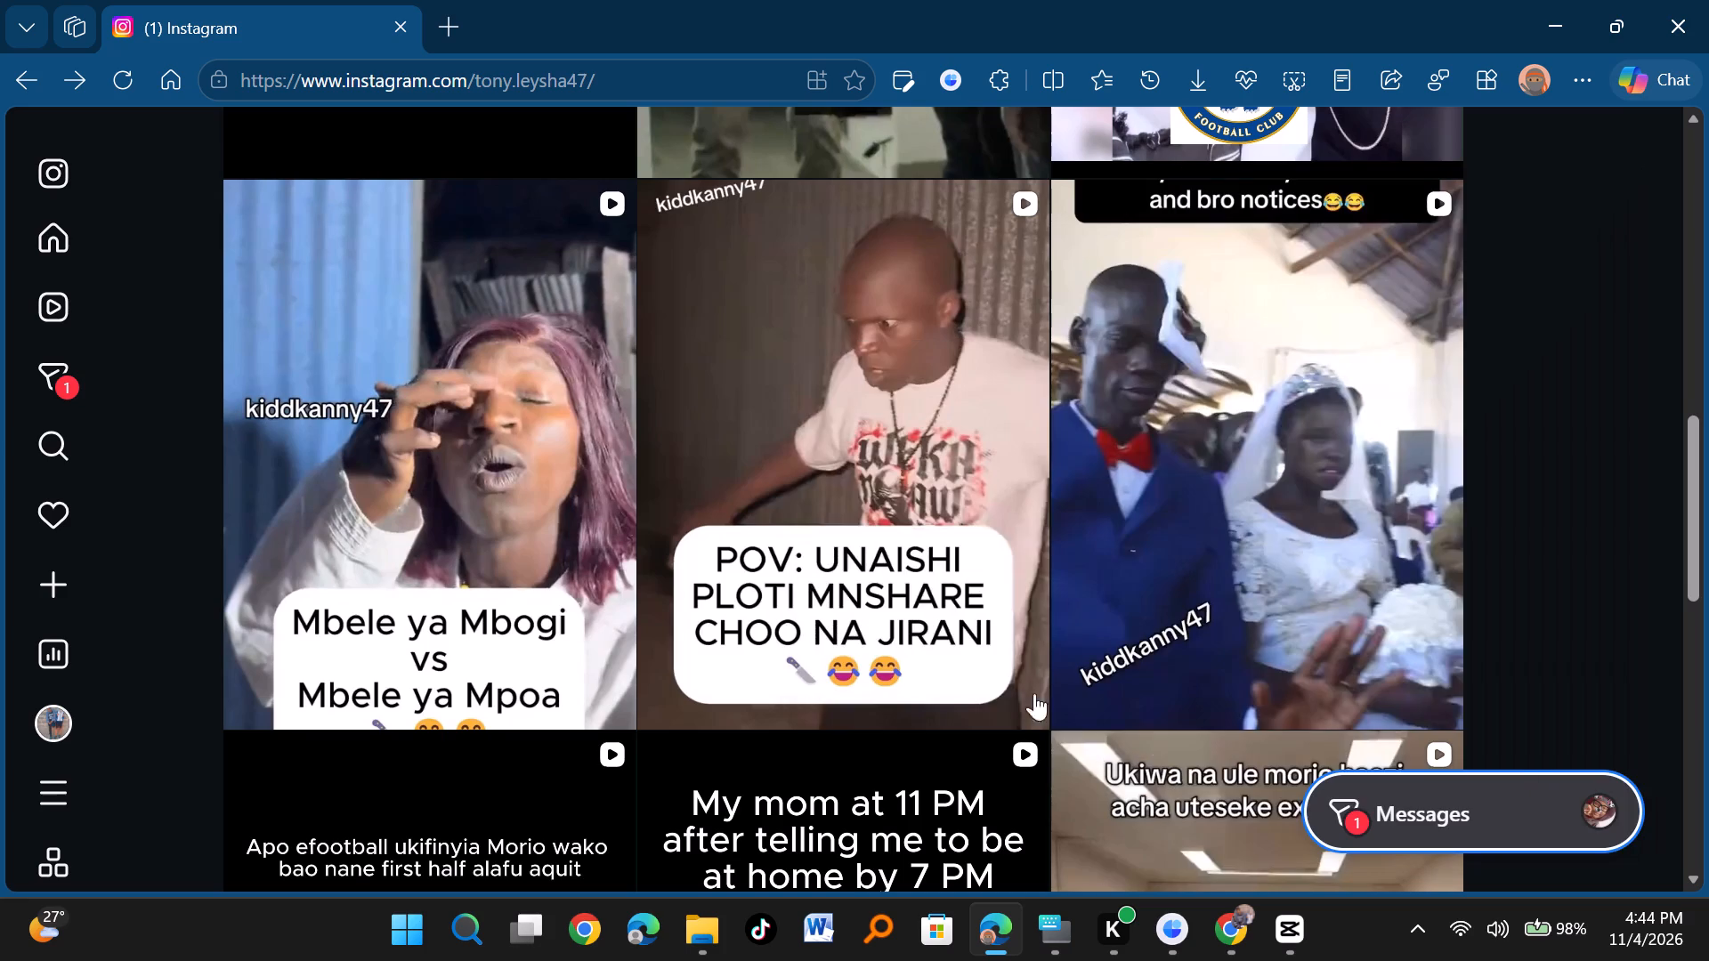
# Reload the Instagram profile page, open the new follower's profile from the notifications and follow that account back.
pyautogui.click(117, 76)
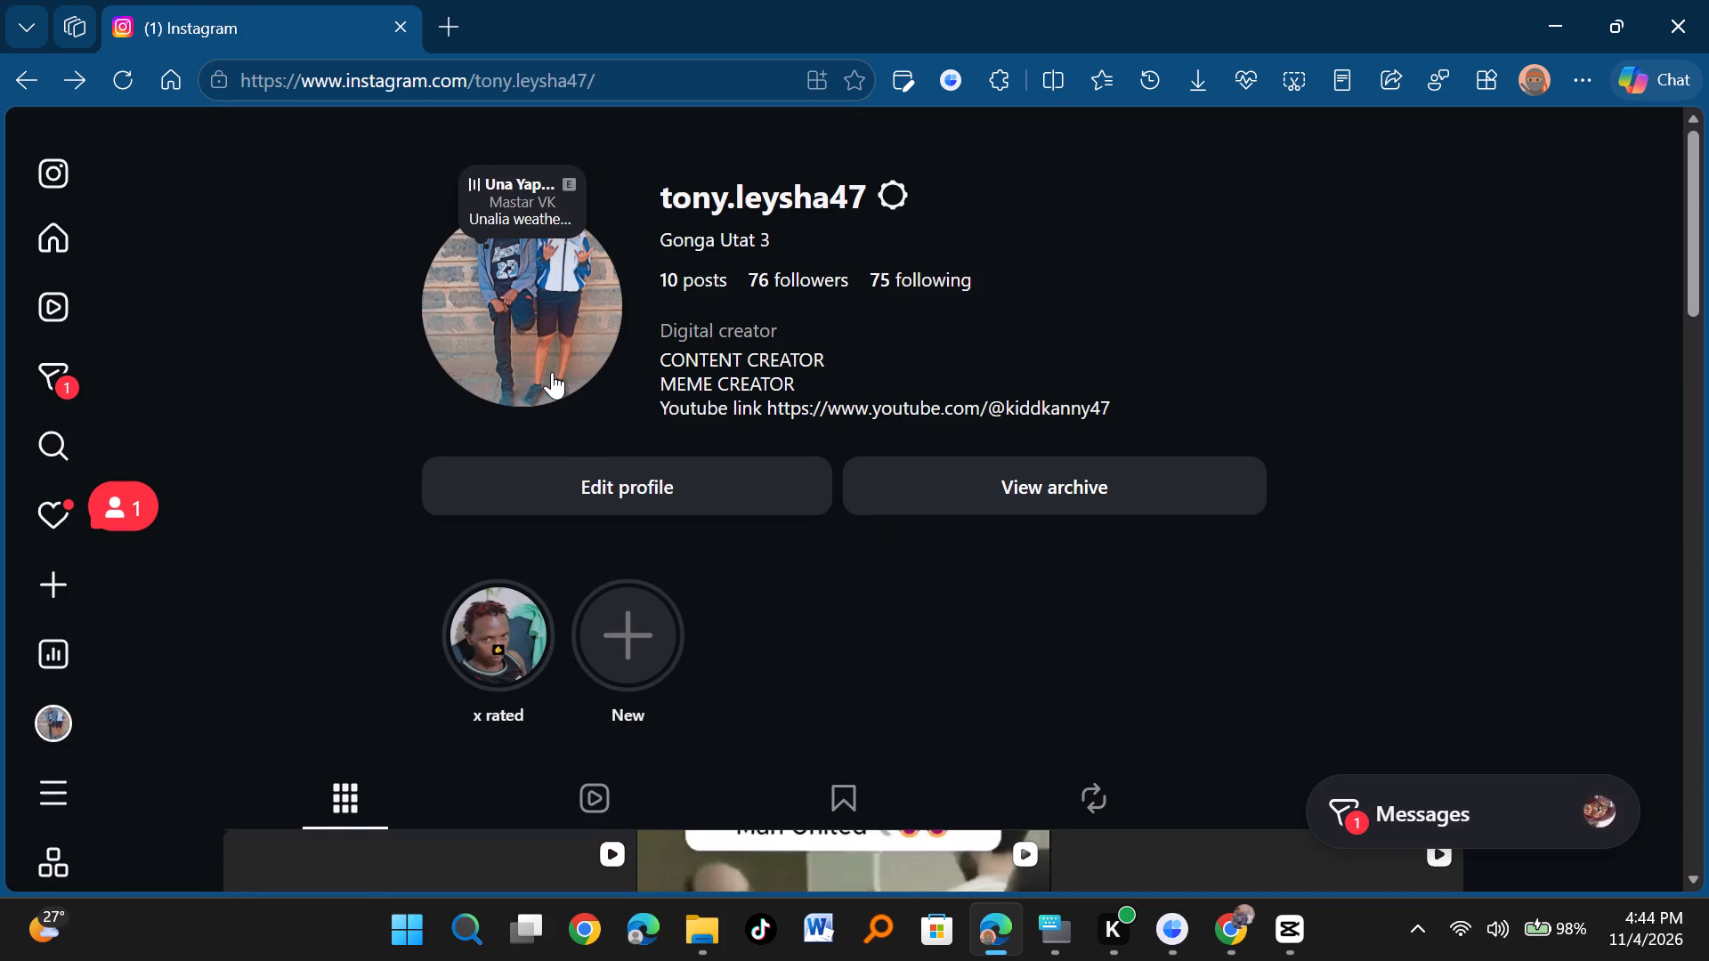
pyautogui.scroll(-2, 552, 372)
pyautogui.click(64, 516)
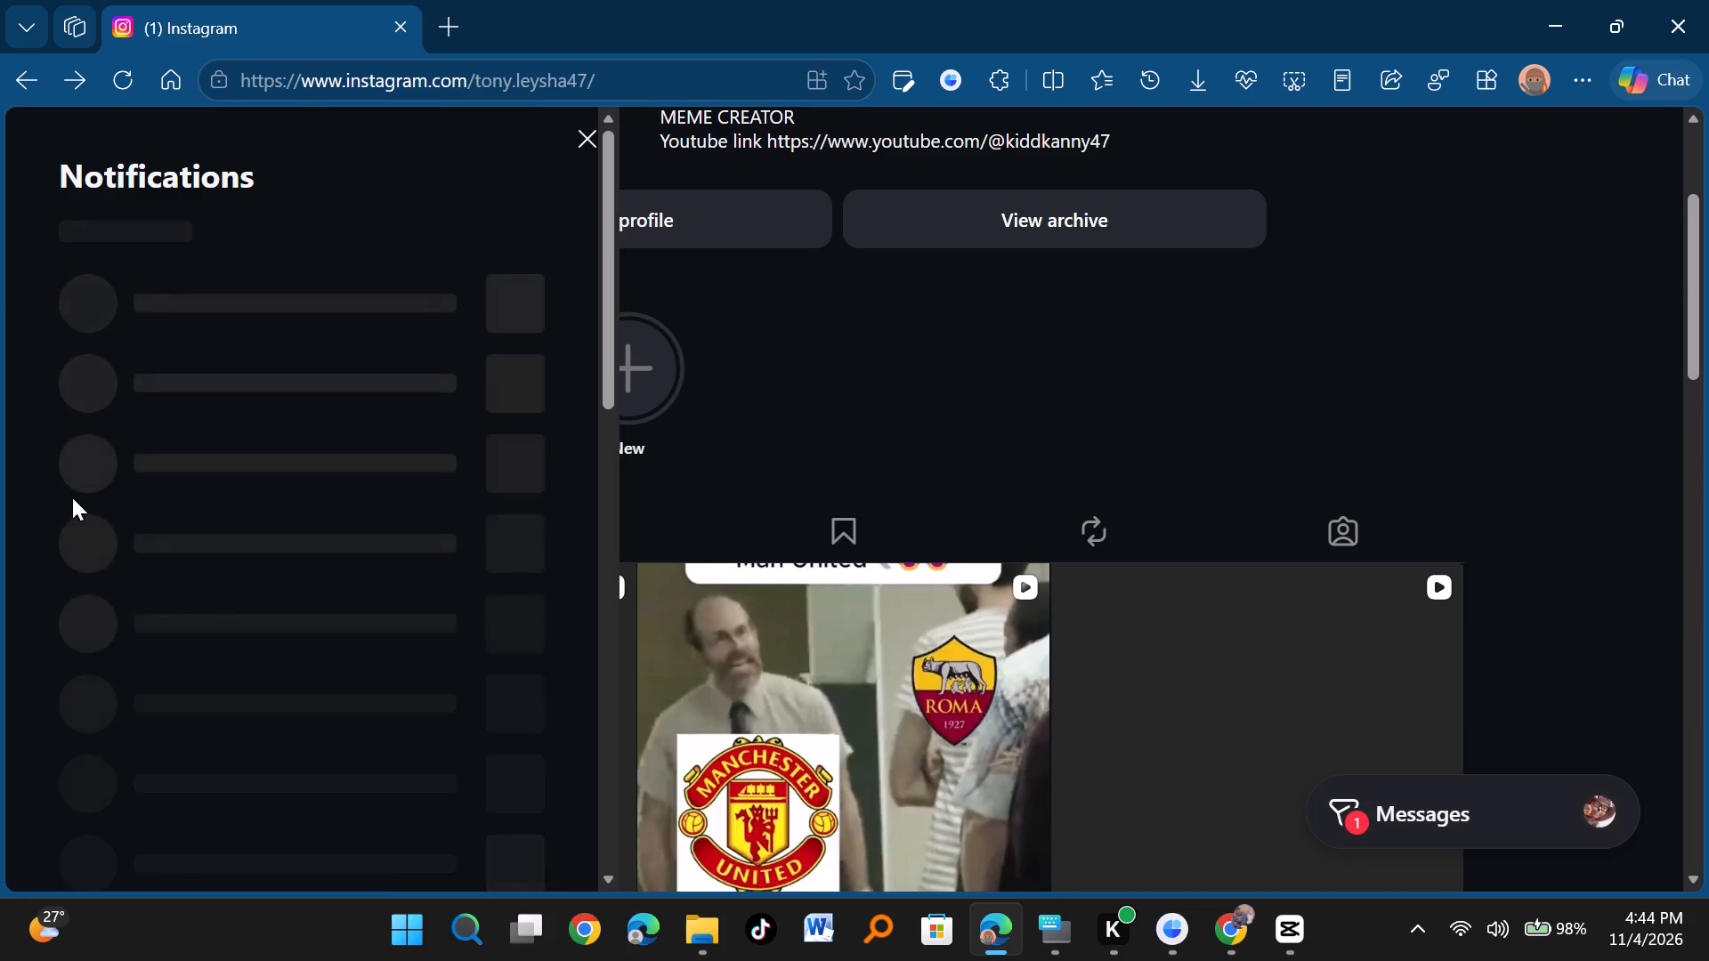
pyautogui.click(90, 363)
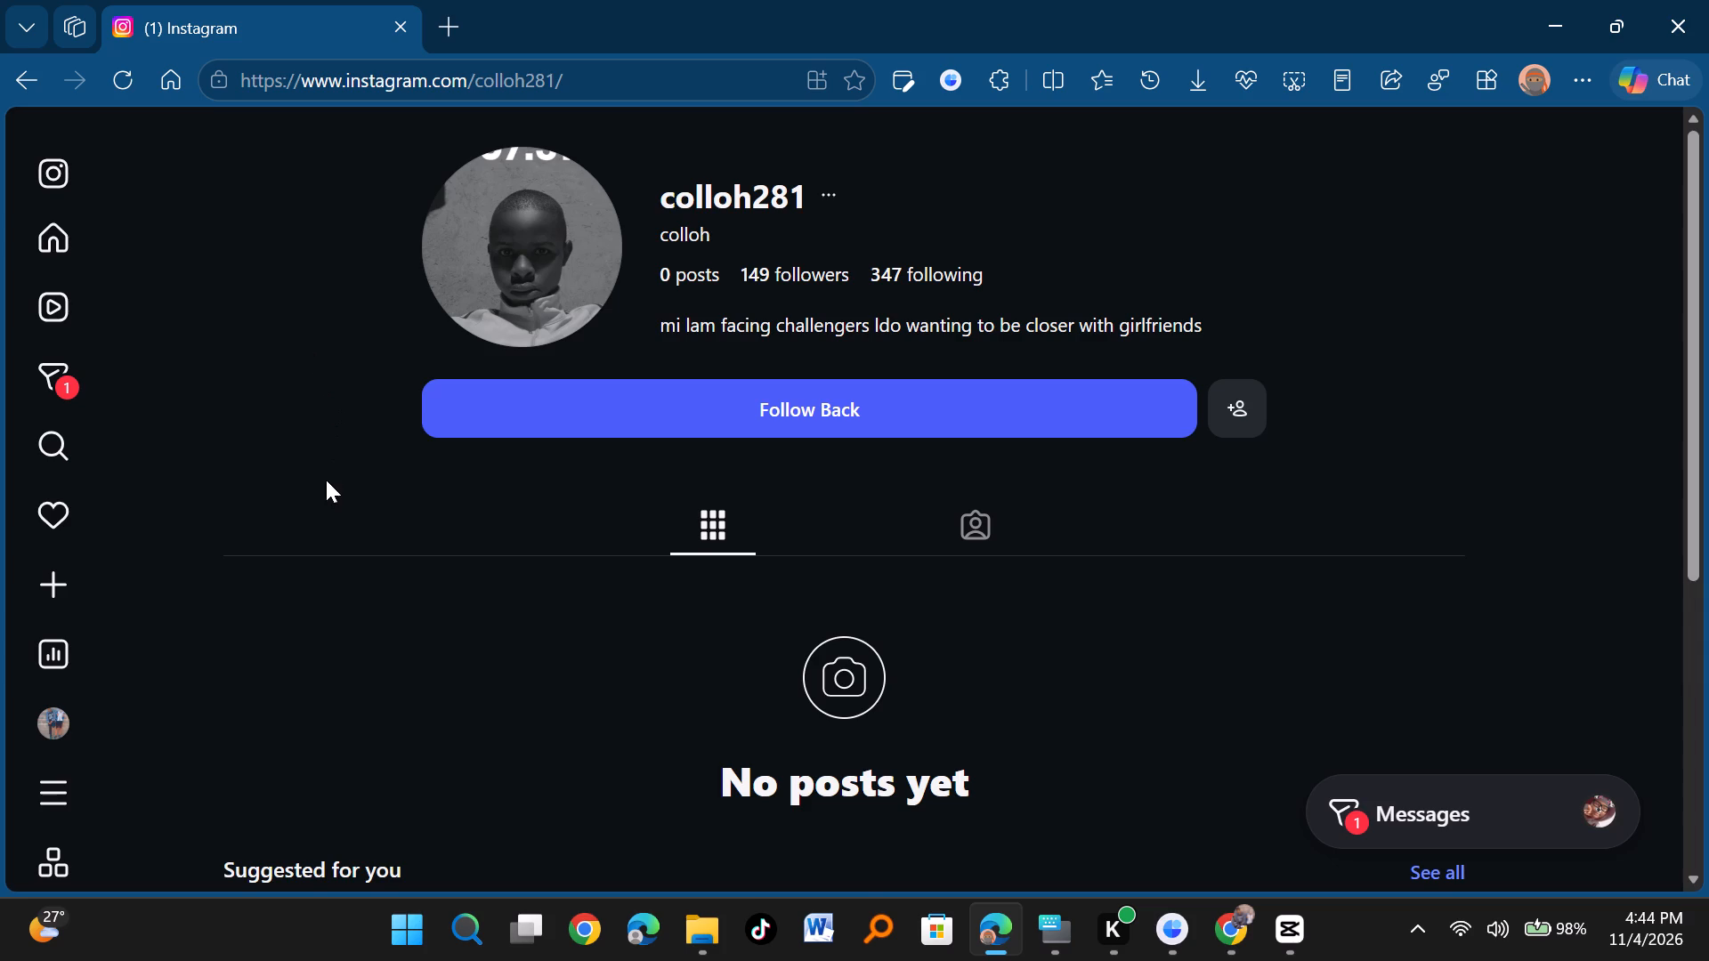
pyautogui.scroll(-4, 326, 480)
pyautogui.scroll(1, 326, 480)
pyautogui.scroll(-2, 326, 480)
pyautogui.scroll(5, 326, 480)
pyautogui.click(788, 431)
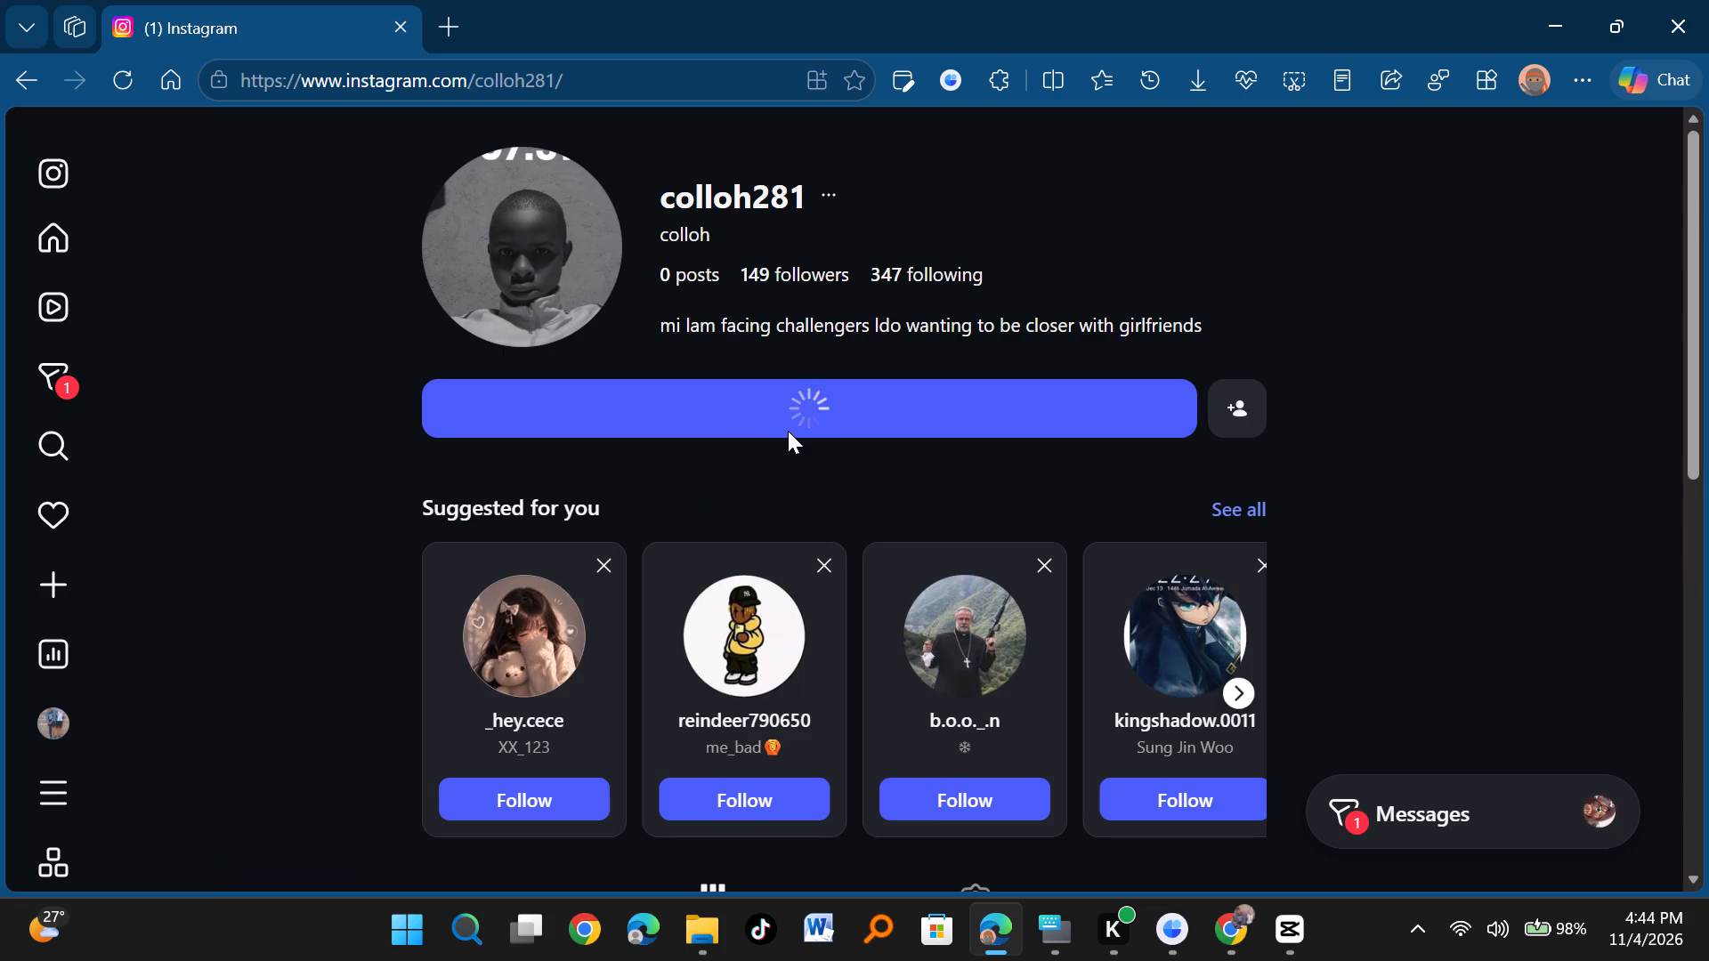
# Return to the own Instagram profile and look through all the posted reels and their caption styles.
pyautogui.click(61, 722)
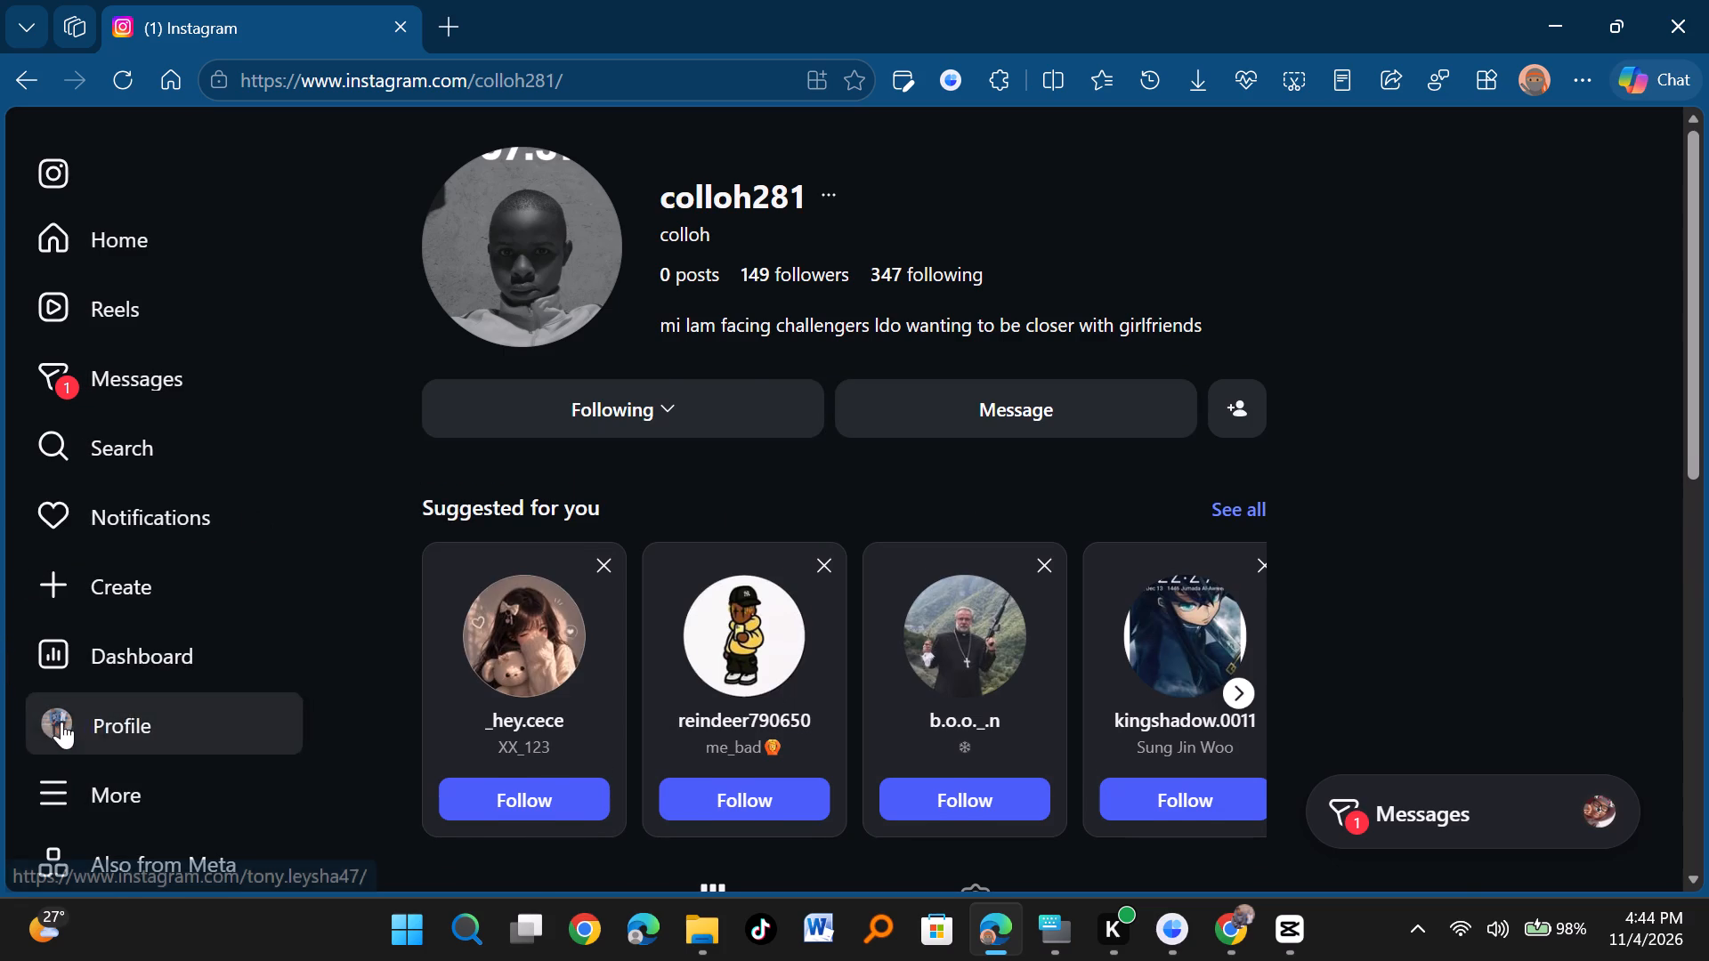
pyautogui.scroll(-3, 334, 531)
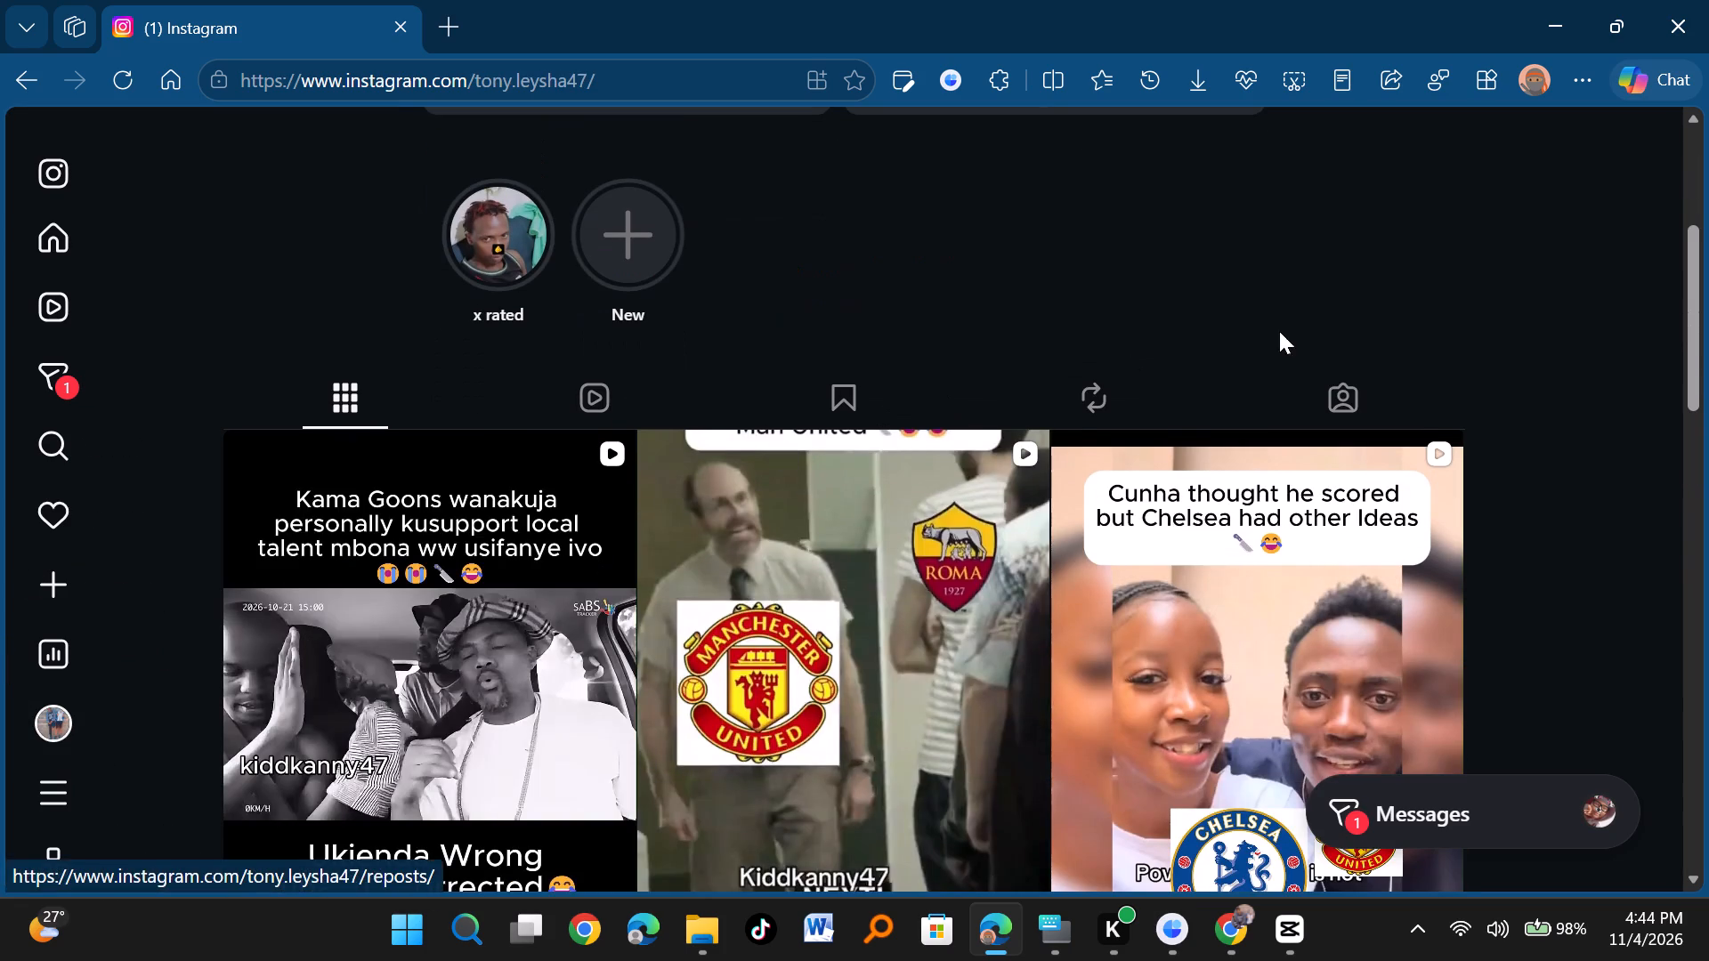
pyautogui.scroll(-7, 1279, 331)
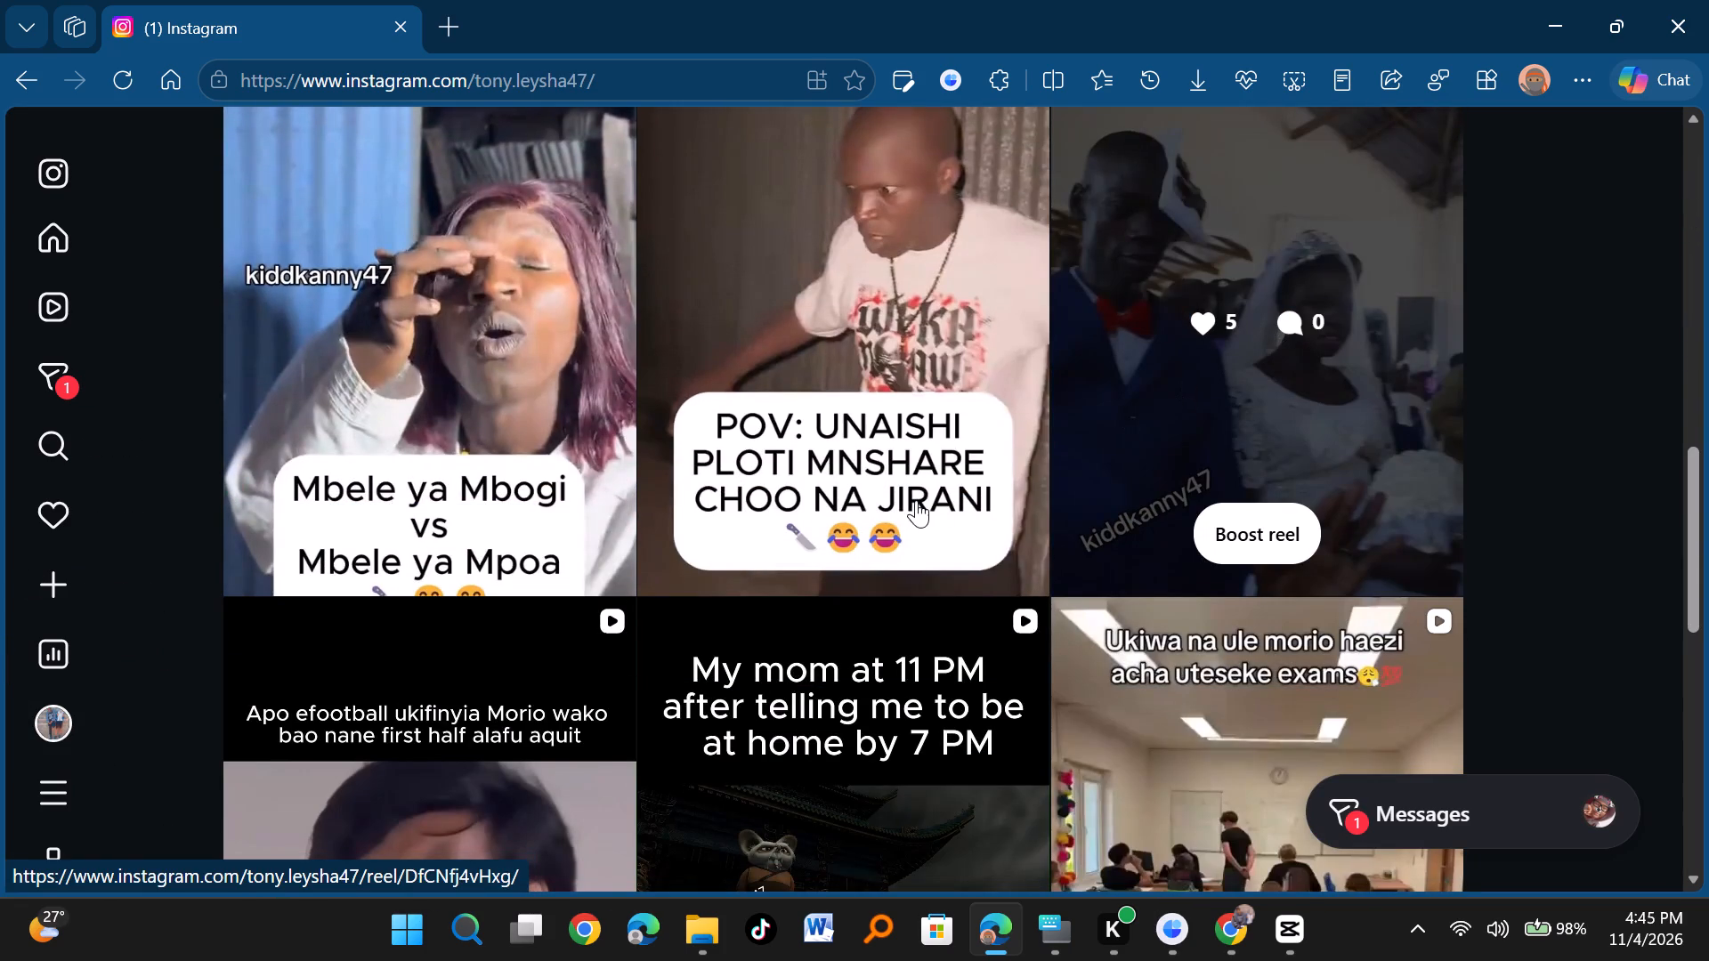
pyautogui.scroll(-5, 664, 504)
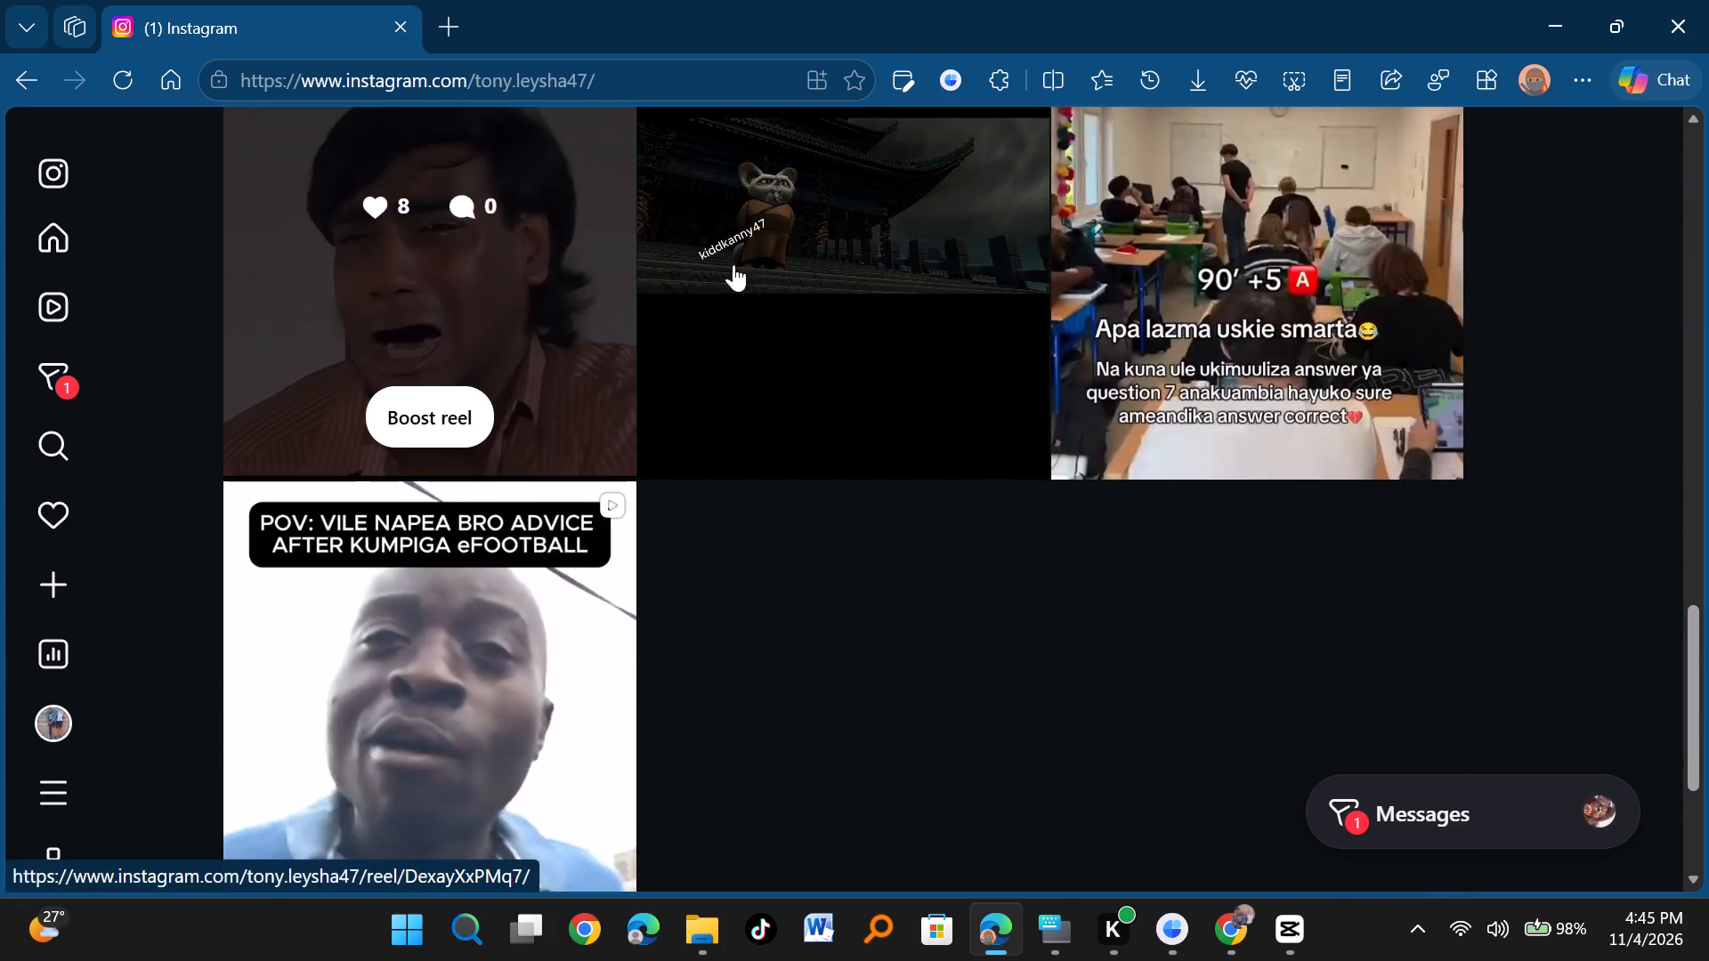
pyautogui.scroll(-4, 453, 568)
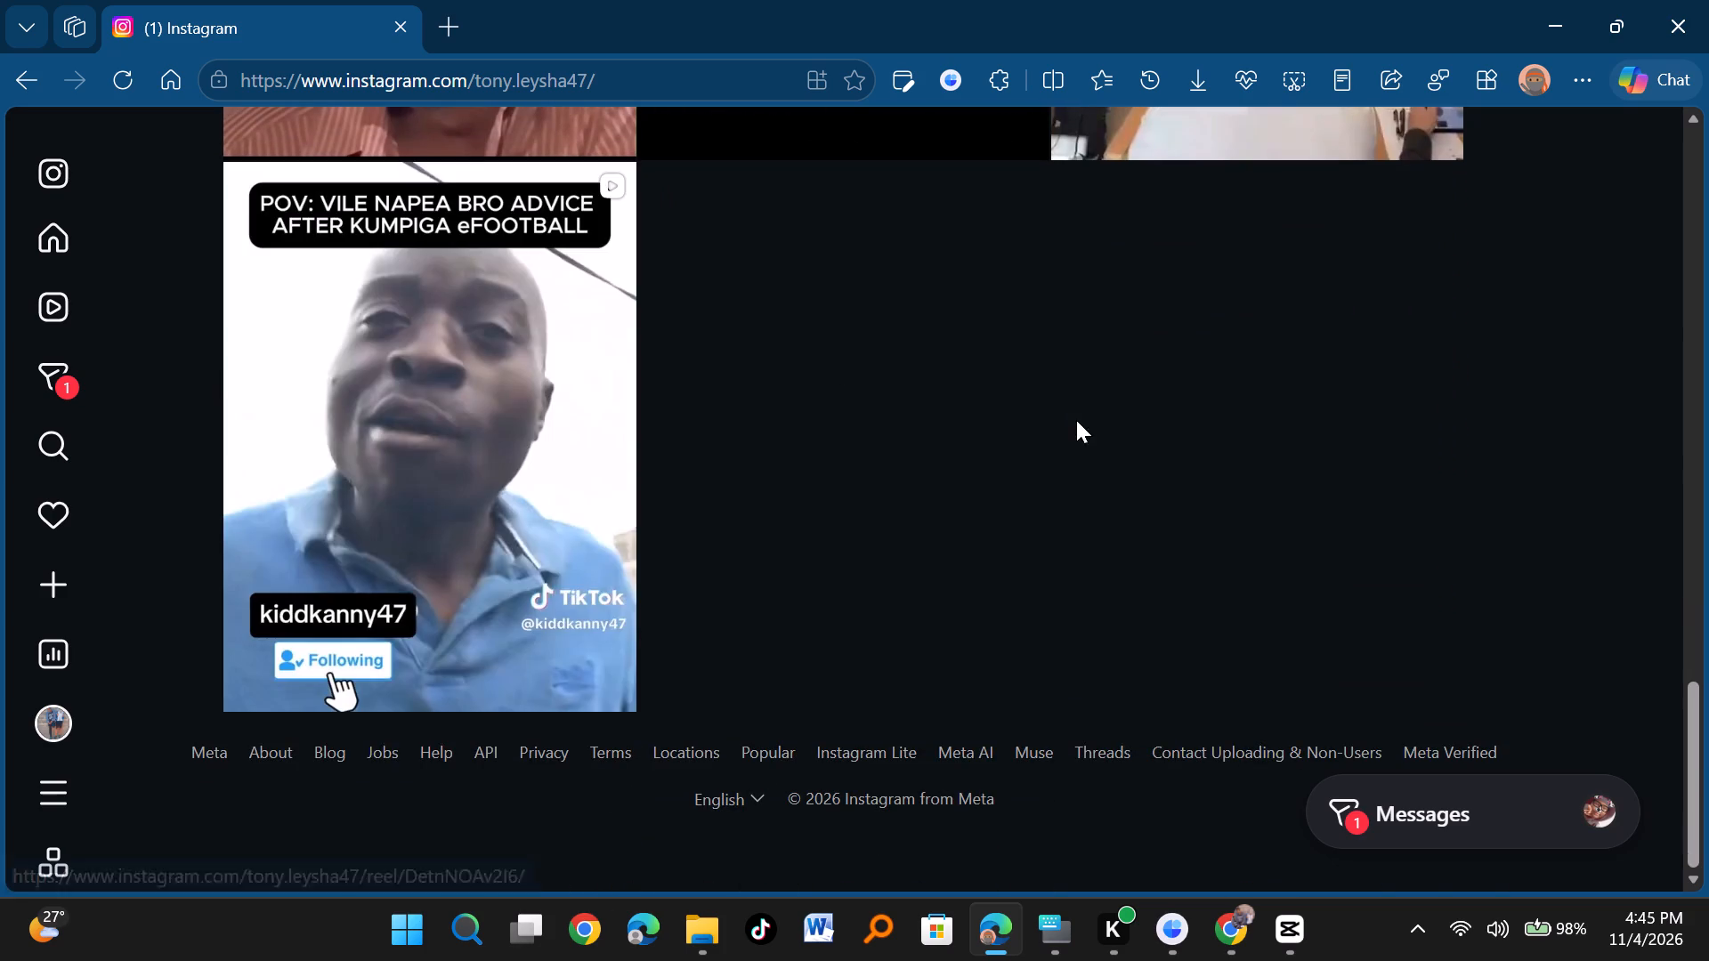
# Switch back to CapCut and narrow the "After Kupitia Heartbreaks" text box so the wording wraps onto two lines within the frame.
pyautogui.hotkey('alt', 'Tab')
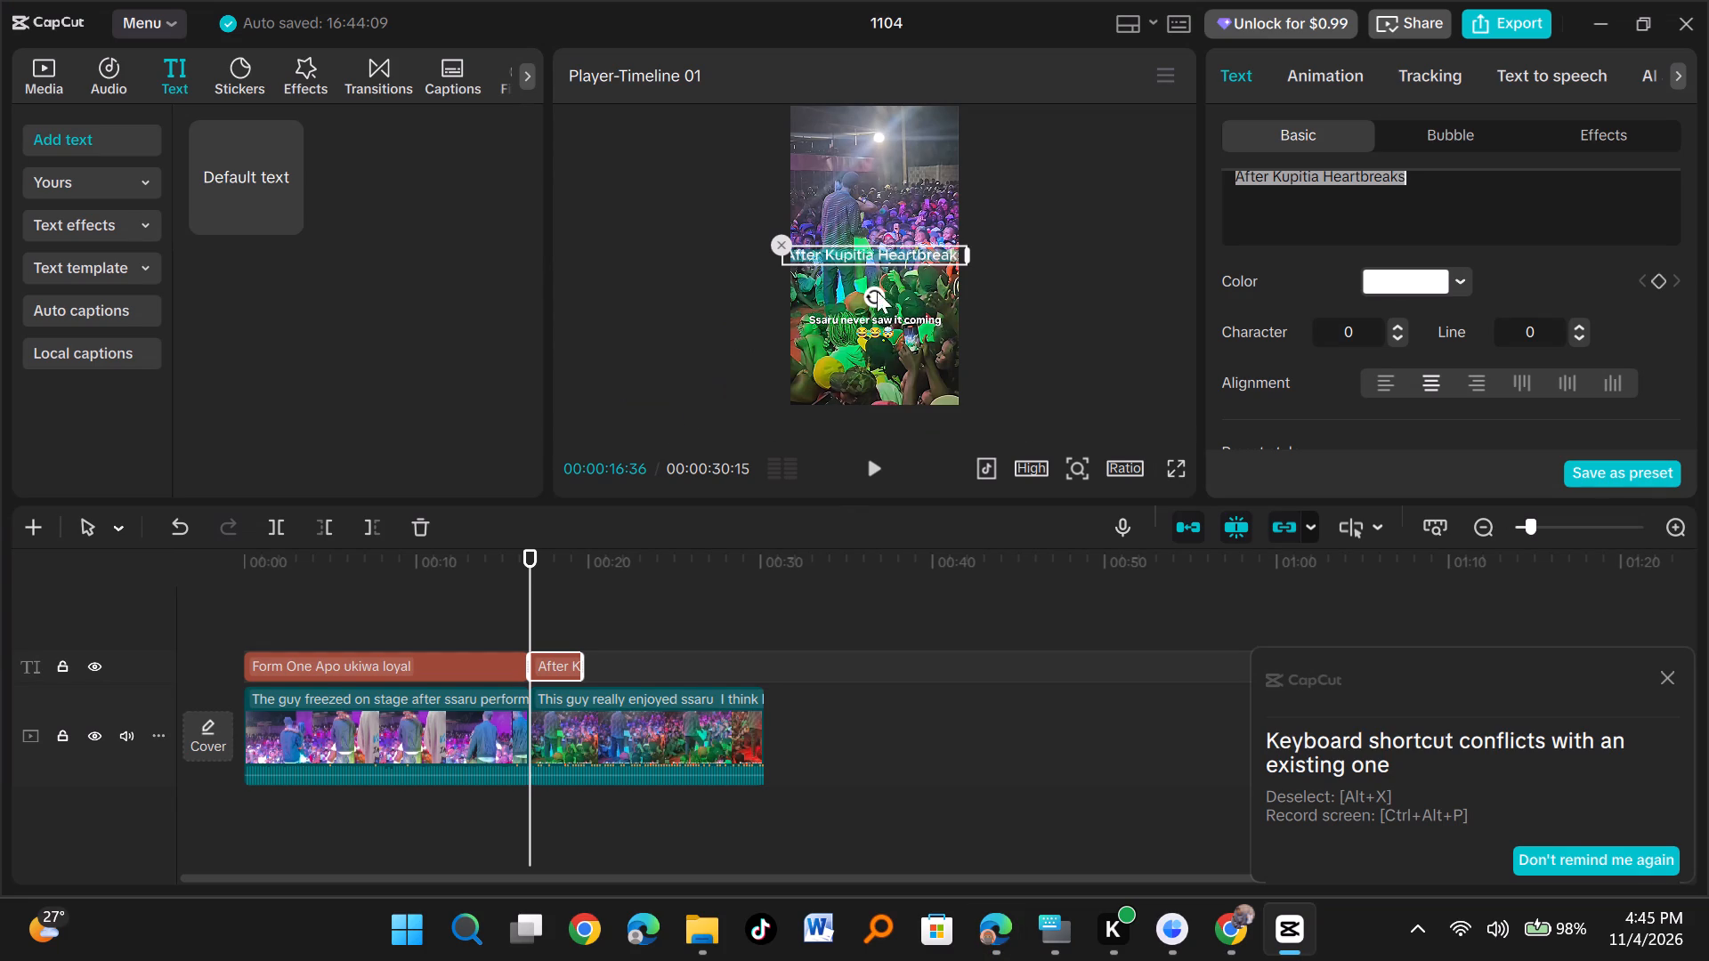
pyautogui.moveTo(967, 254); pyautogui.dragTo(965, 255)
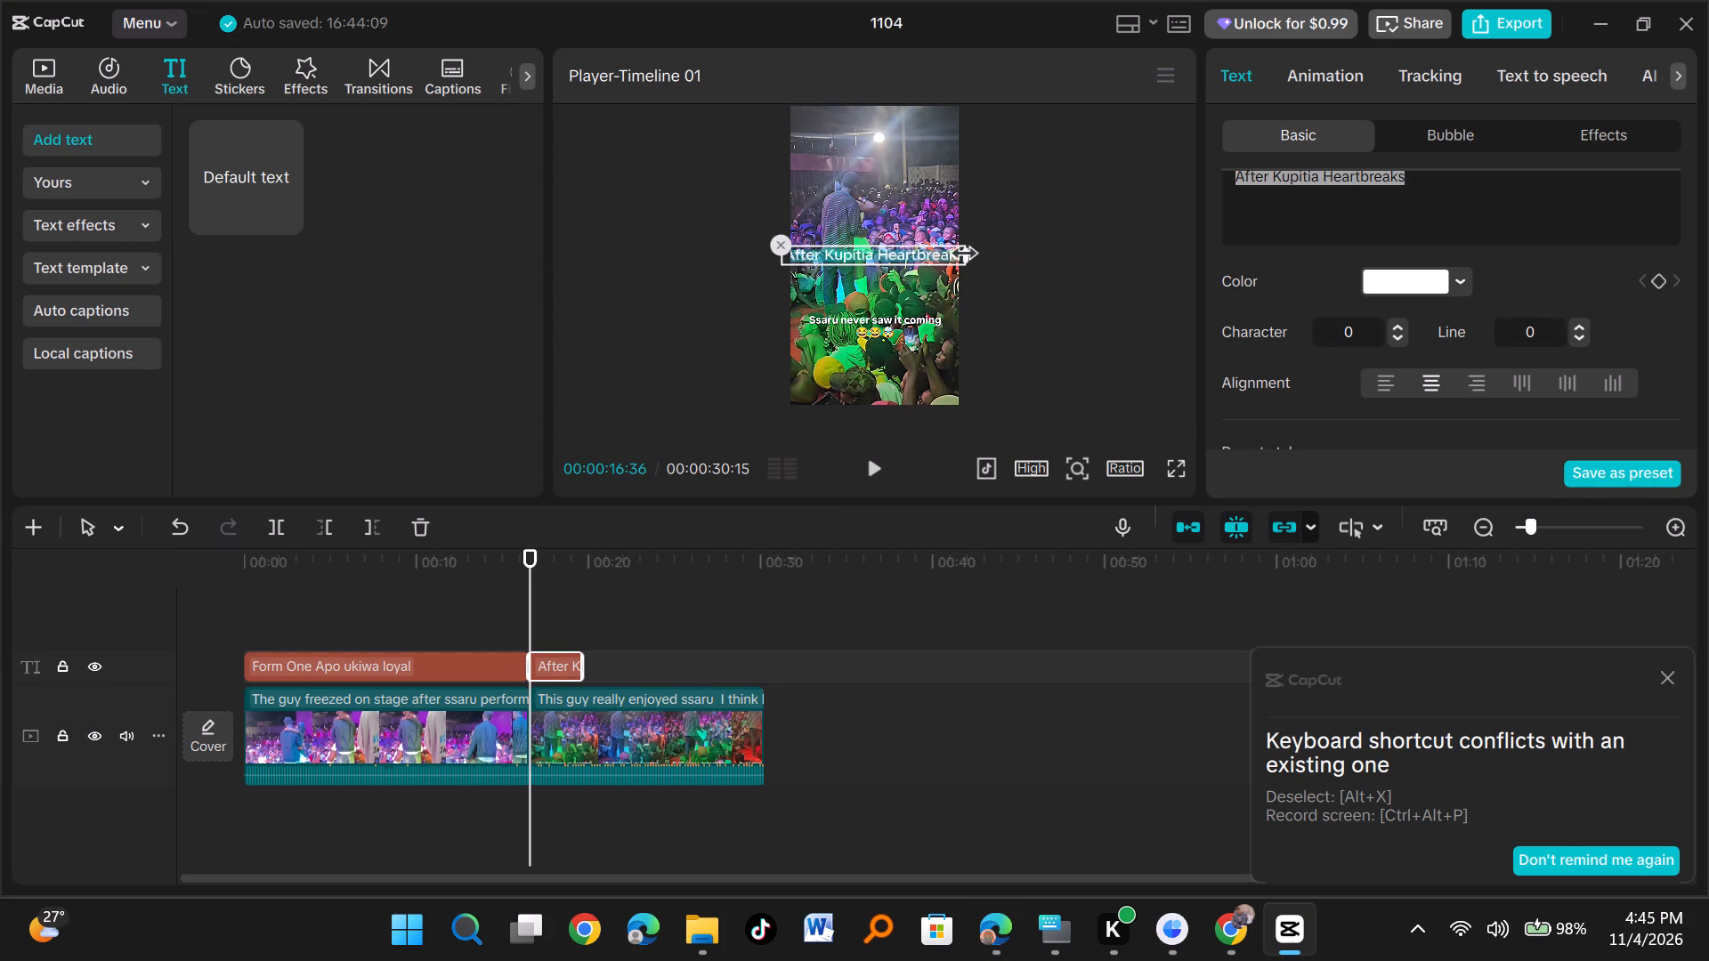
pyautogui.moveTo(965, 255); pyautogui.dragTo(954, 270)
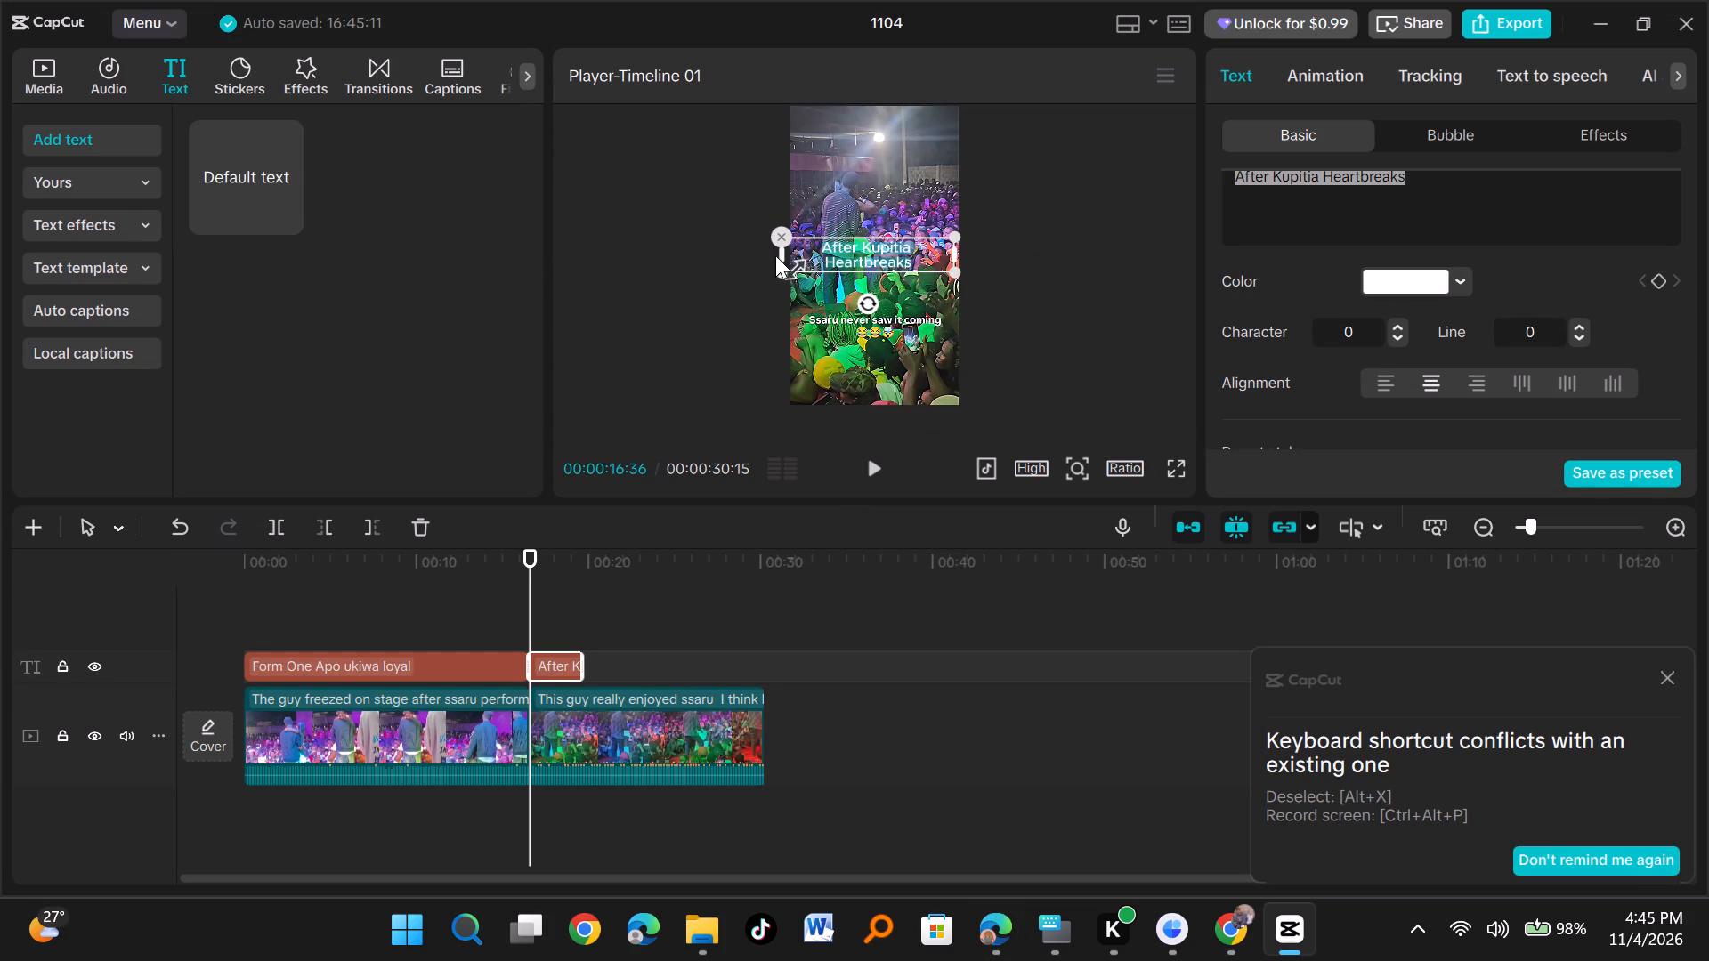
# Narrow the "After Kupitia Heartbreaks" text box and place it centred near the top of the video frame.
pyautogui.moveTo(781, 255); pyautogui.dragTo(799, 264)
pyautogui.moveTo(860, 252); pyautogui.dragTo(854, 133)
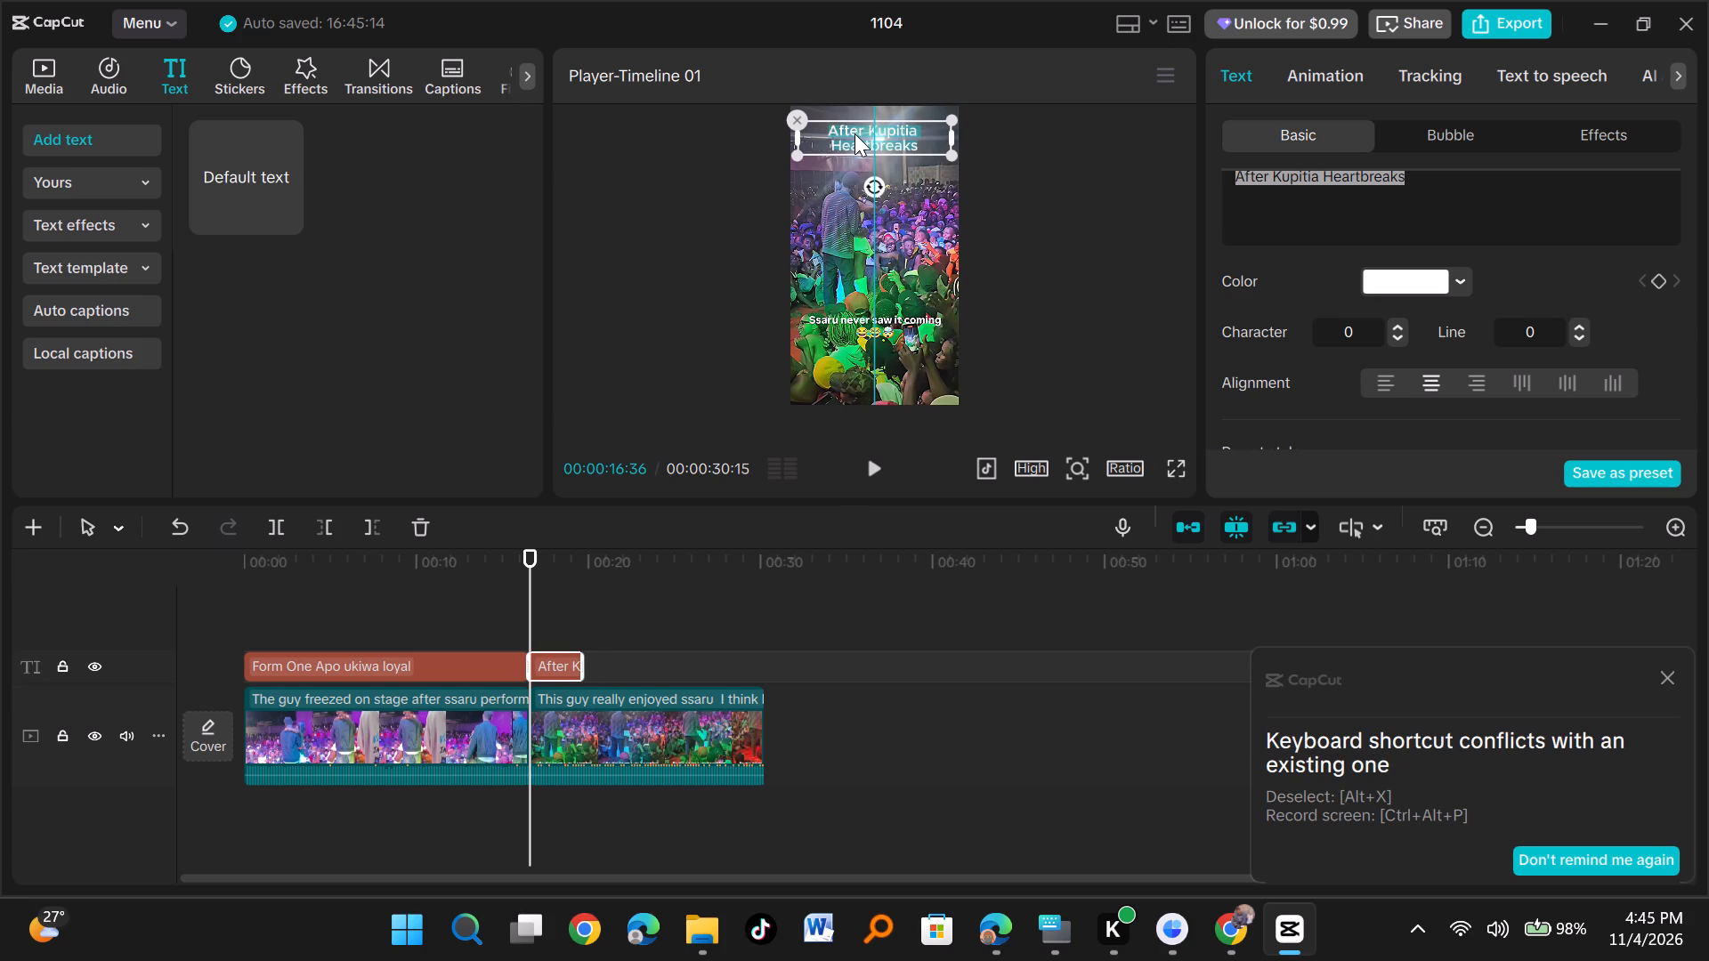
pyautogui.moveTo(854, 133); pyautogui.dragTo(854, 141)
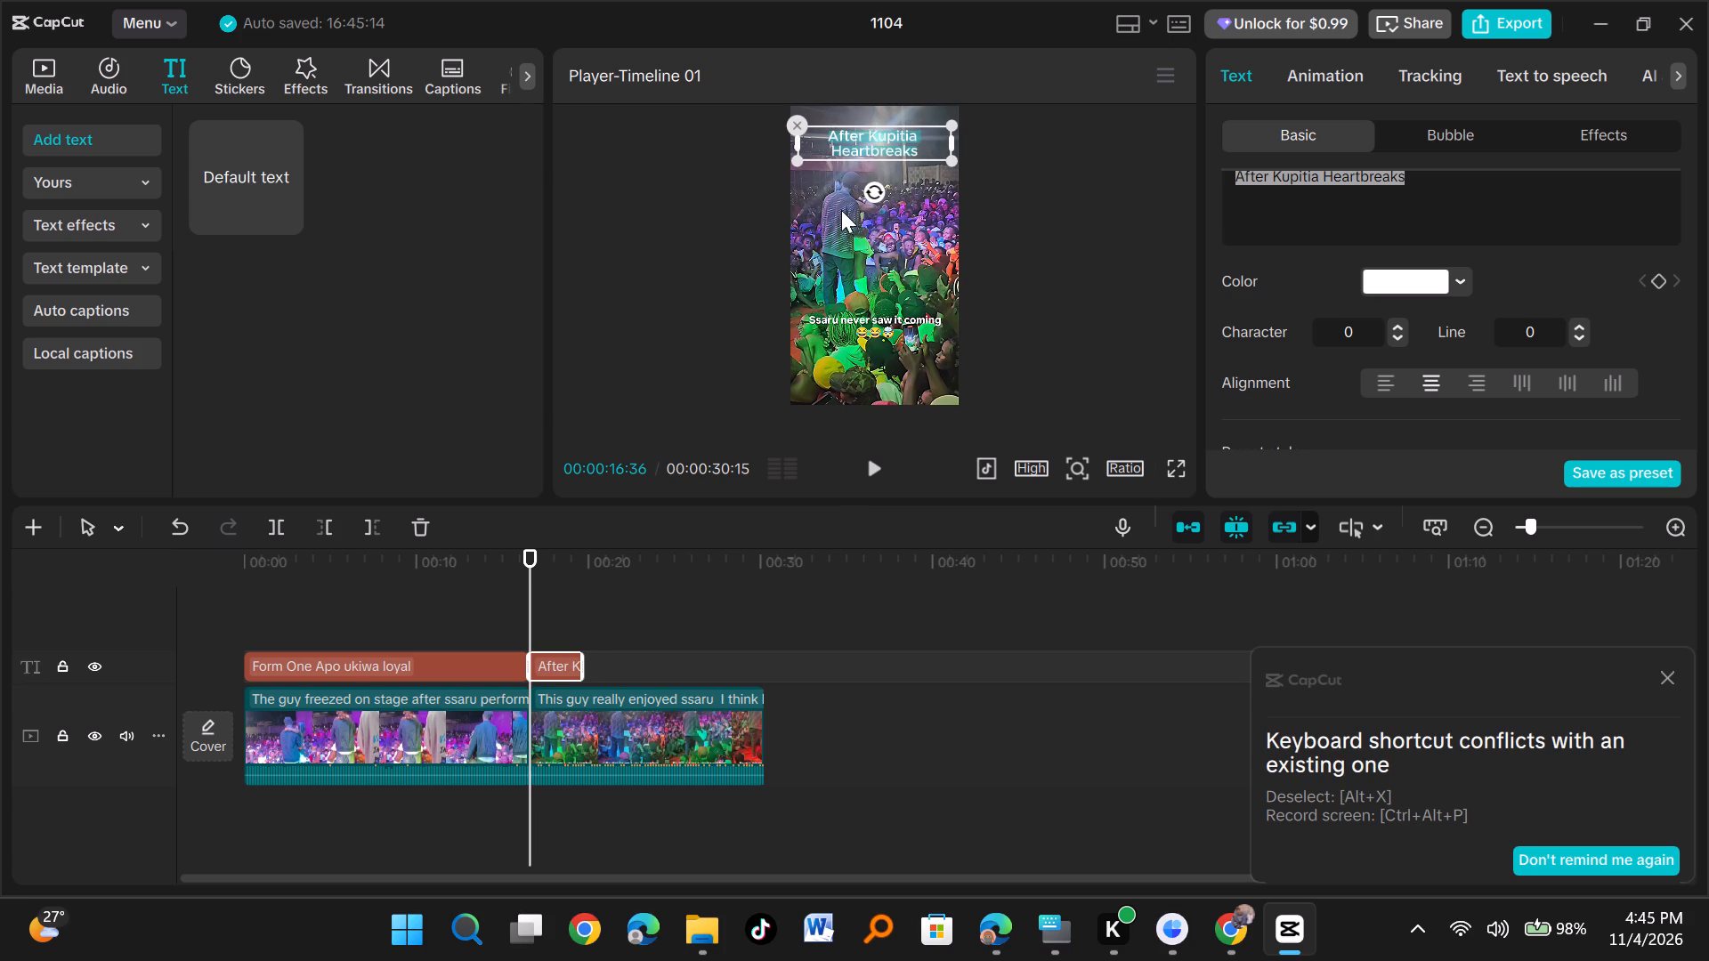
# Extend the "After Kupitia Heartbreaks" text on the timeline to the end of the second video clip.
pyautogui.moveTo(577, 661); pyautogui.dragTo(748, 660)
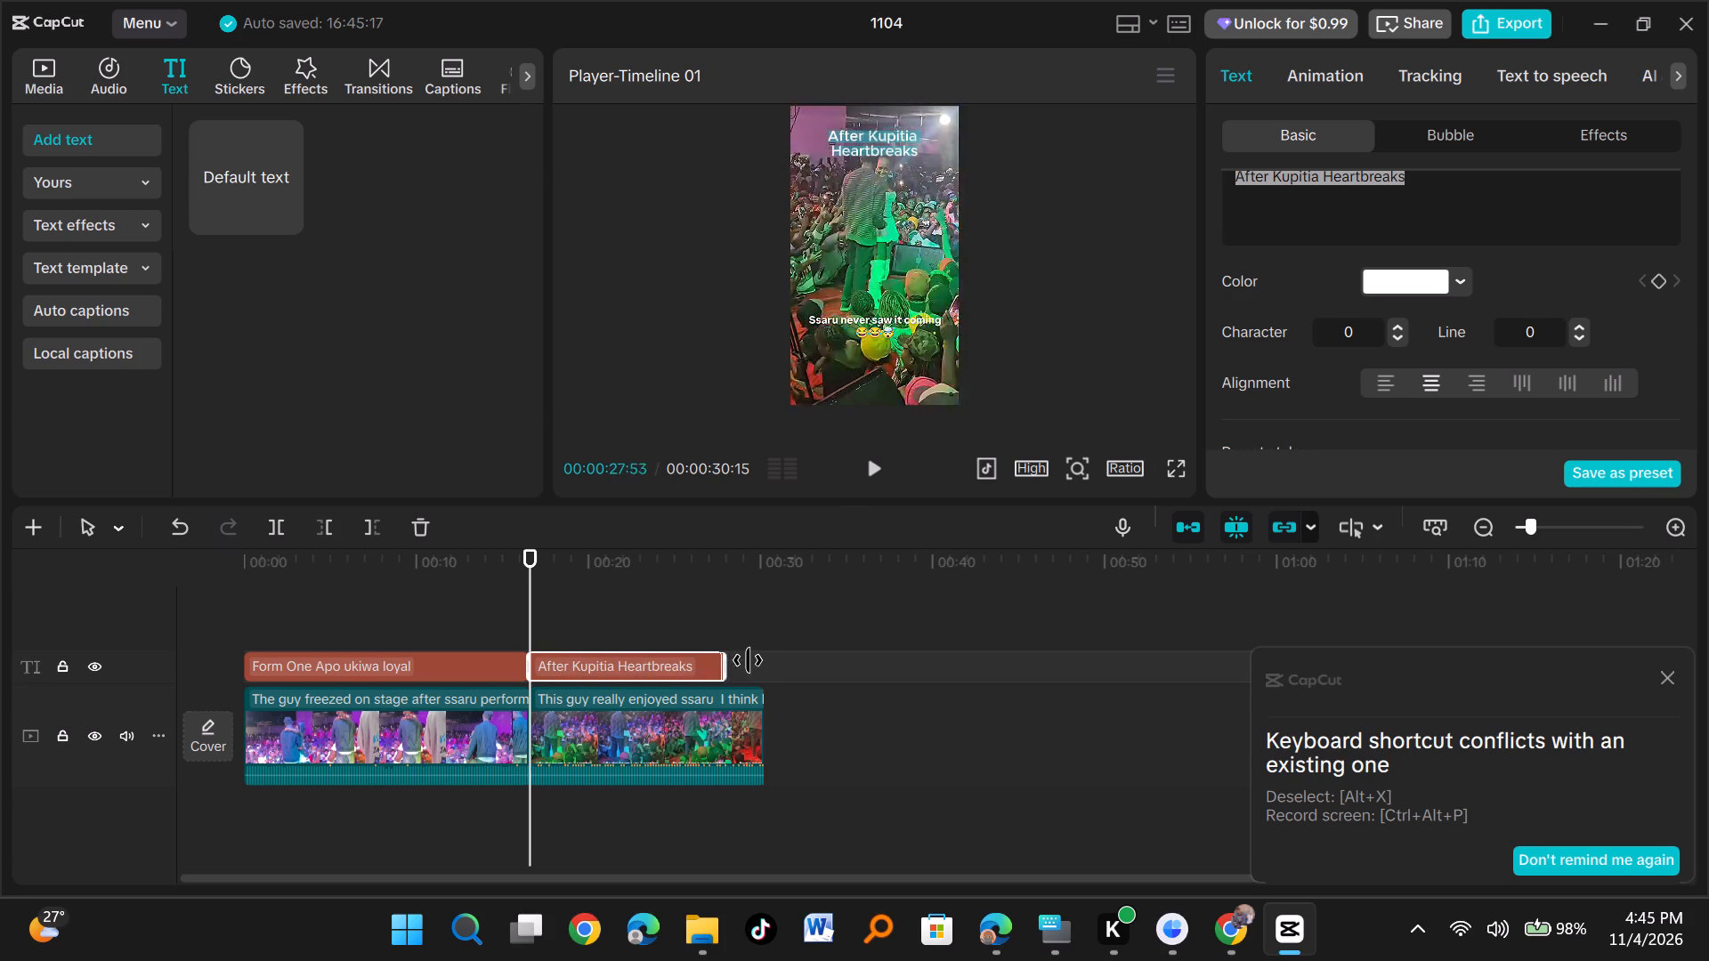
pyautogui.moveTo(748, 660); pyautogui.dragTo(757, 660)
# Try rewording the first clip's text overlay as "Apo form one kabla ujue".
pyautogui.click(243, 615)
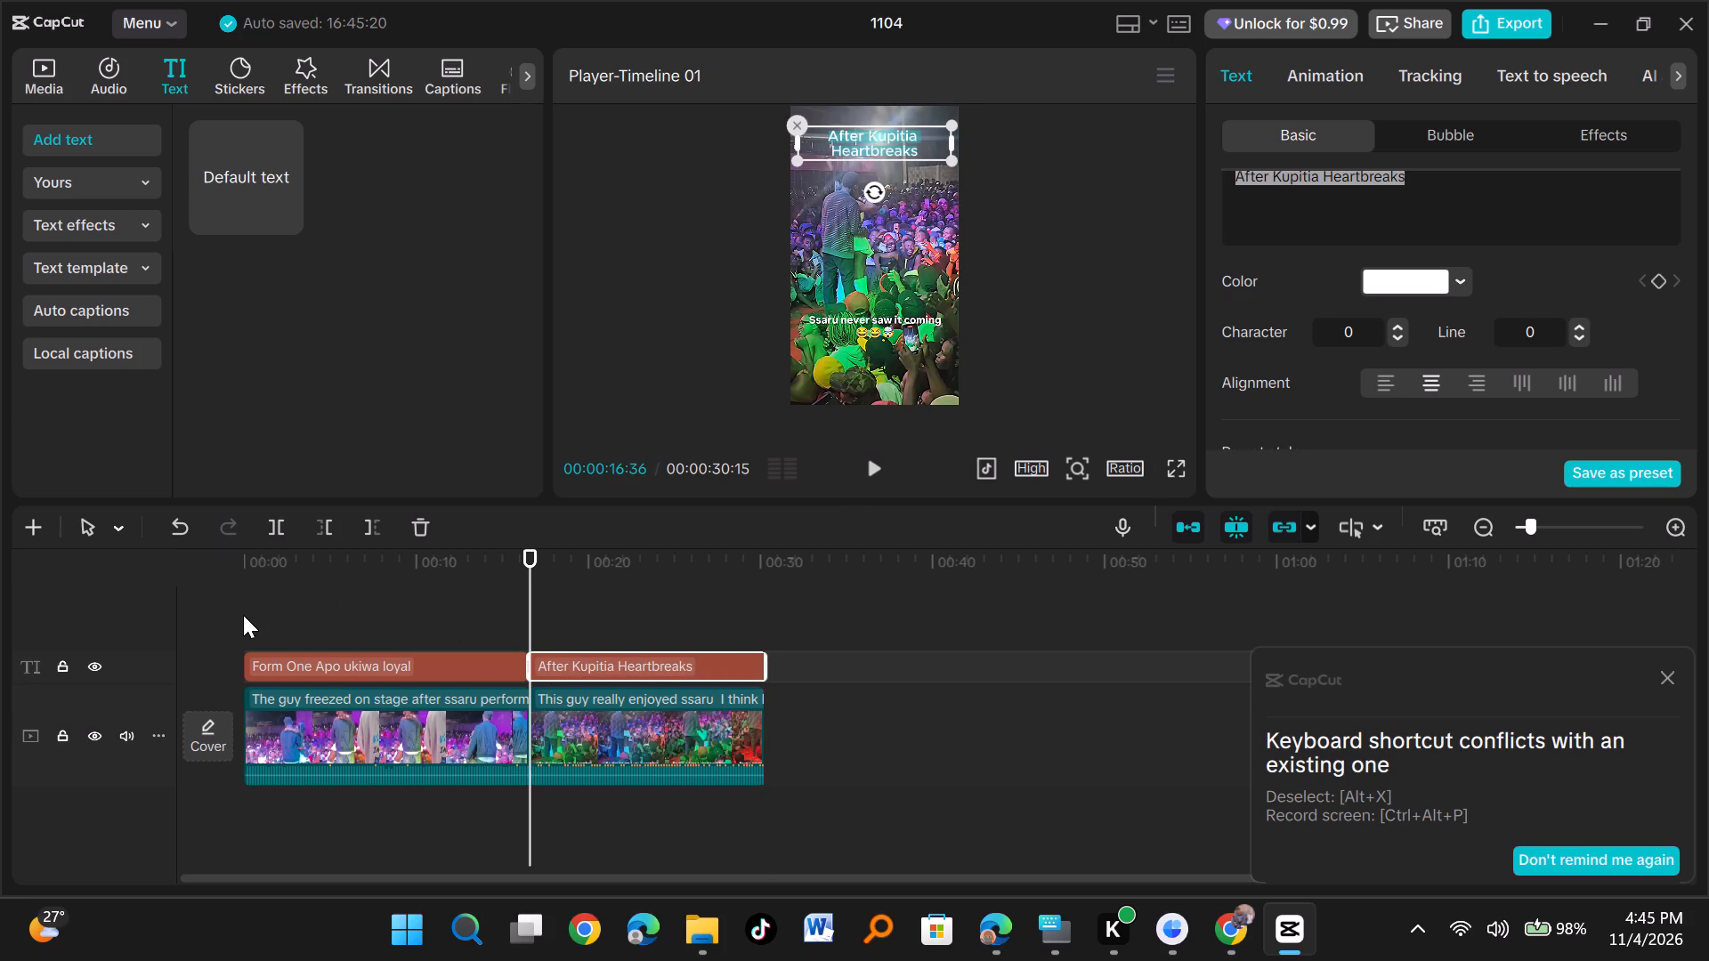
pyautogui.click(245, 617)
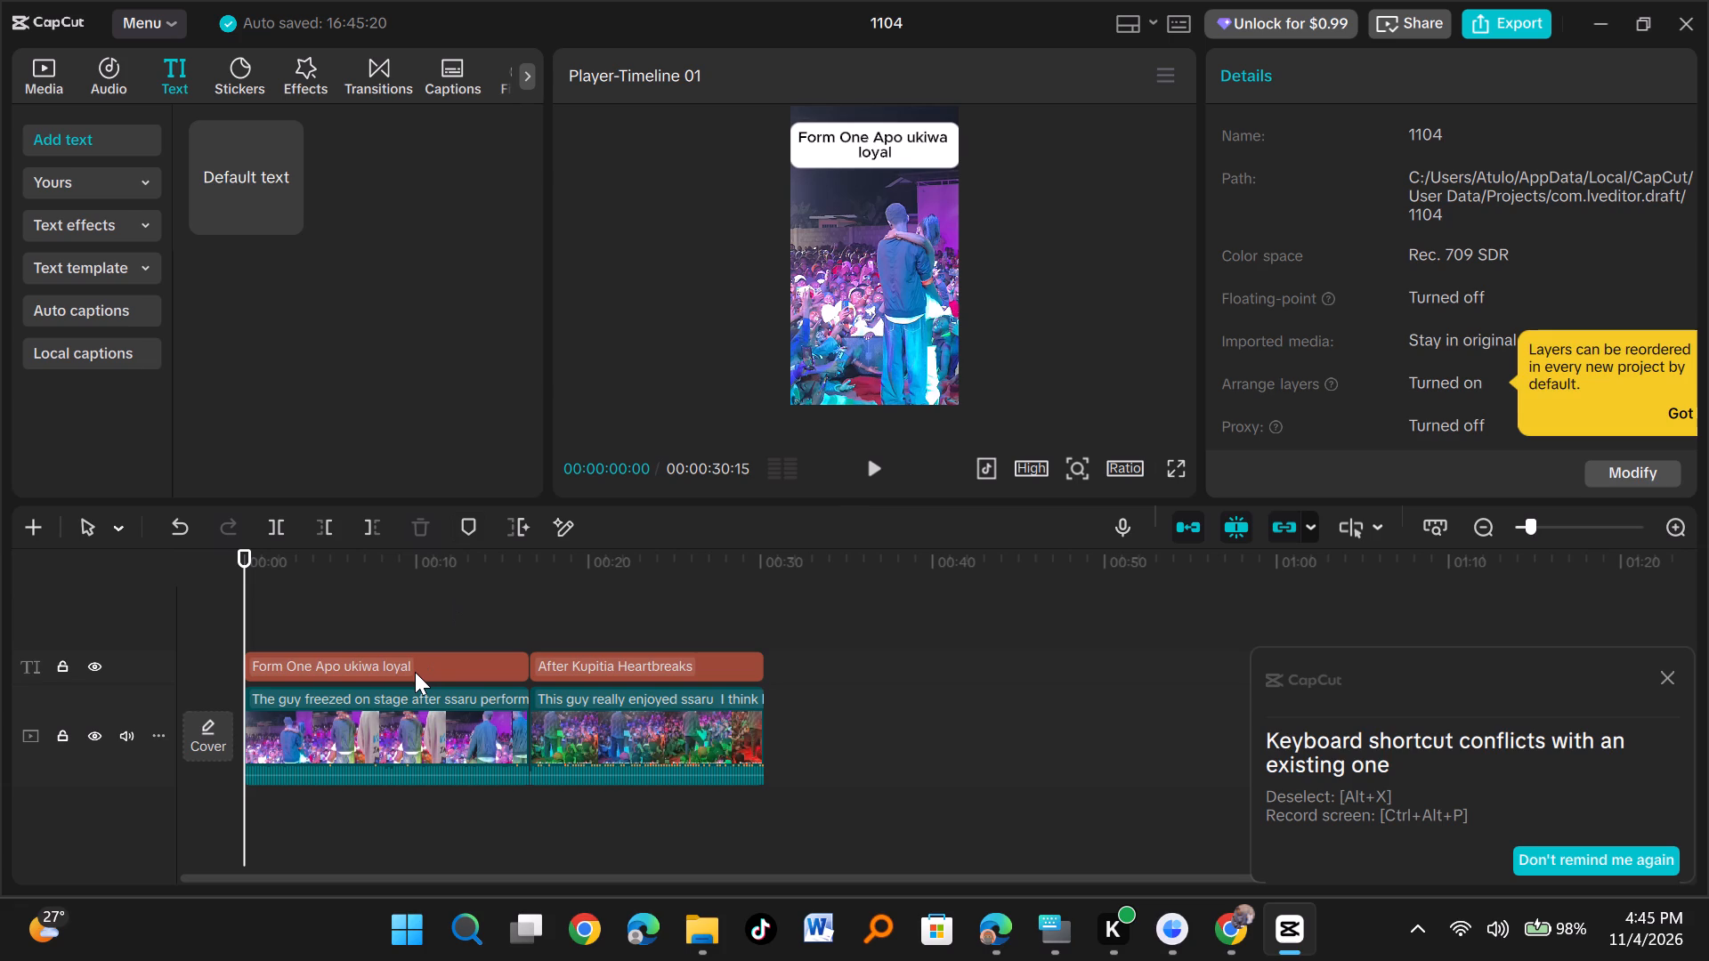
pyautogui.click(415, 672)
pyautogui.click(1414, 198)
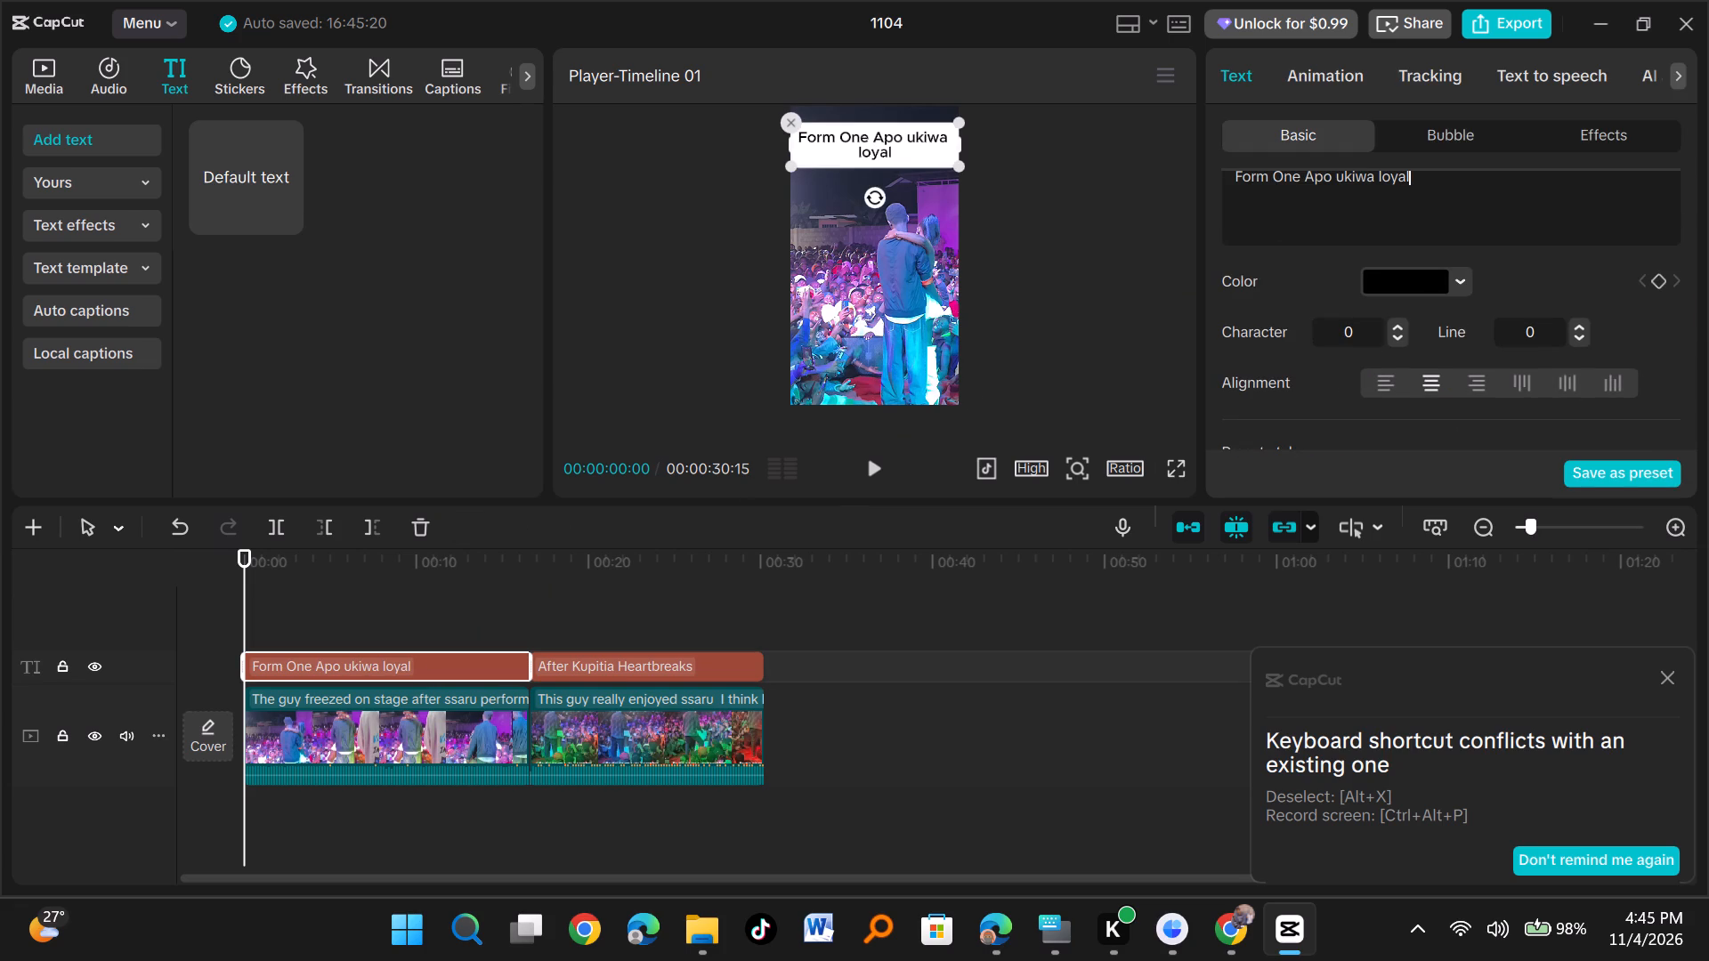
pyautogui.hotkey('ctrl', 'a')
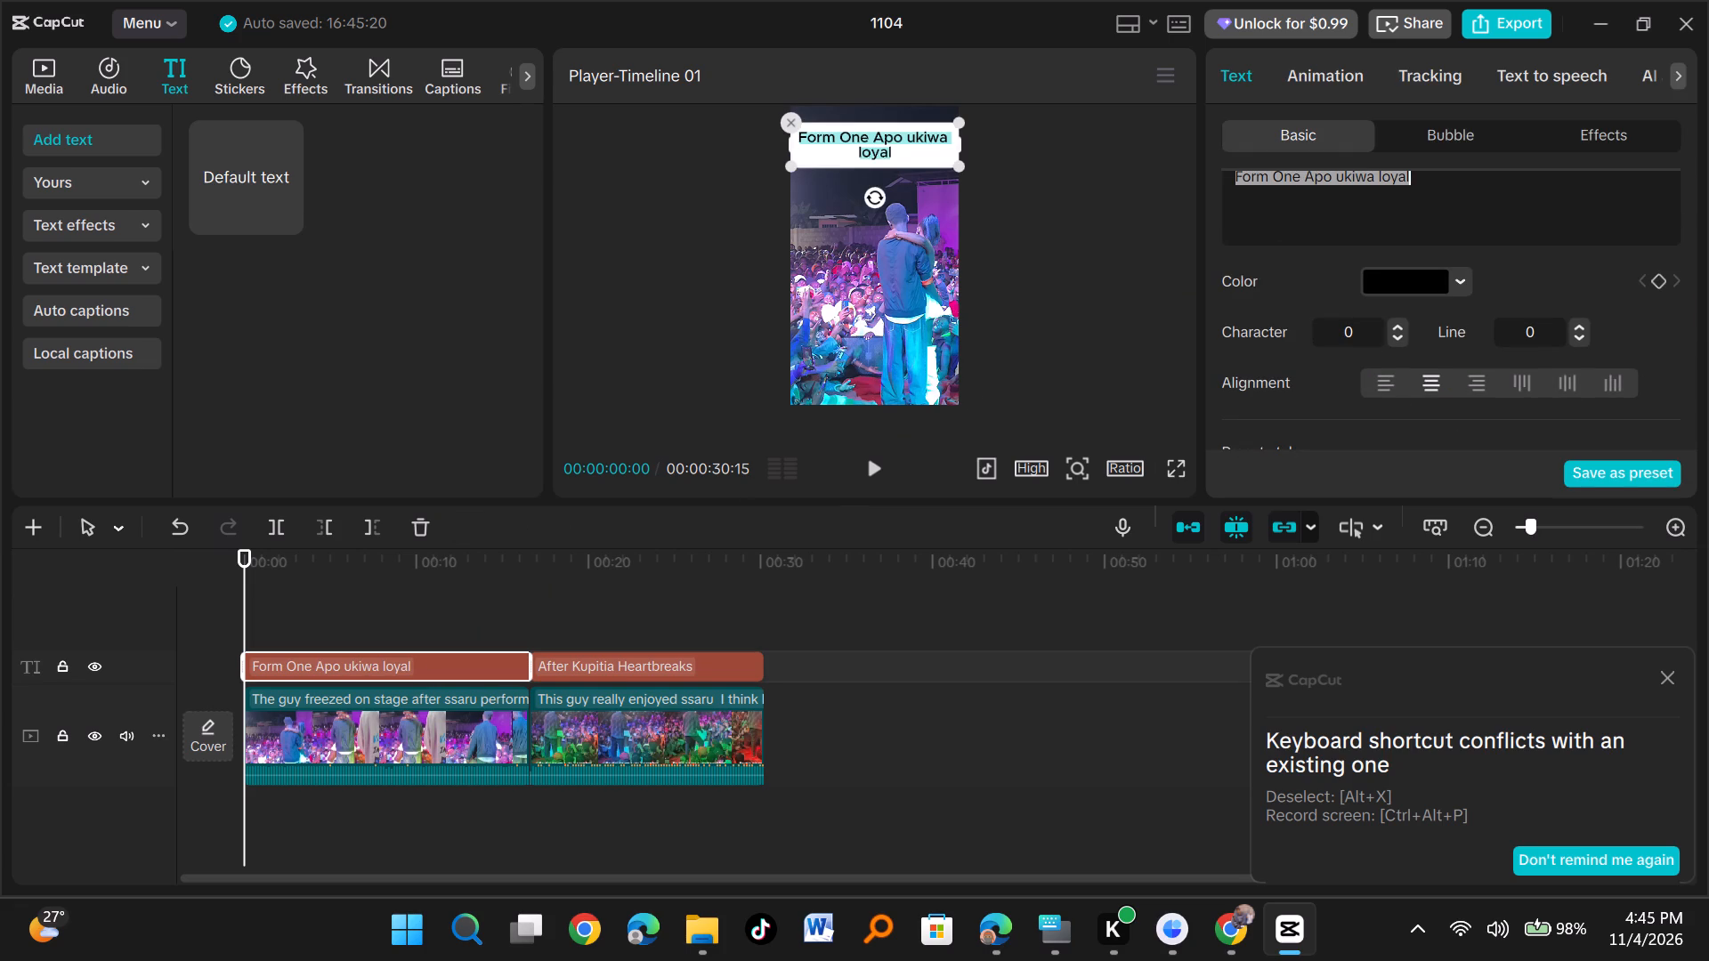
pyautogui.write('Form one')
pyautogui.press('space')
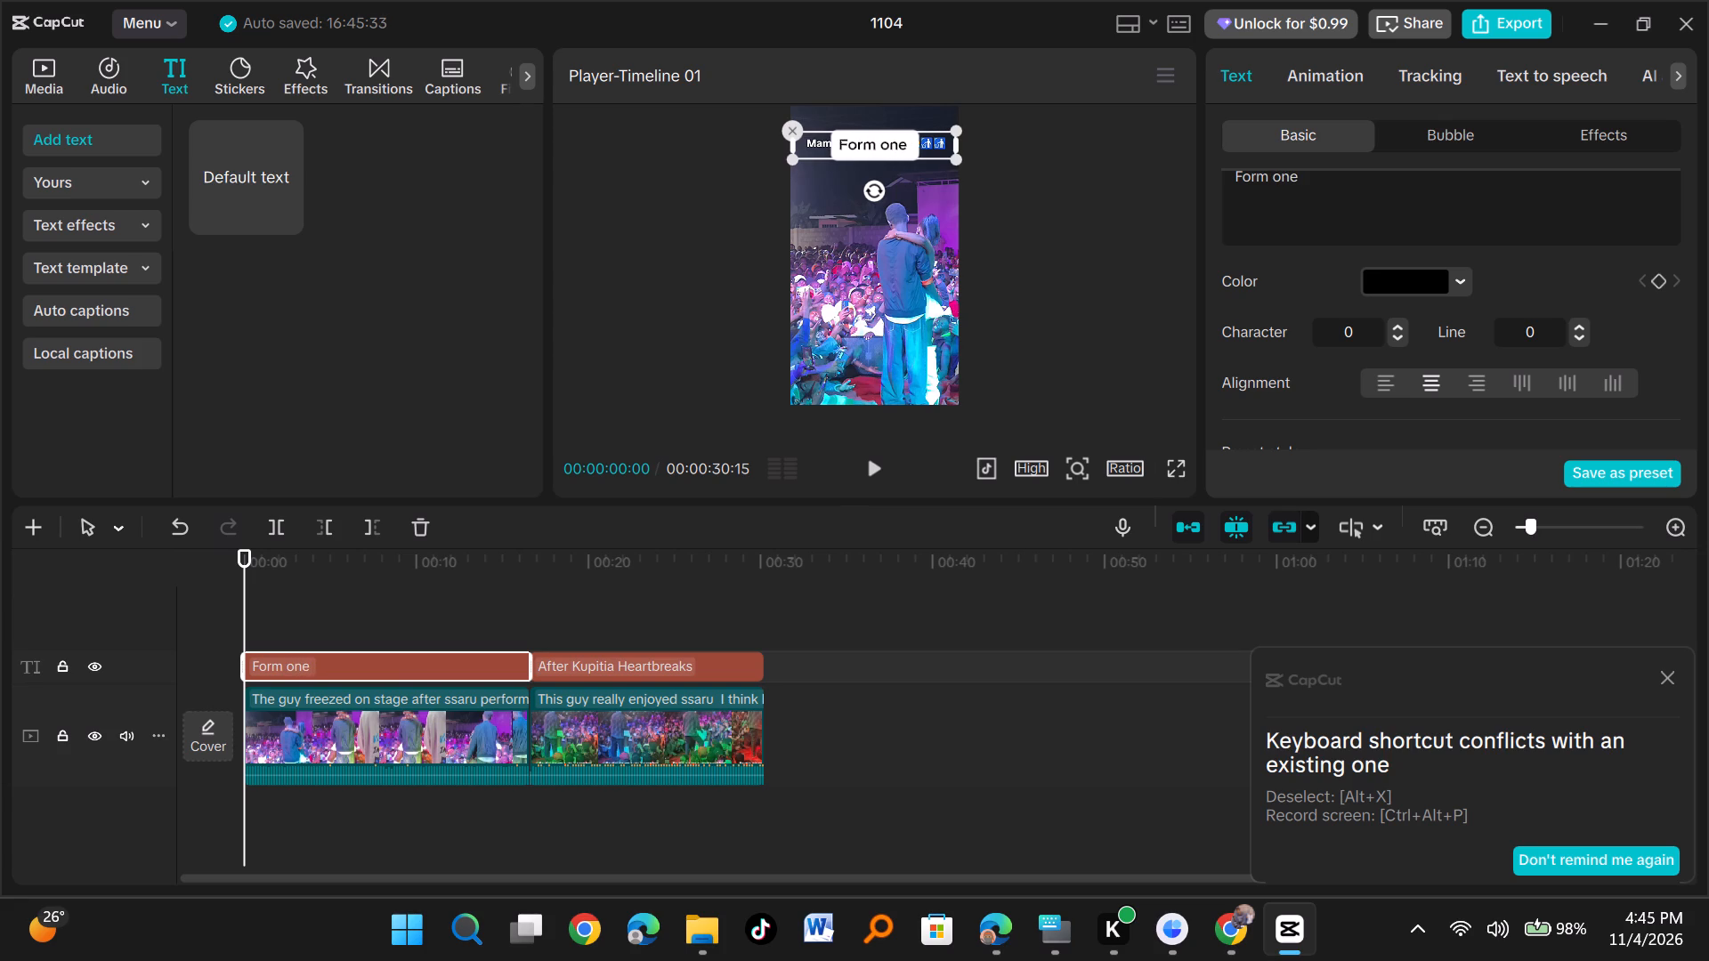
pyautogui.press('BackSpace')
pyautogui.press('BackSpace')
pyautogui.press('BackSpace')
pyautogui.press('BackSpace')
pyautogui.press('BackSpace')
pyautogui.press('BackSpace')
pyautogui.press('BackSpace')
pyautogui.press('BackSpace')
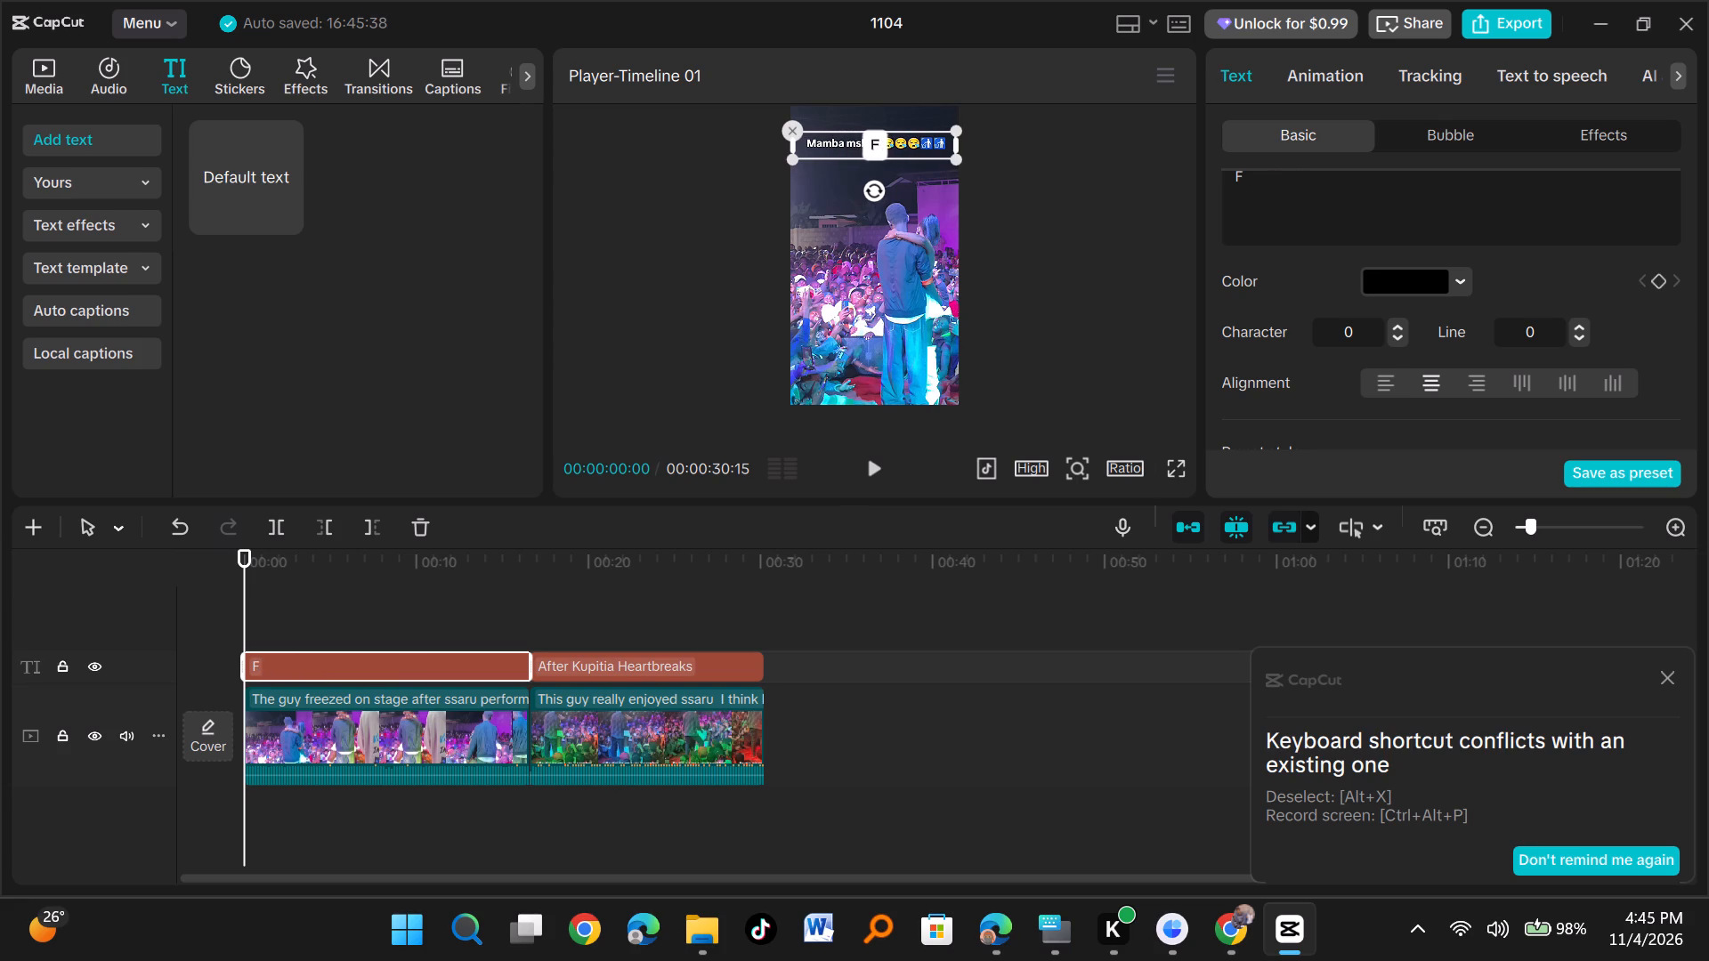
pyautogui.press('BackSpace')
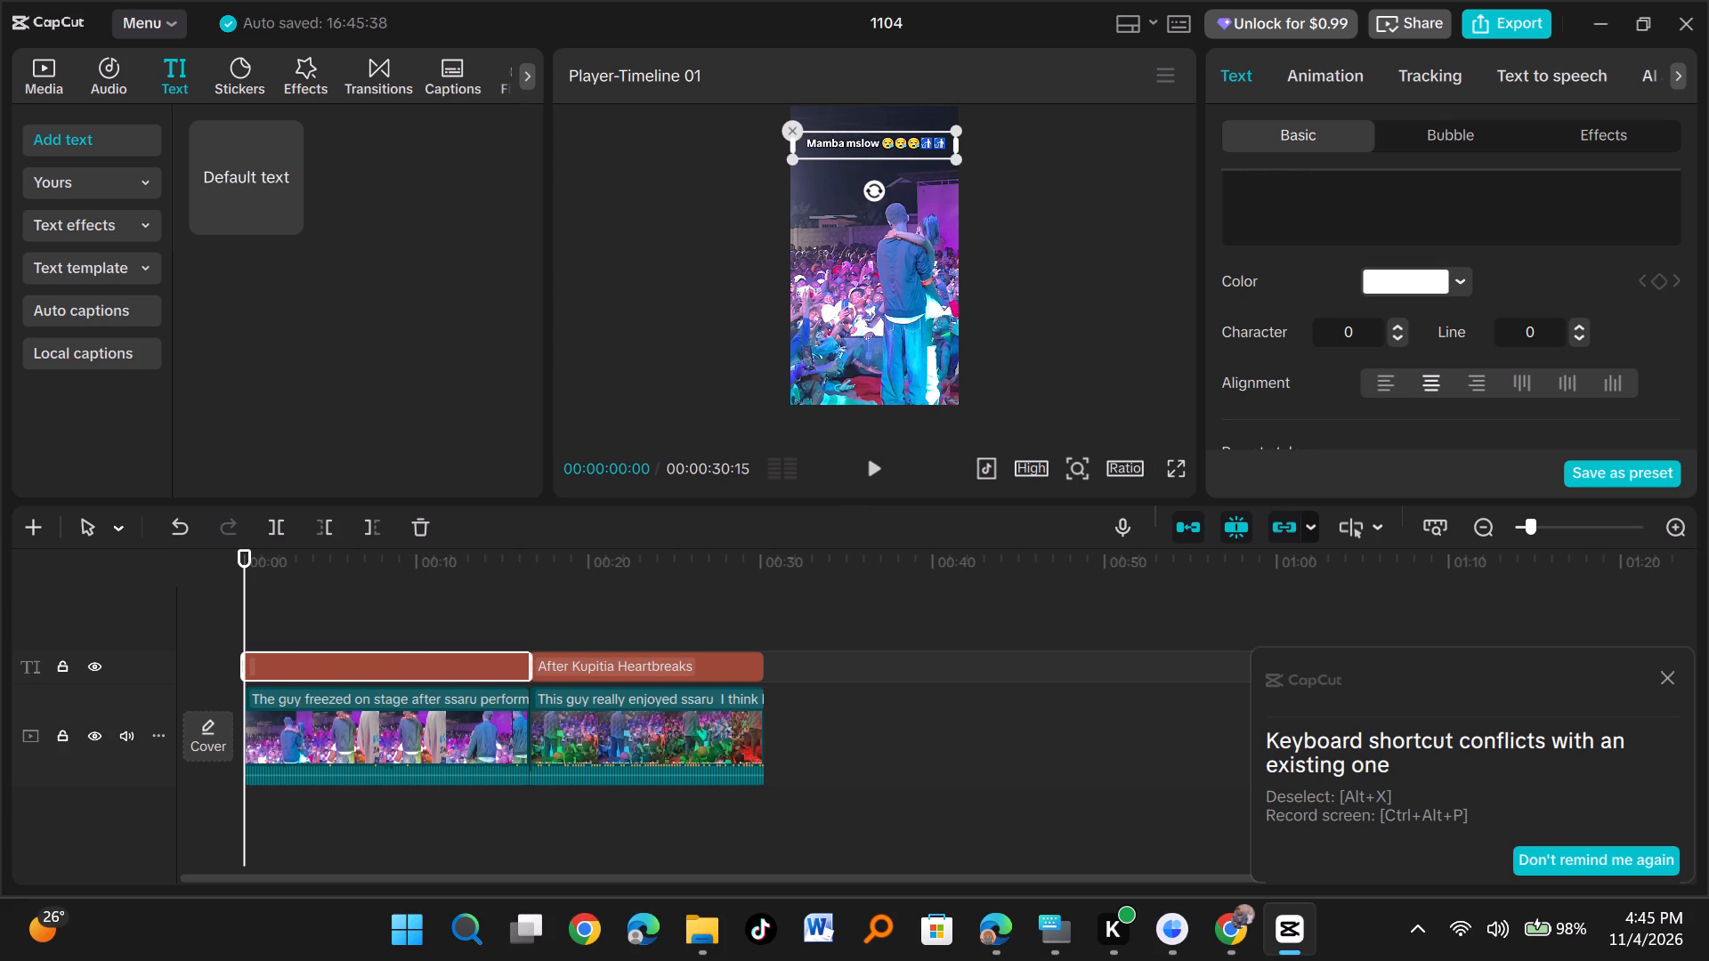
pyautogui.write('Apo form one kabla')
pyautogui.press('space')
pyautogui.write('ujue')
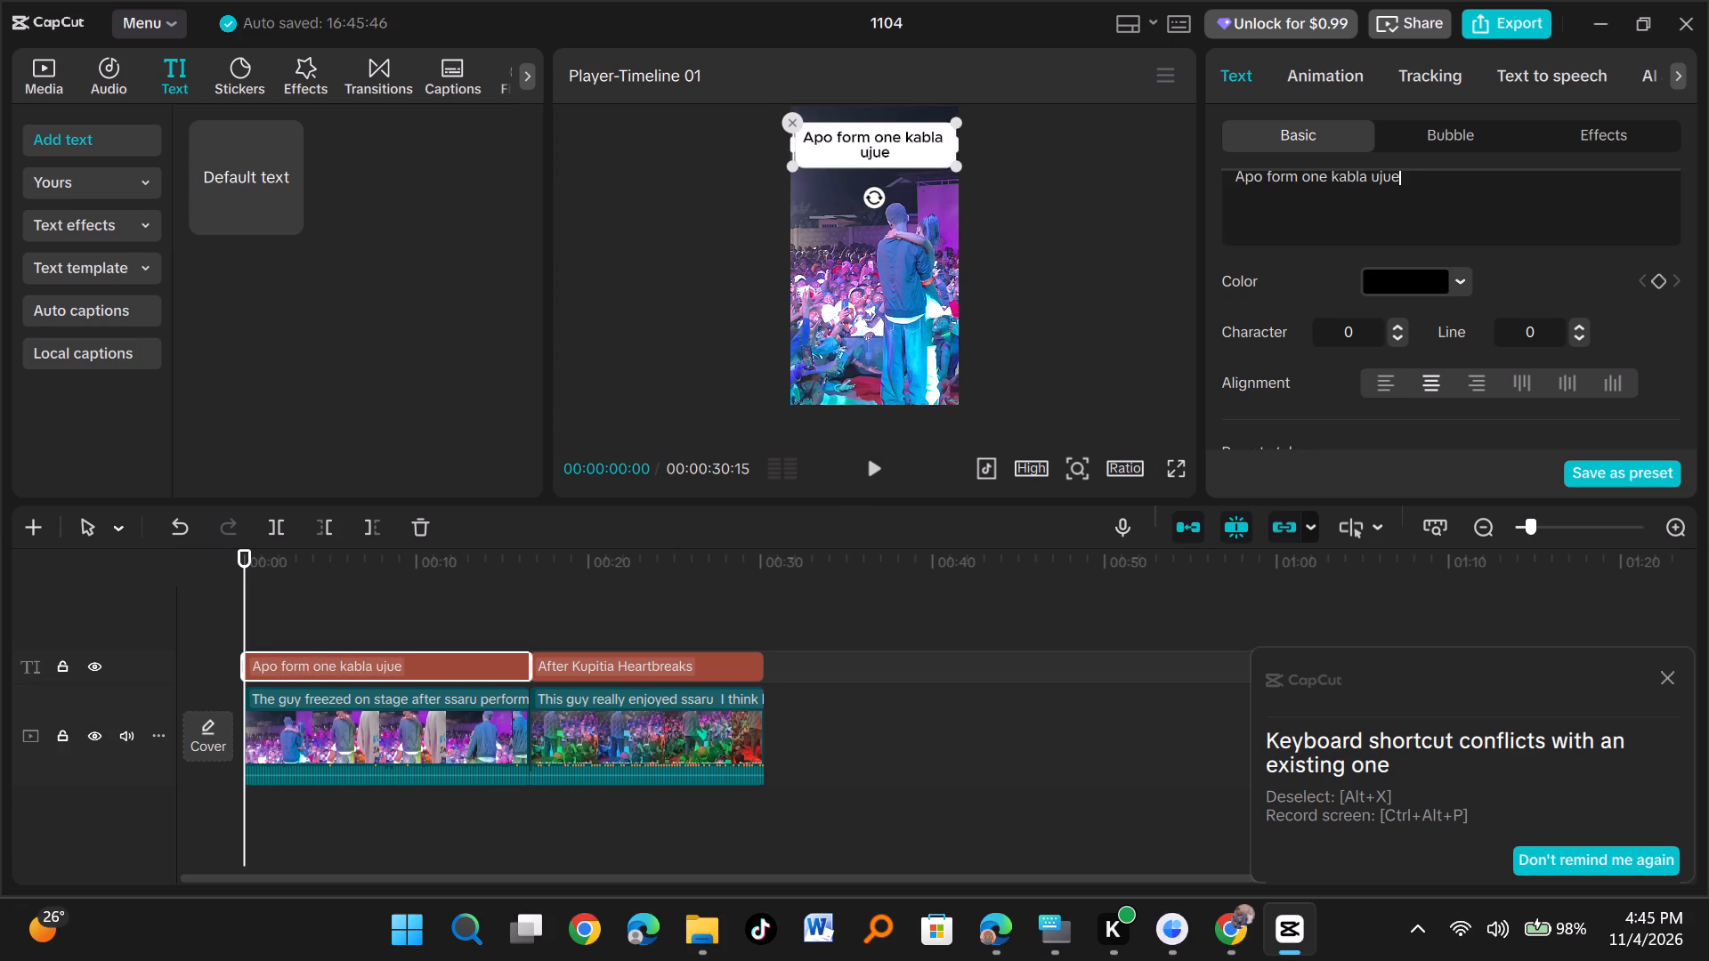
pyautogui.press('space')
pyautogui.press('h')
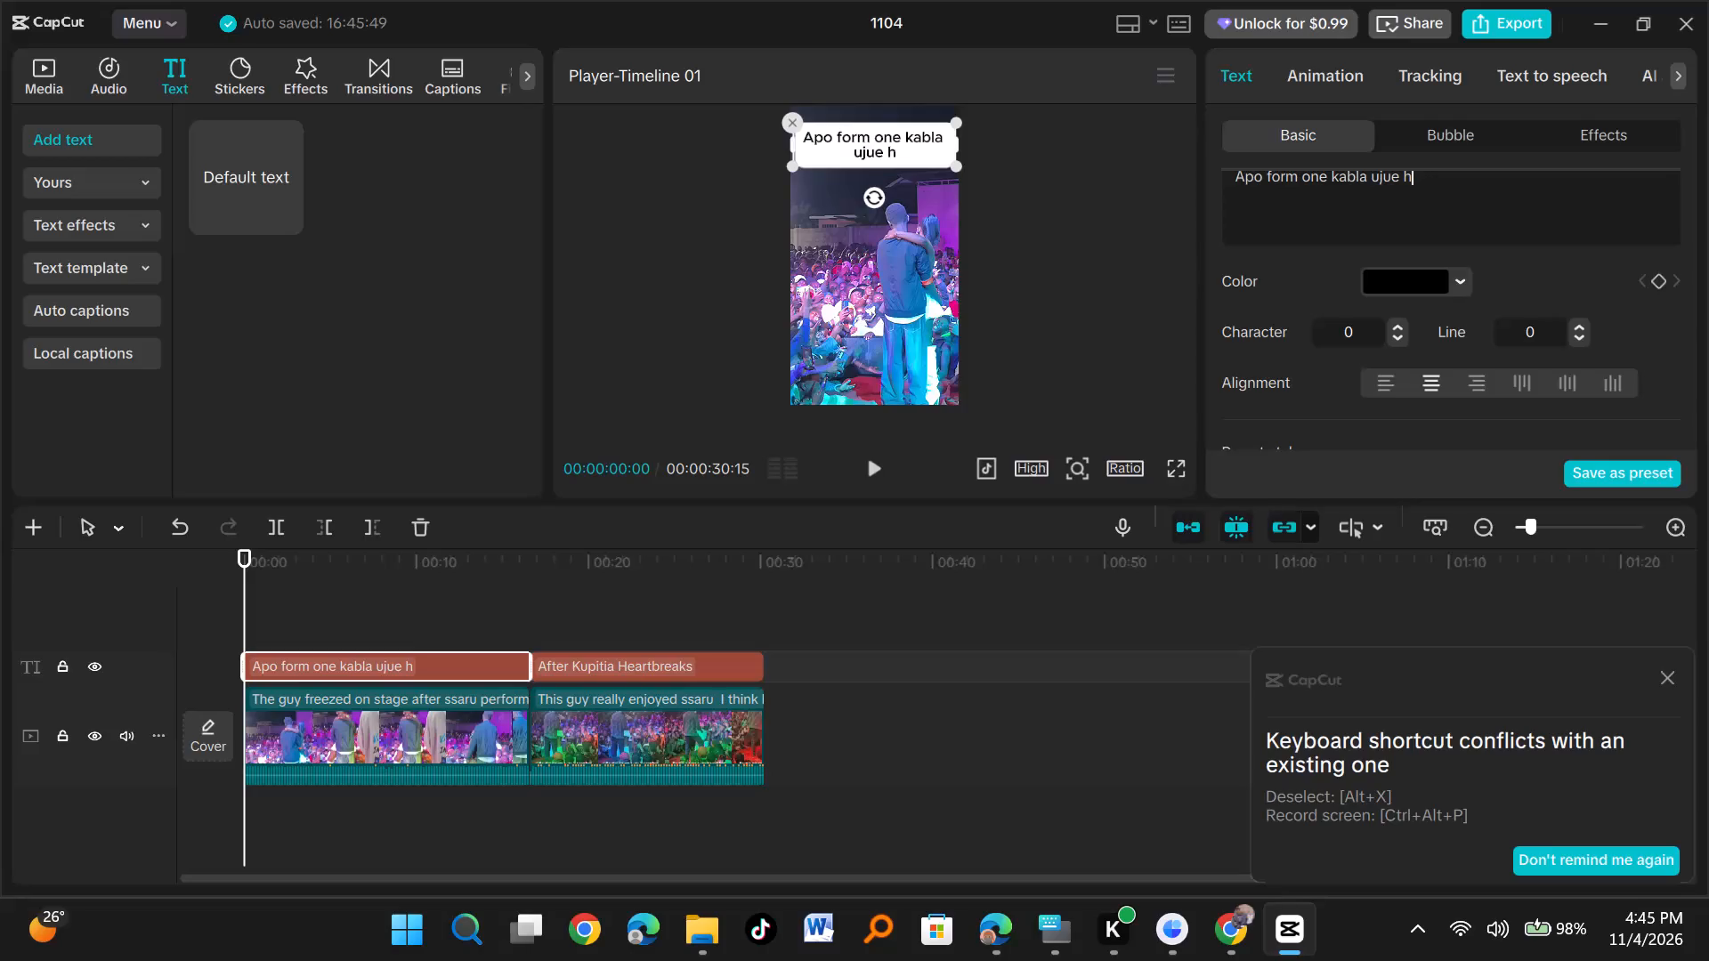
# Replace the first clip's overlay wording with "First Year apo campo vs" and, on a new line, "Fourth Year Campo".
pyautogui.press('BackSpace')
pyautogui.press('BackSpace')
pyautogui.press('BackSpace')
pyautogui.press('BackSpace')
pyautogui.press('BackSpace')
pyautogui.press('BackSpace')
pyautogui.press('BackSpace')
pyautogui.press('BackSpace')
pyautogui.press('BackSpace')
pyautogui.press('BackSpace')
pyautogui.press('BackSpace')
pyautogui.press('BackSpace')
pyautogui.press('BackSpace')
pyautogui.press('BackSpace')
pyautogui.press('BackSpace')
pyautogui.press('BackSpace')
pyautogui.press('BackSpace')
pyautogui.press('BackSpace')
pyautogui.press('BackSpace')
pyautogui.press('BackSpace')
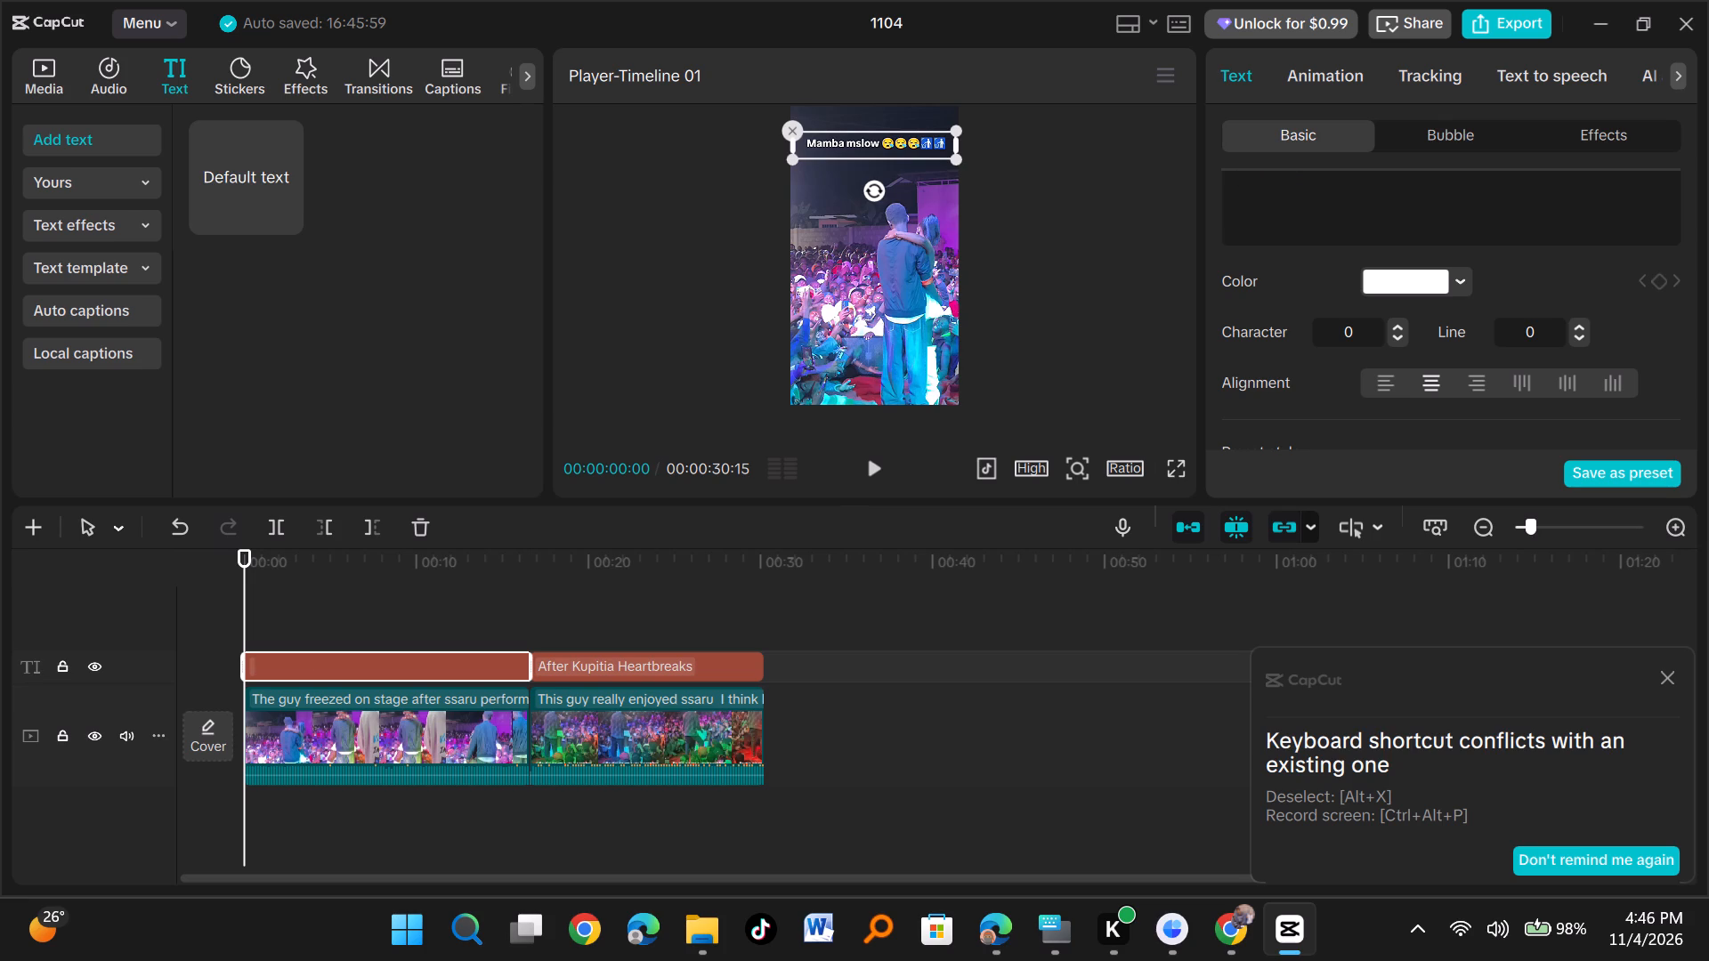
pyautogui.write('First')
pyautogui.press('space')
pyautogui.write('Year apo campo vs')
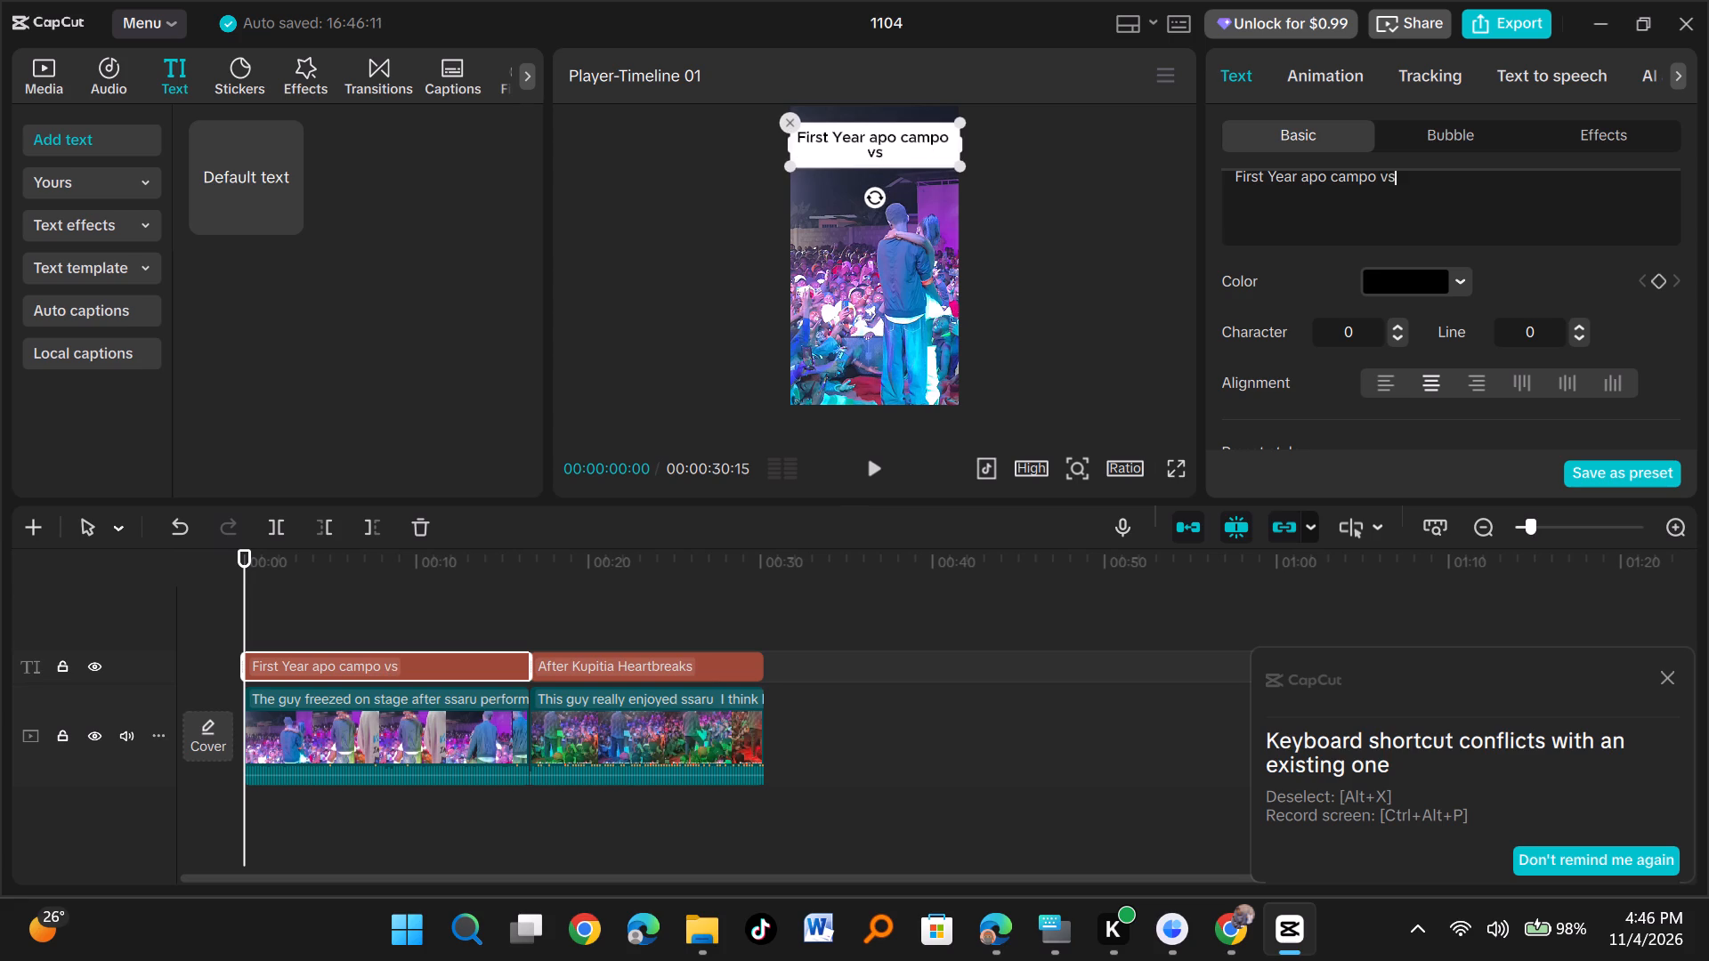
pyautogui.hotkey('shift', 'Return')
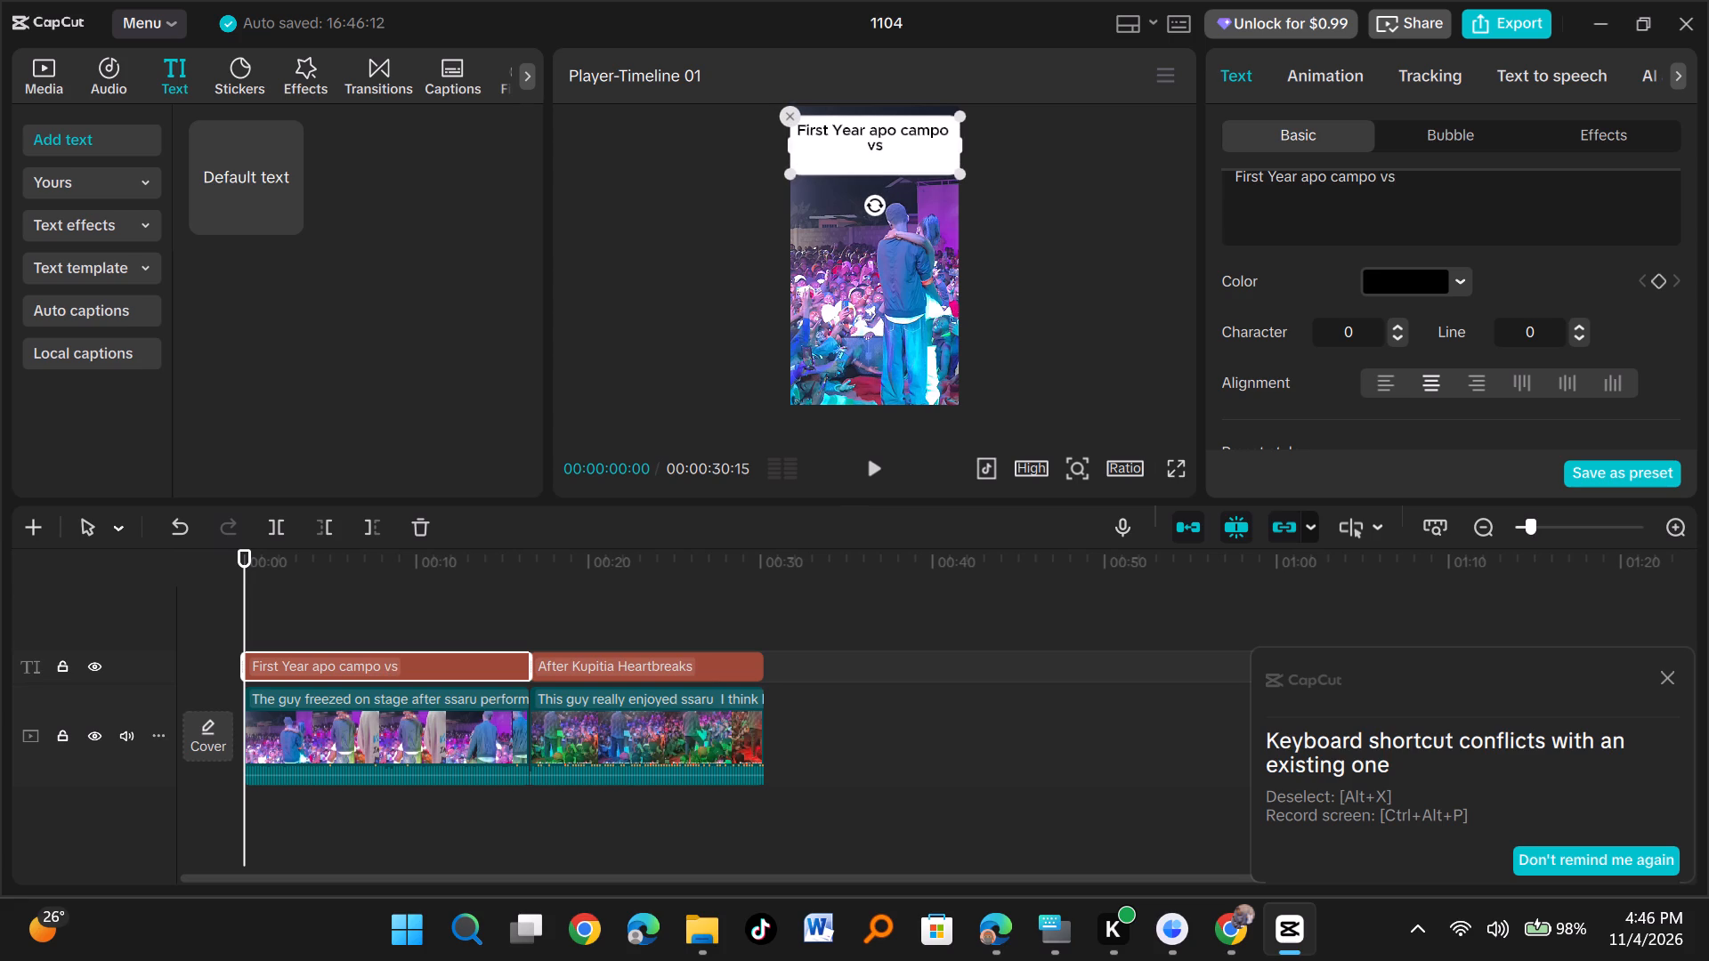
pyautogui.write('Fourth')
pyautogui.press('space')
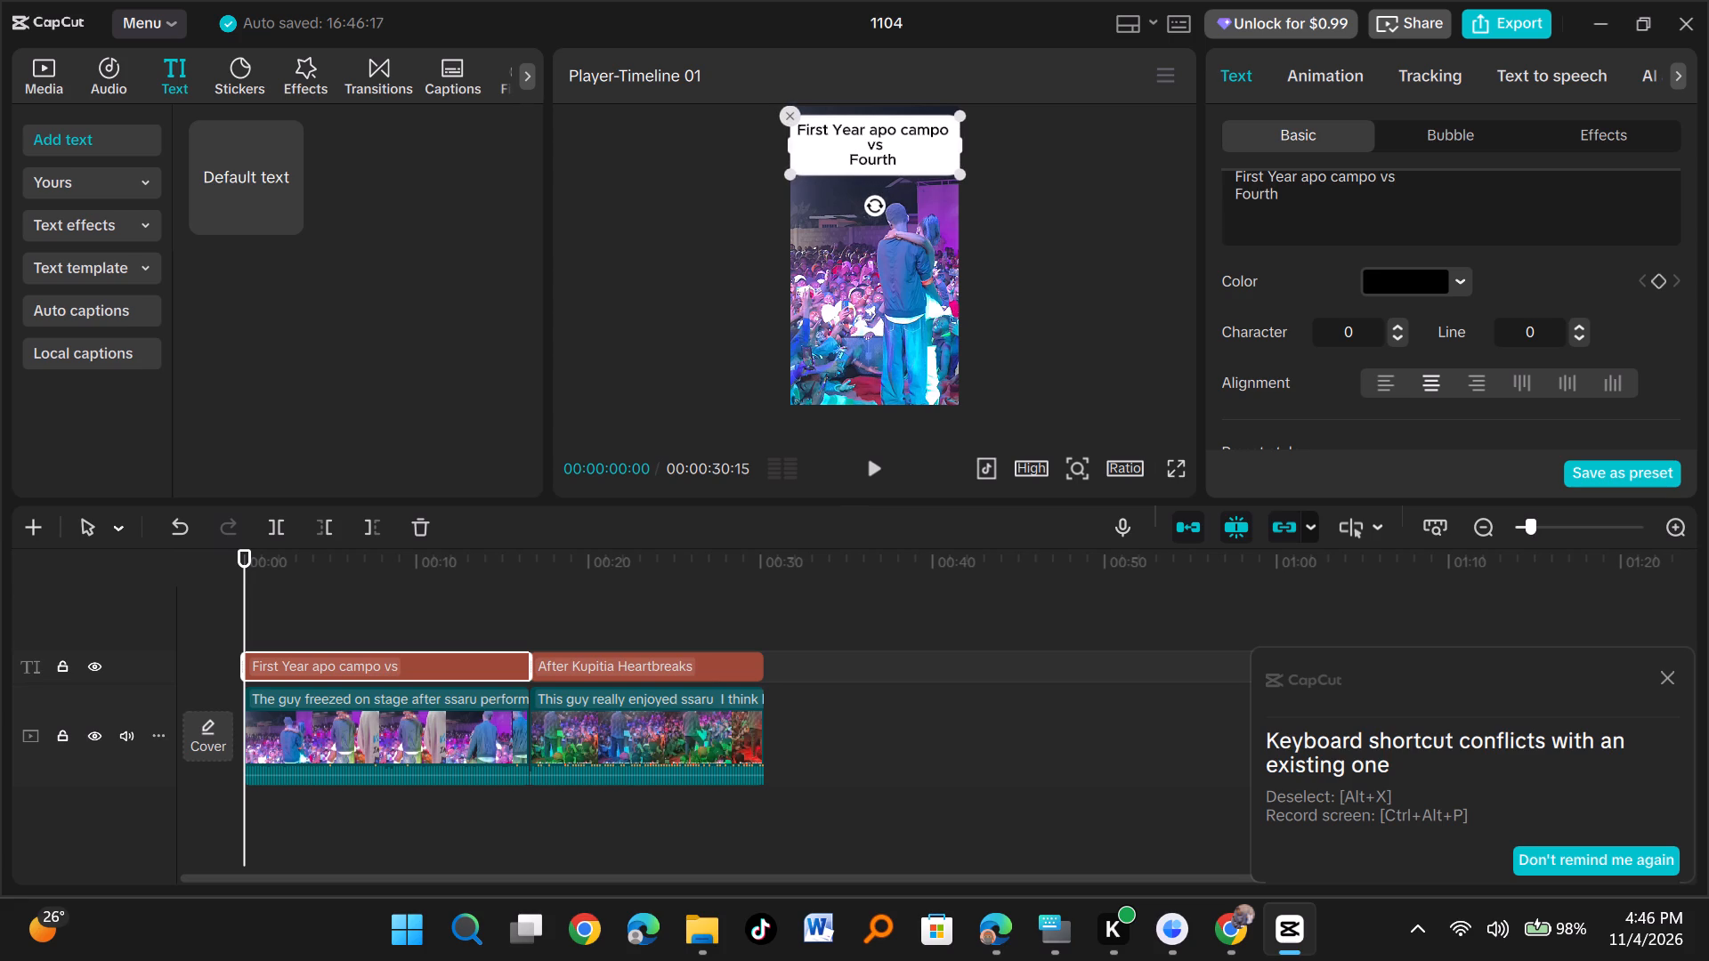
pyautogui.write('Year')
pyautogui.press('space')
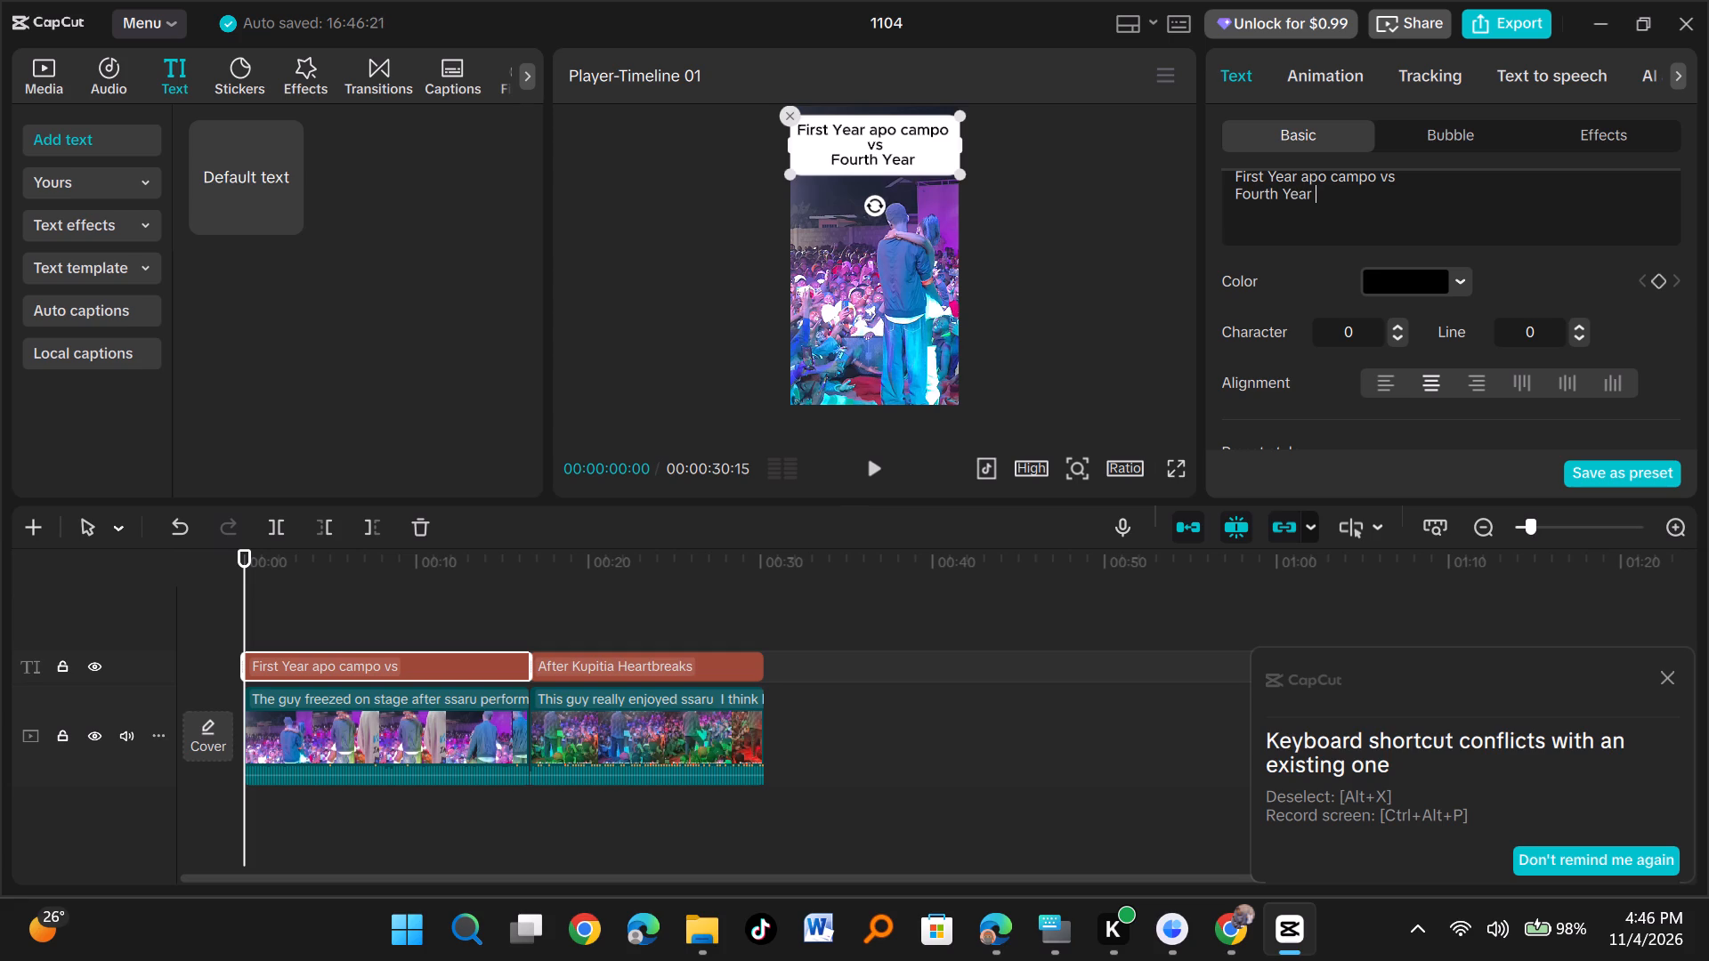
pyautogui.write('Campo')
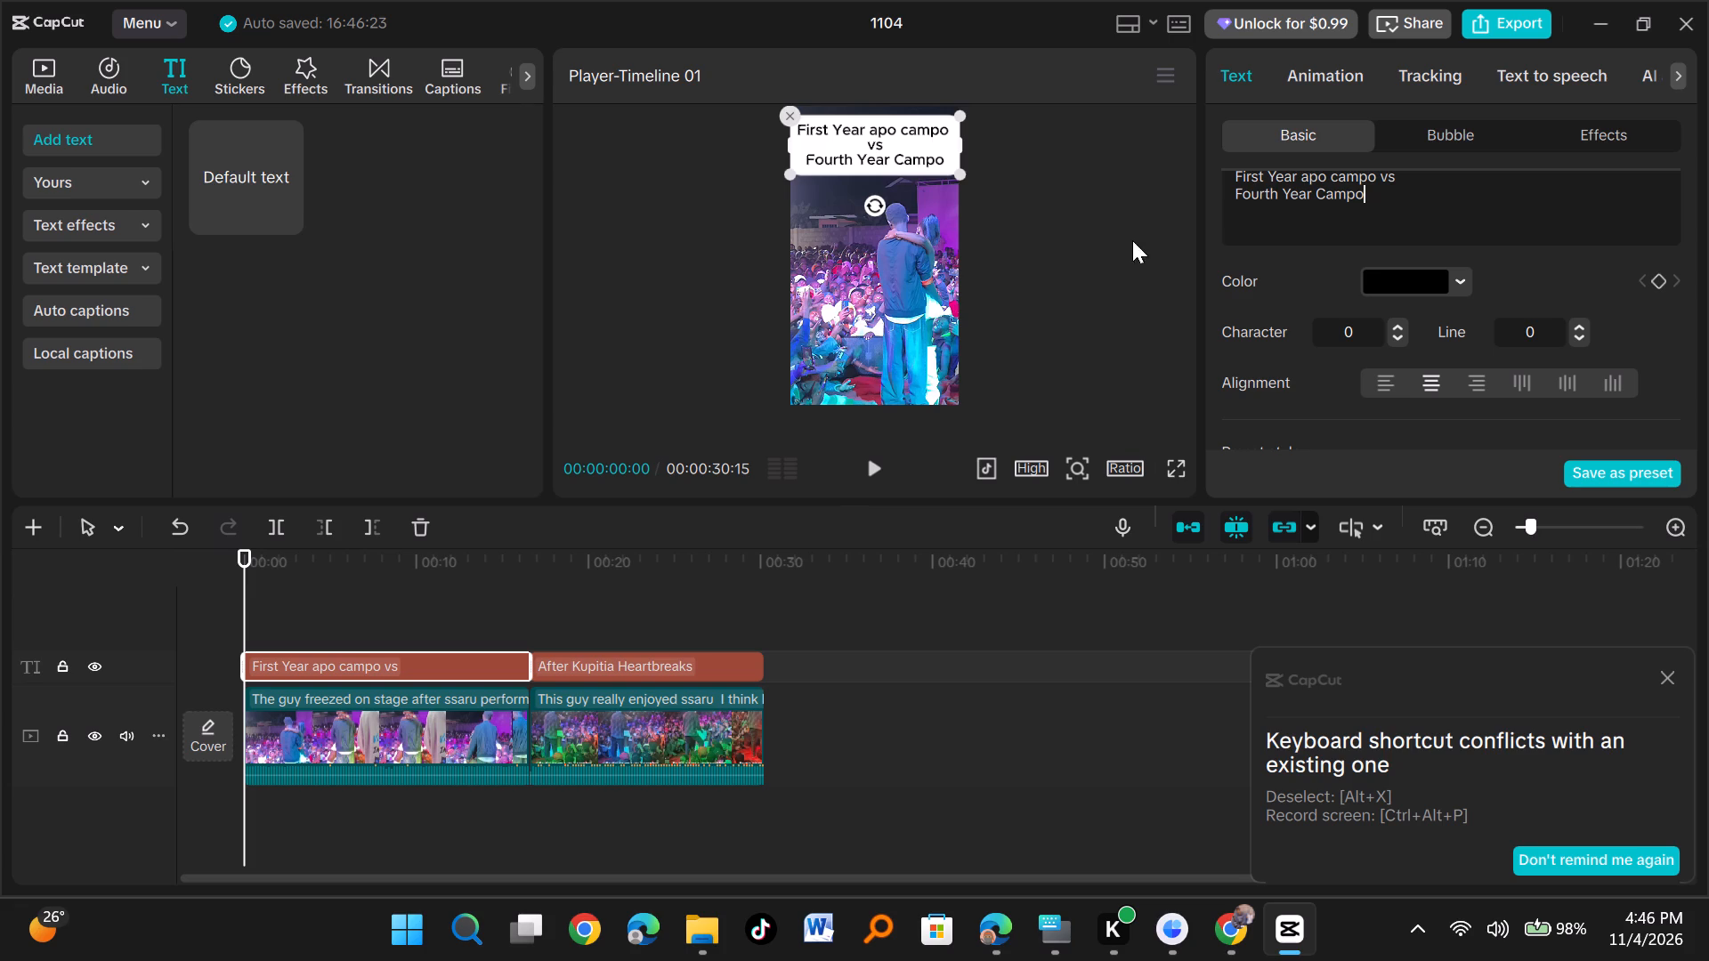
pyautogui.click(1198, 206)
# Play the edited video from the beginning to review the first clip with its text overlay.
pyautogui.click(244, 807)
pyautogui.click(461, 807)
pyautogui.click(536, 795)
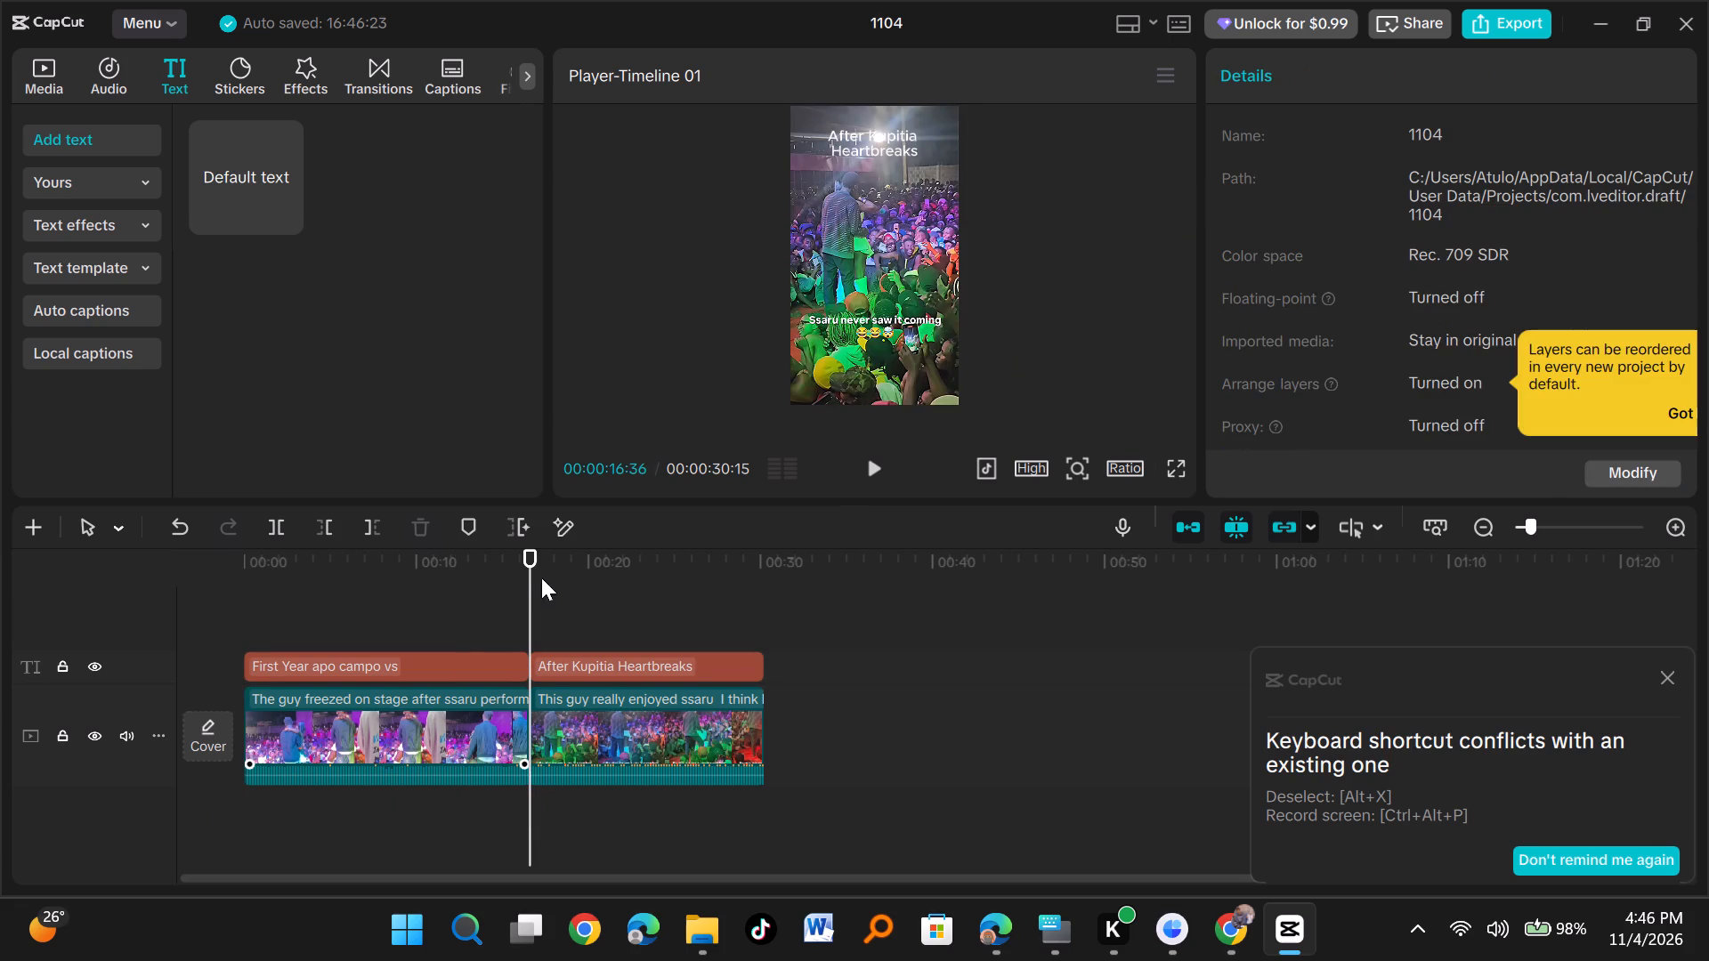
pyautogui.click(569, 714)
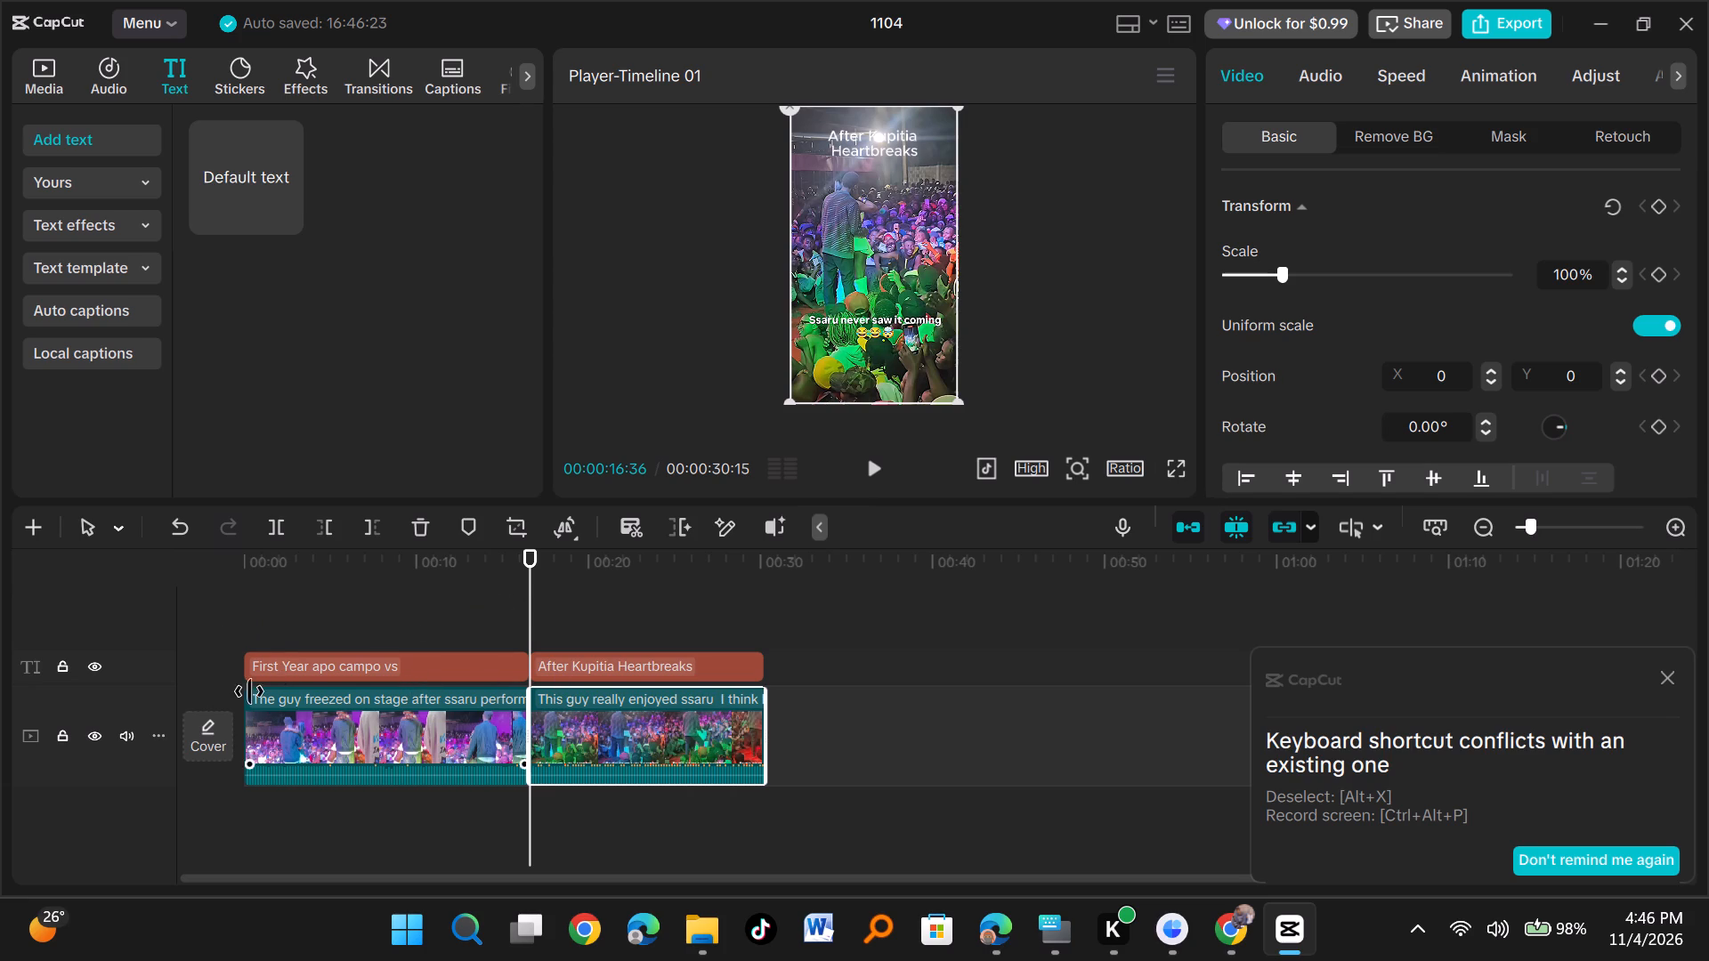
pyautogui.click(221, 614)
pyautogui.click(879, 465)
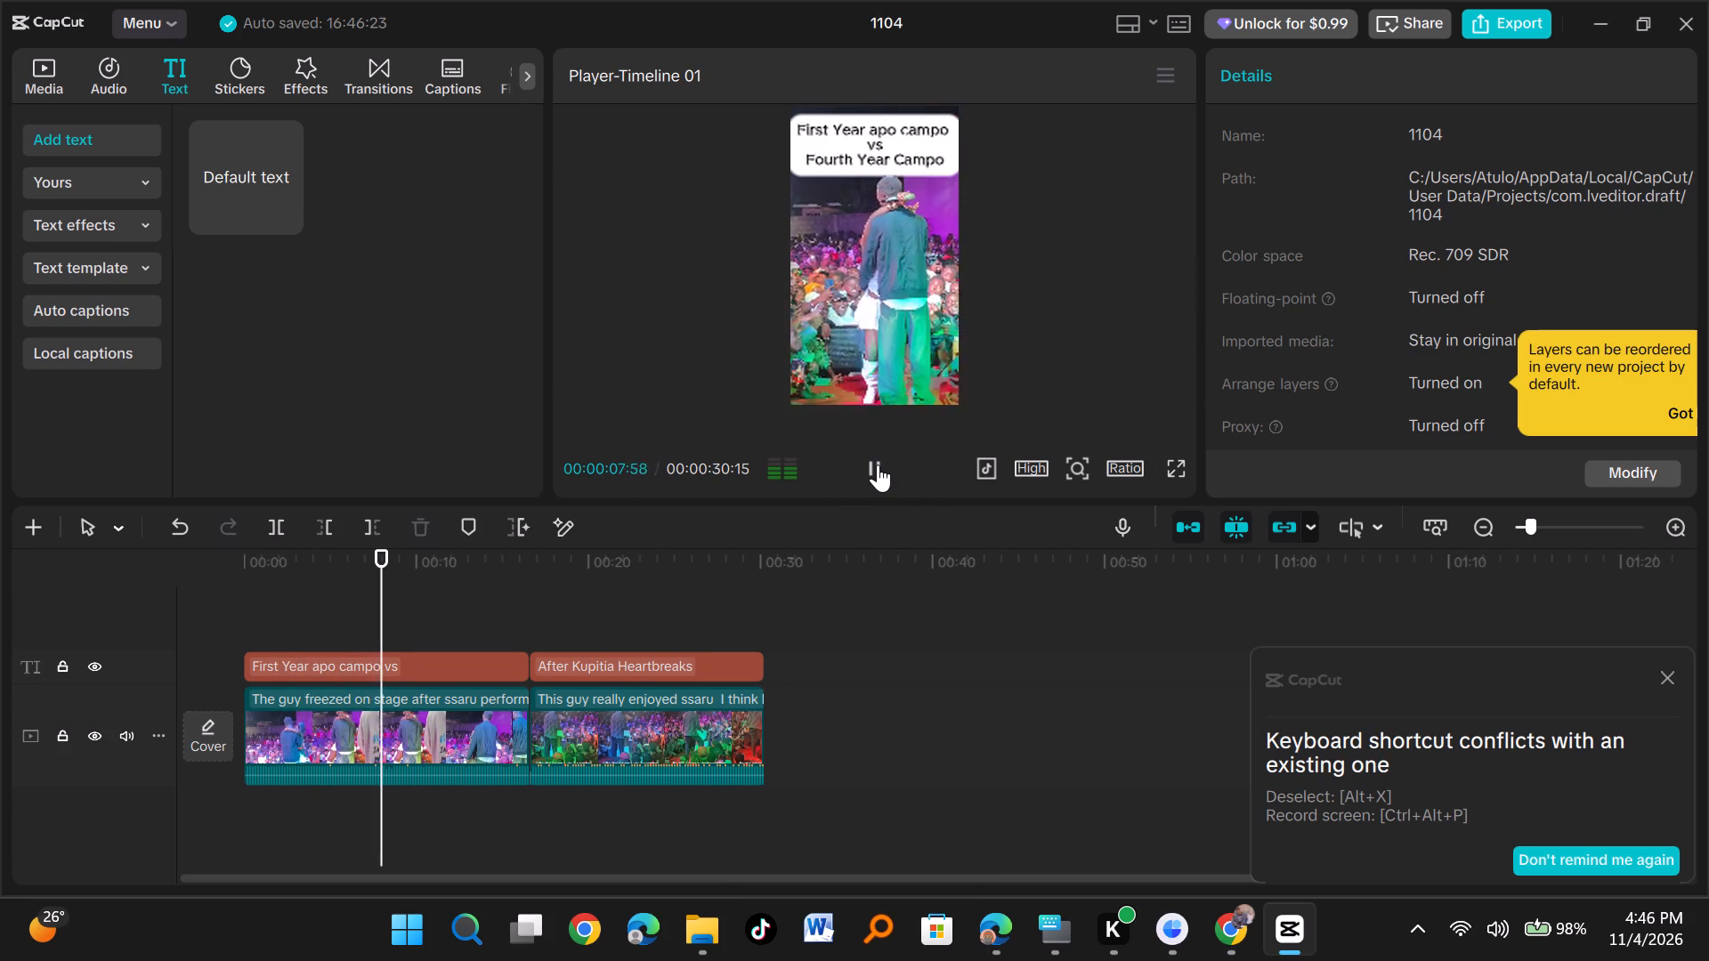
pyautogui.click(878, 464)
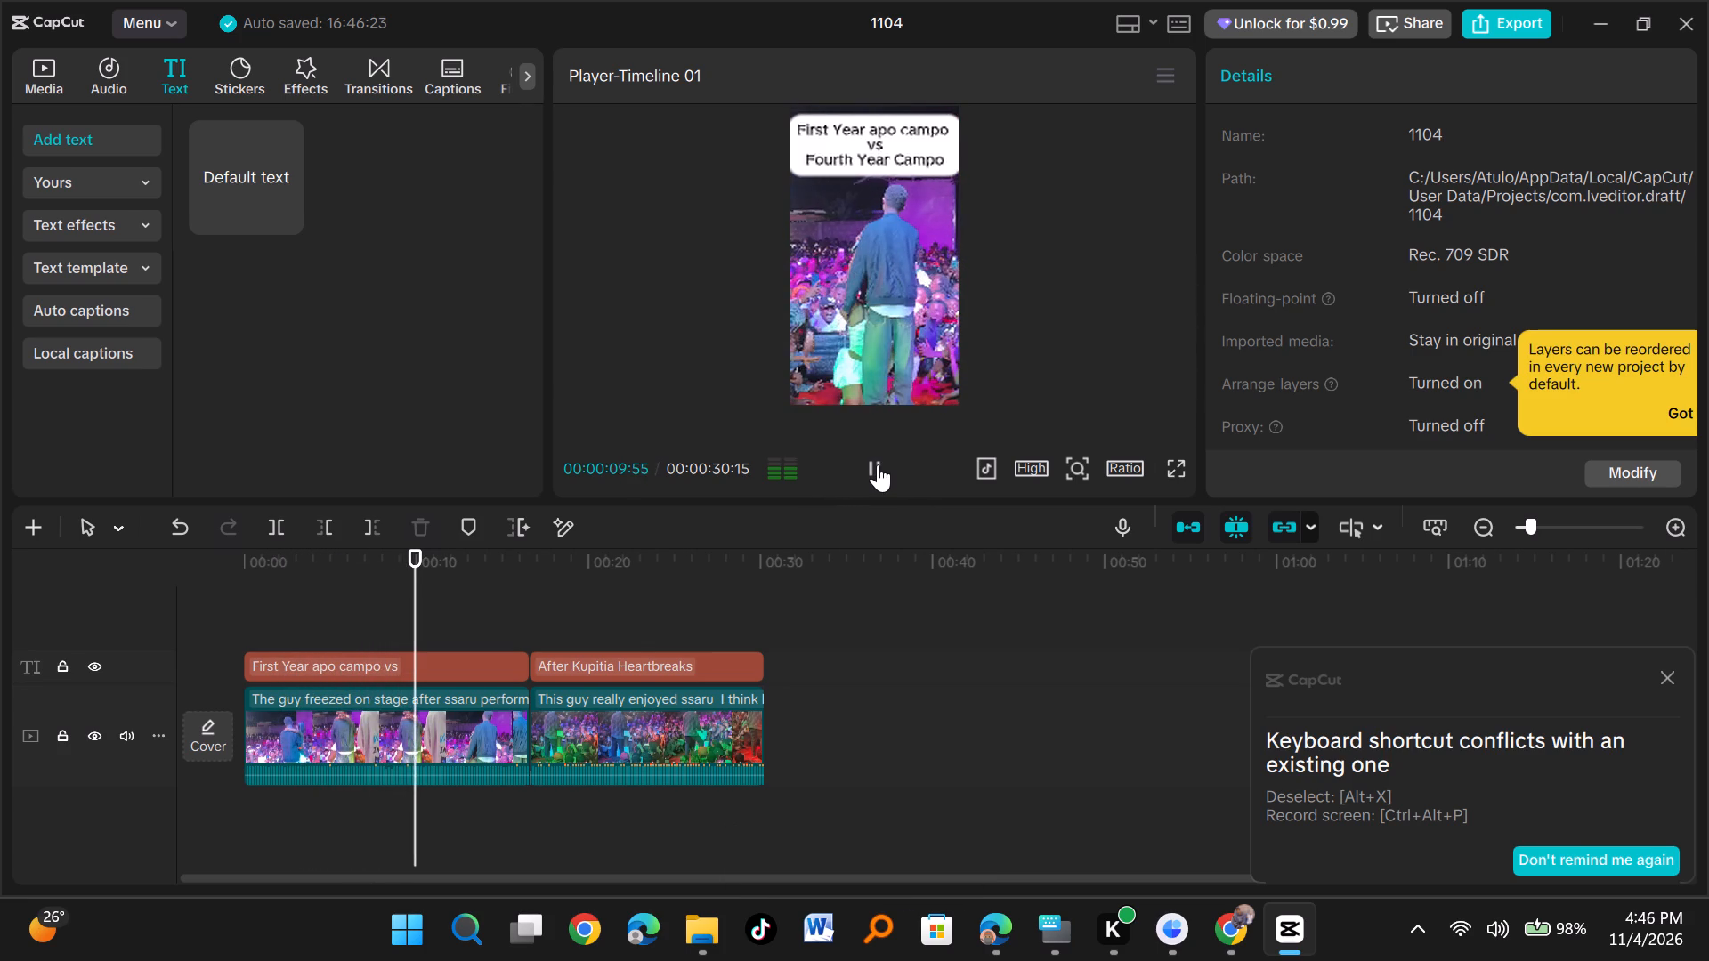
# Switch to File Explorer and look through the Video folder inside Downloads for another clip.
pyautogui.press('super+e')
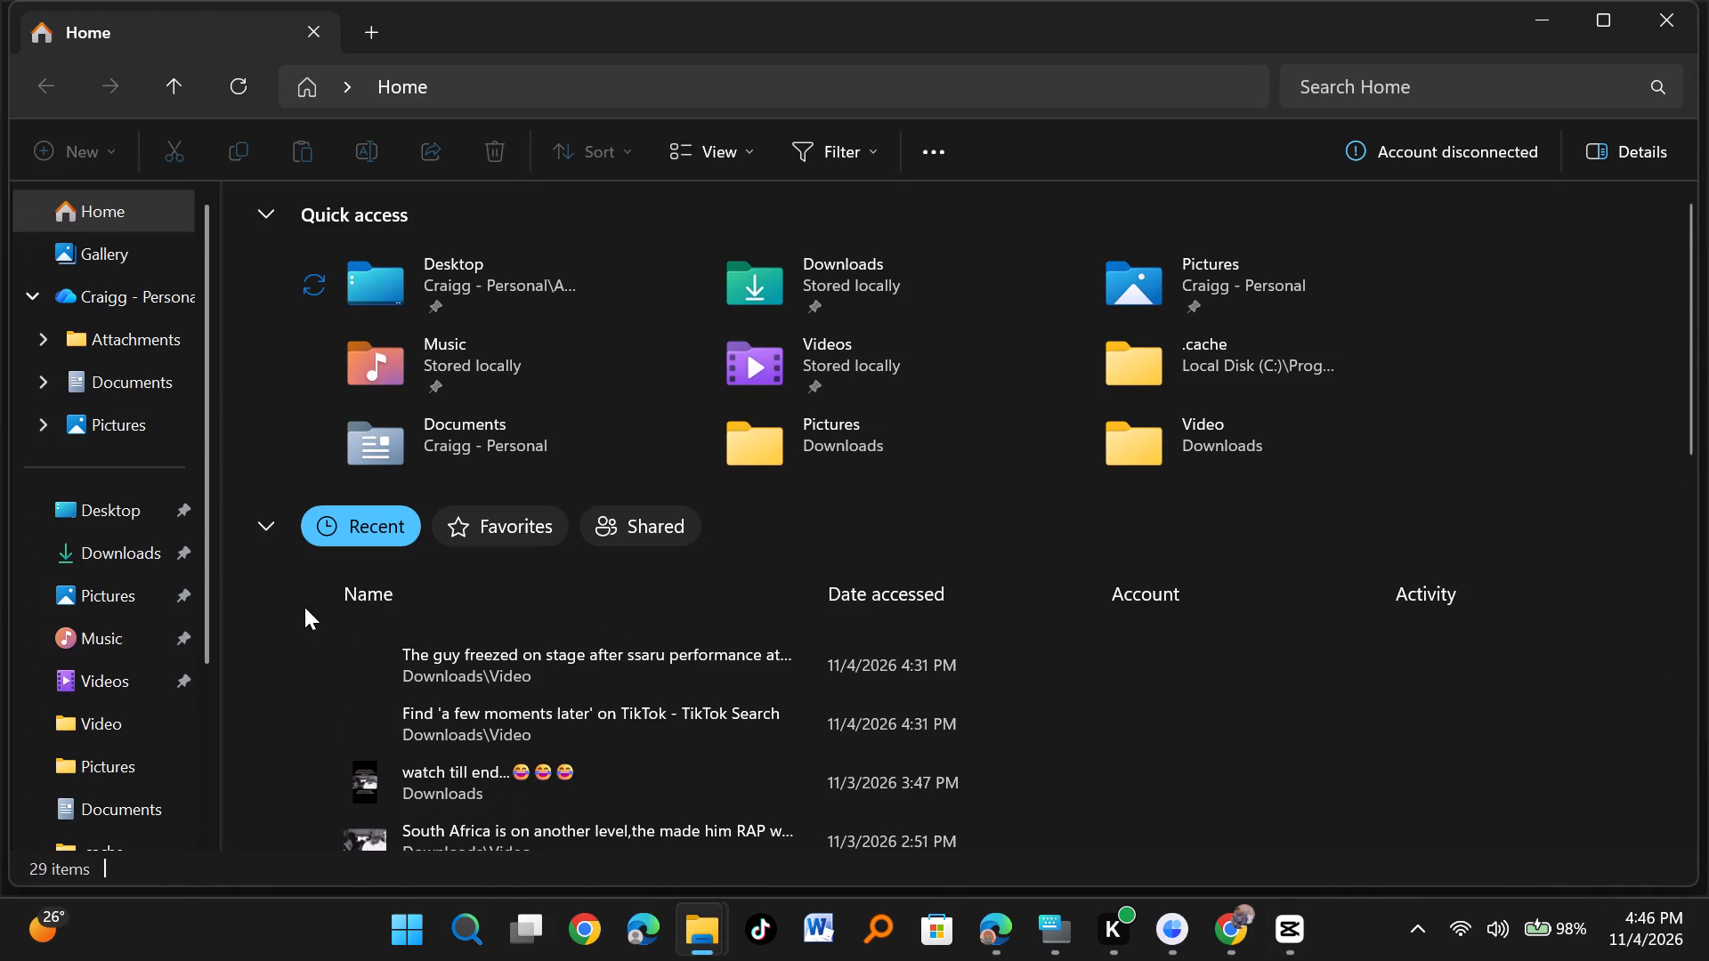
pyautogui.click(107, 562)
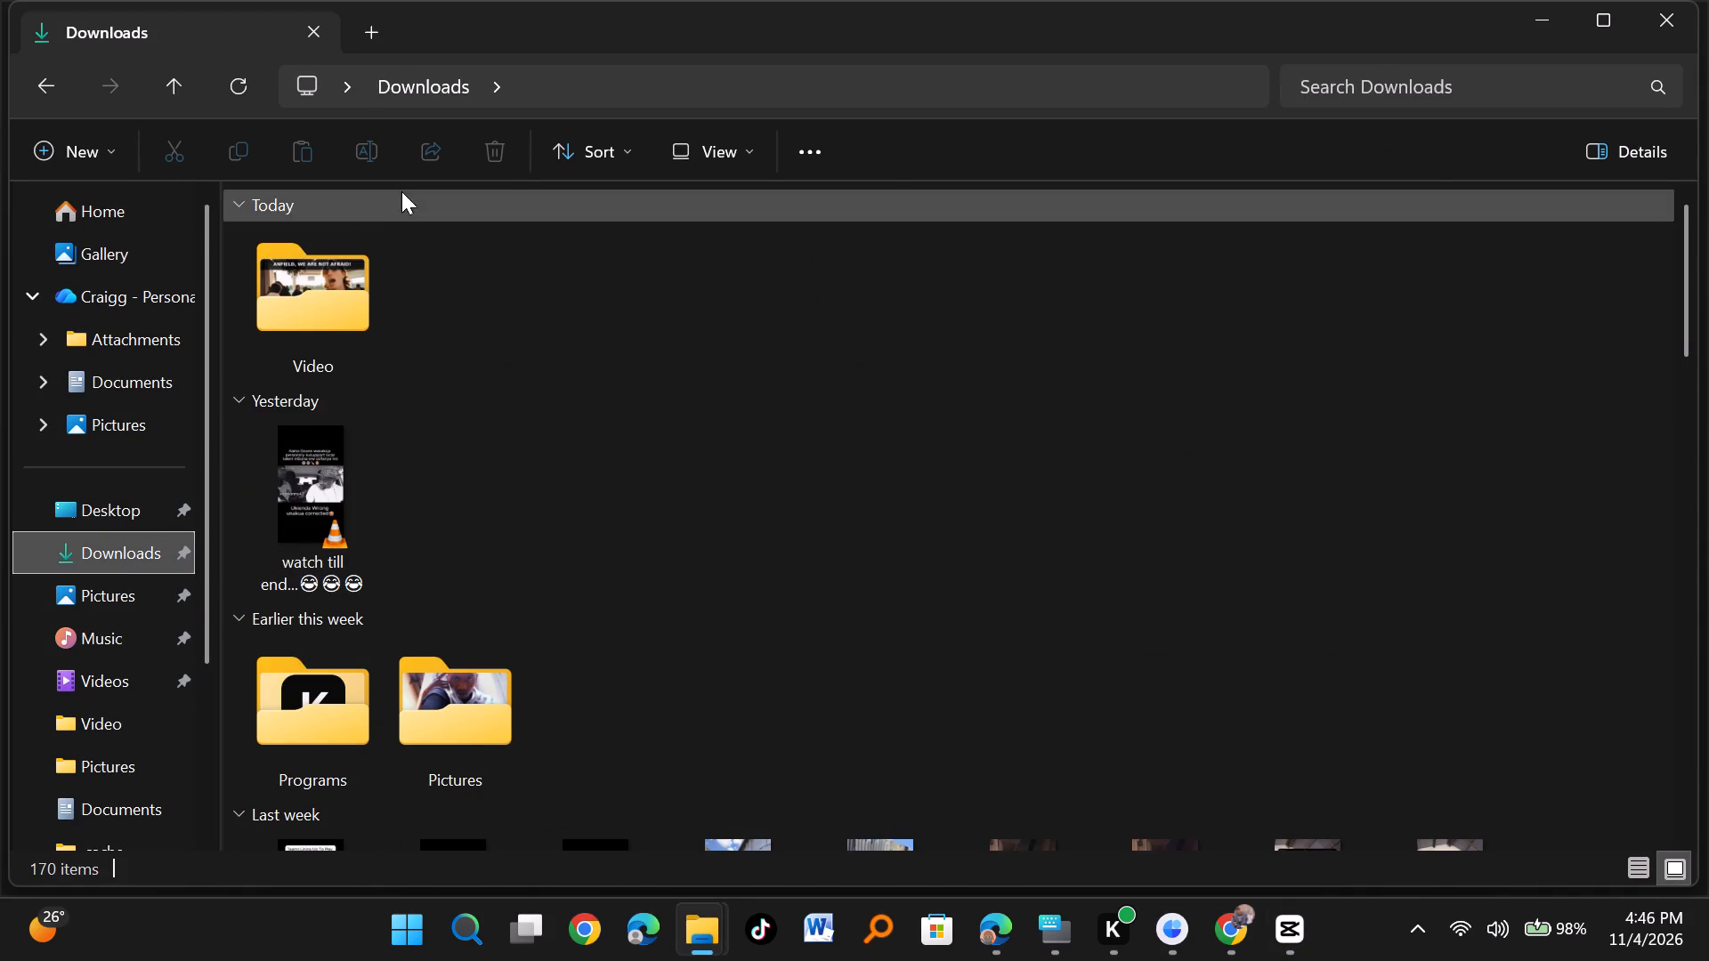
pyautogui.doubleClick(307, 291)
pyautogui.scroll(-1, 344, 491)
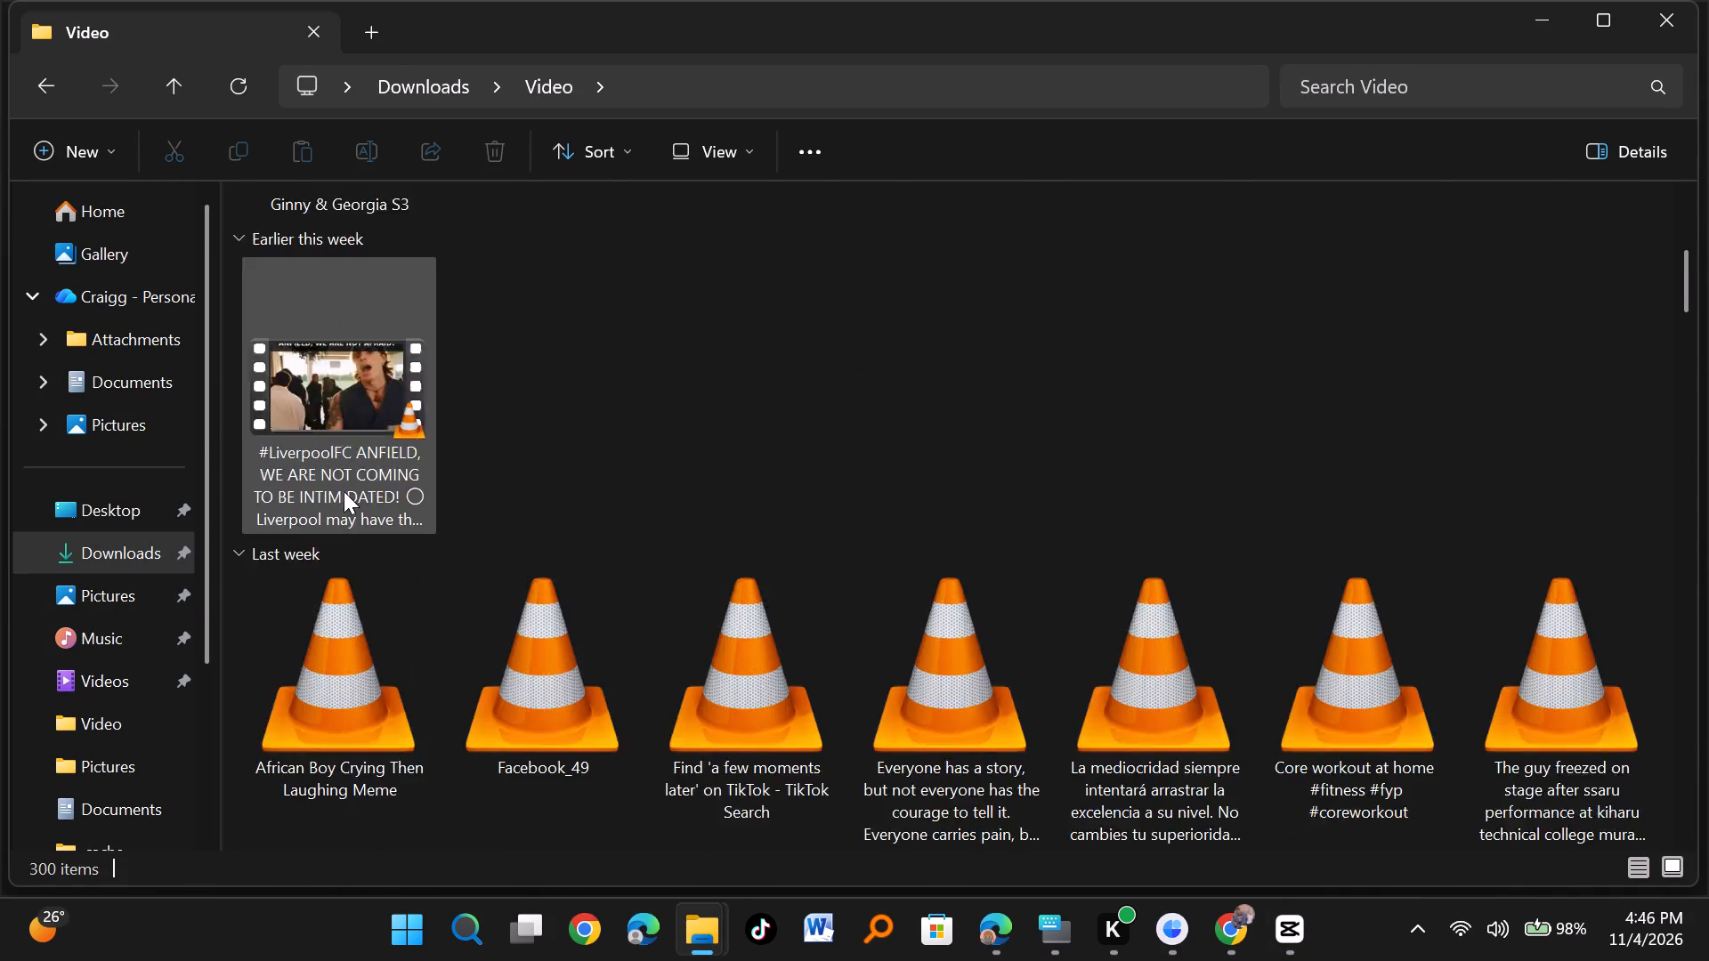
pyautogui.scroll(-1, 344, 491)
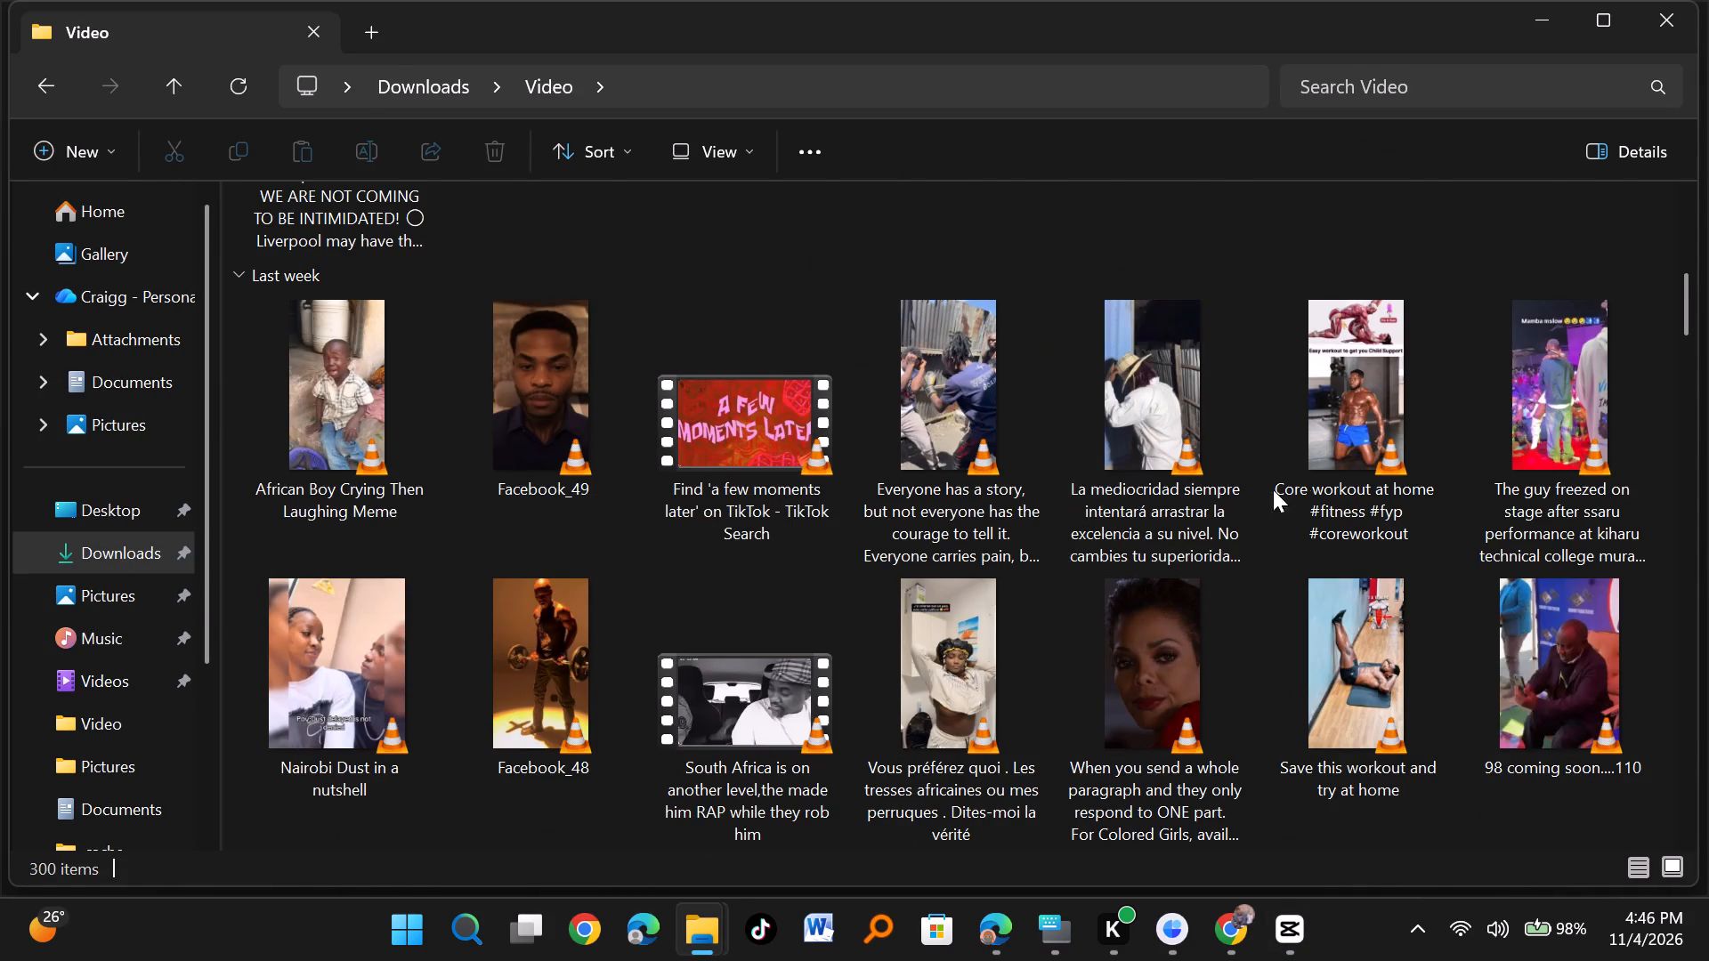
pyautogui.scroll(-1, 1308, 466)
pyautogui.scroll(-1, 450, 626)
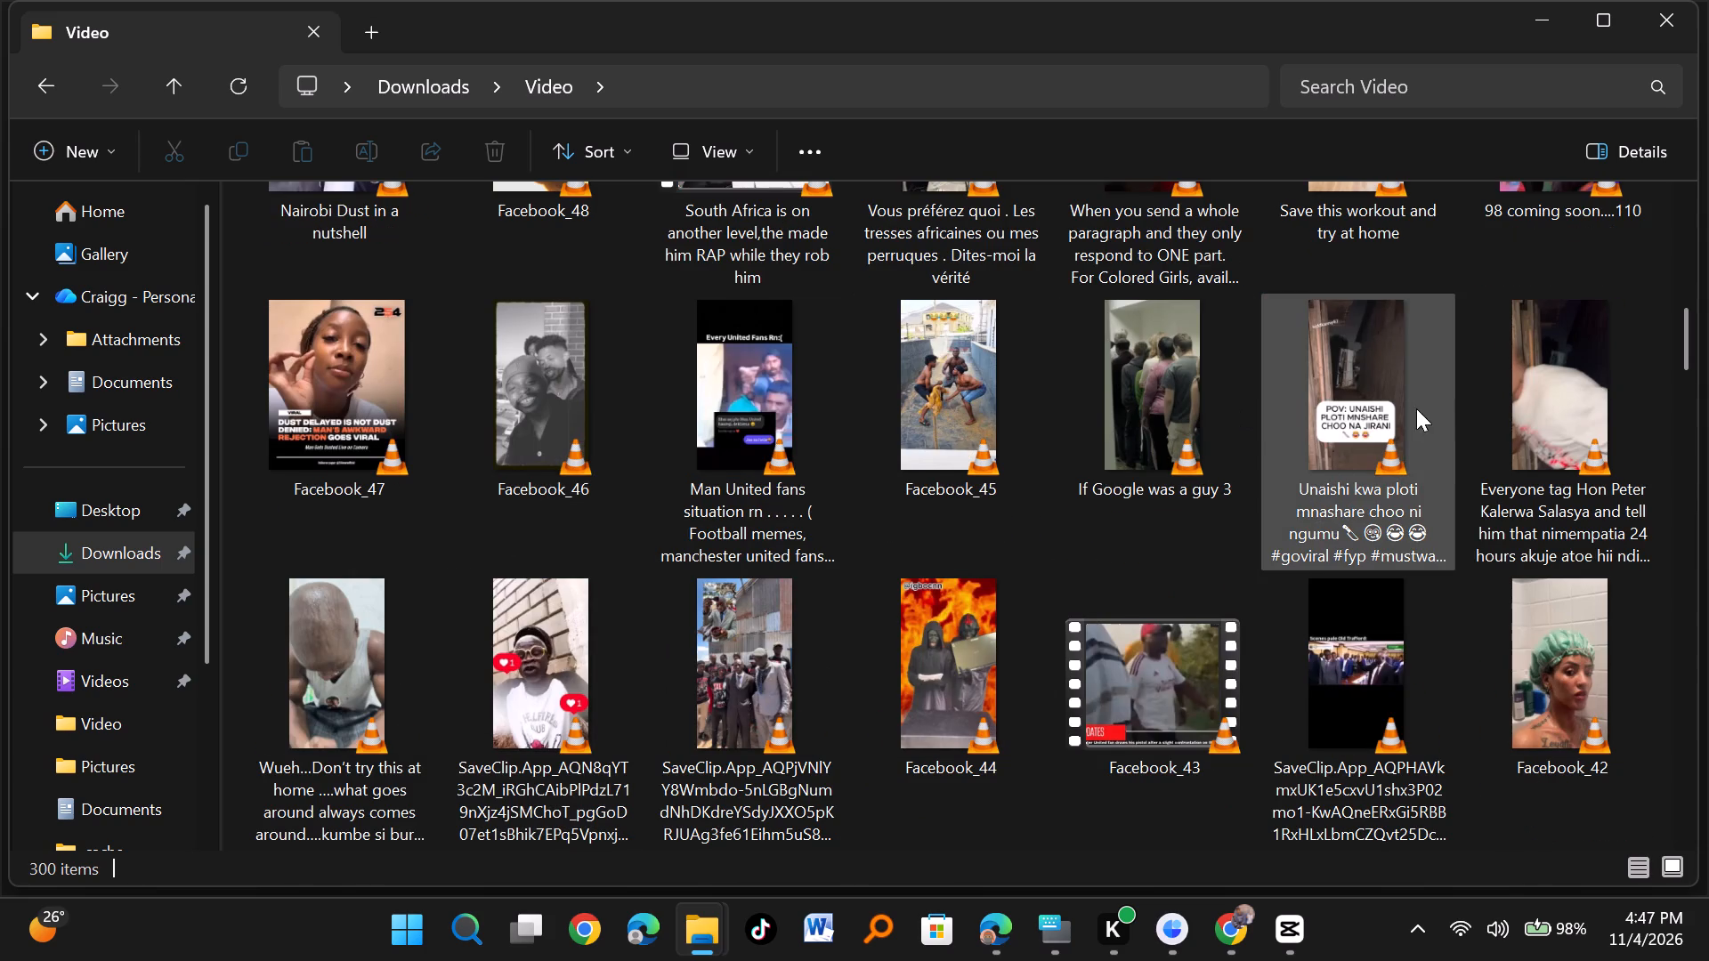
pyautogui.scroll(-1, 1127, 551)
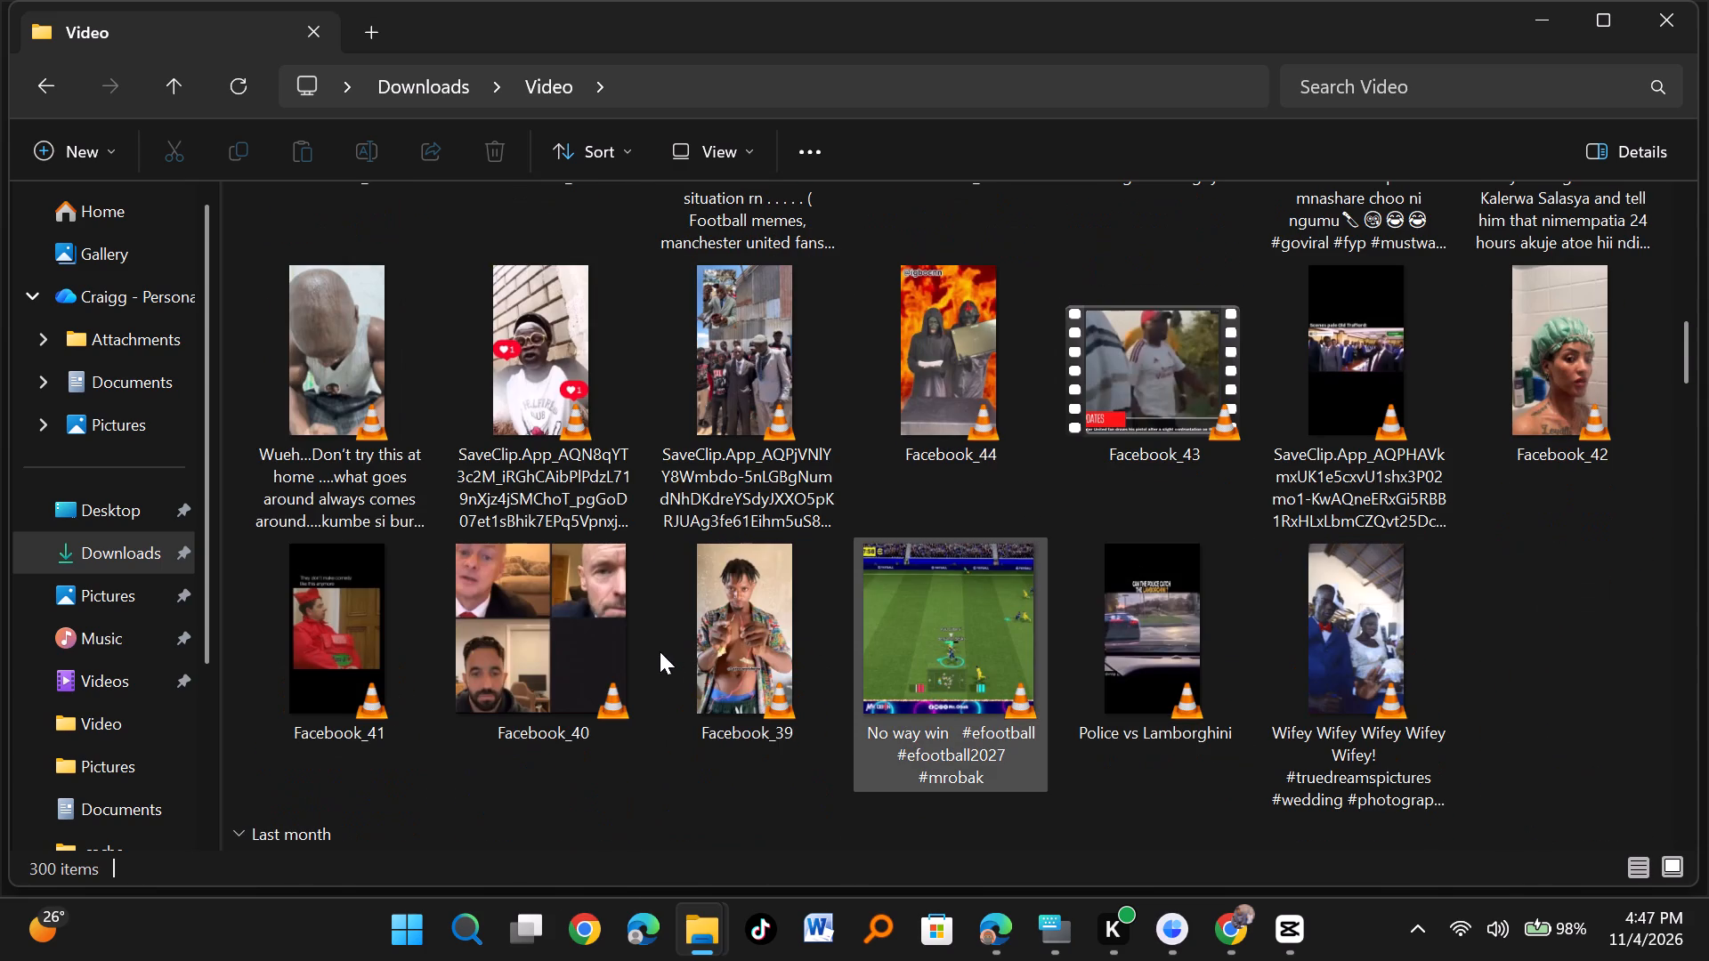
pyautogui.scroll(-1, 660, 651)
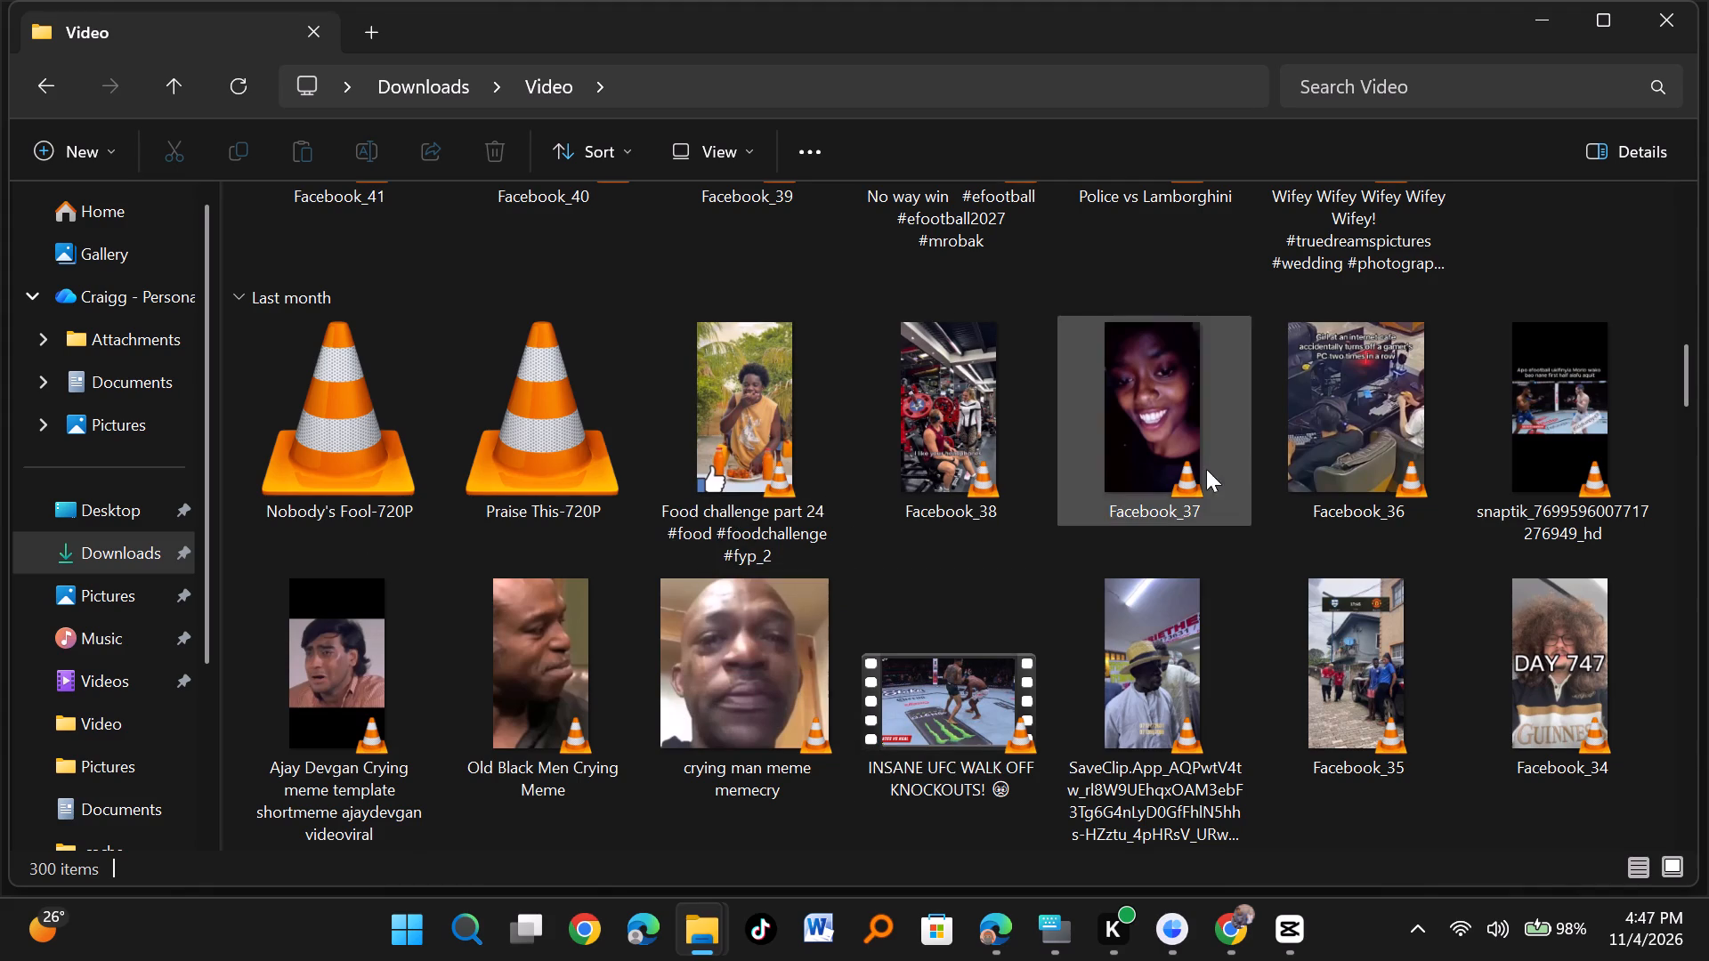
pyautogui.scroll(-1, 1474, 440)
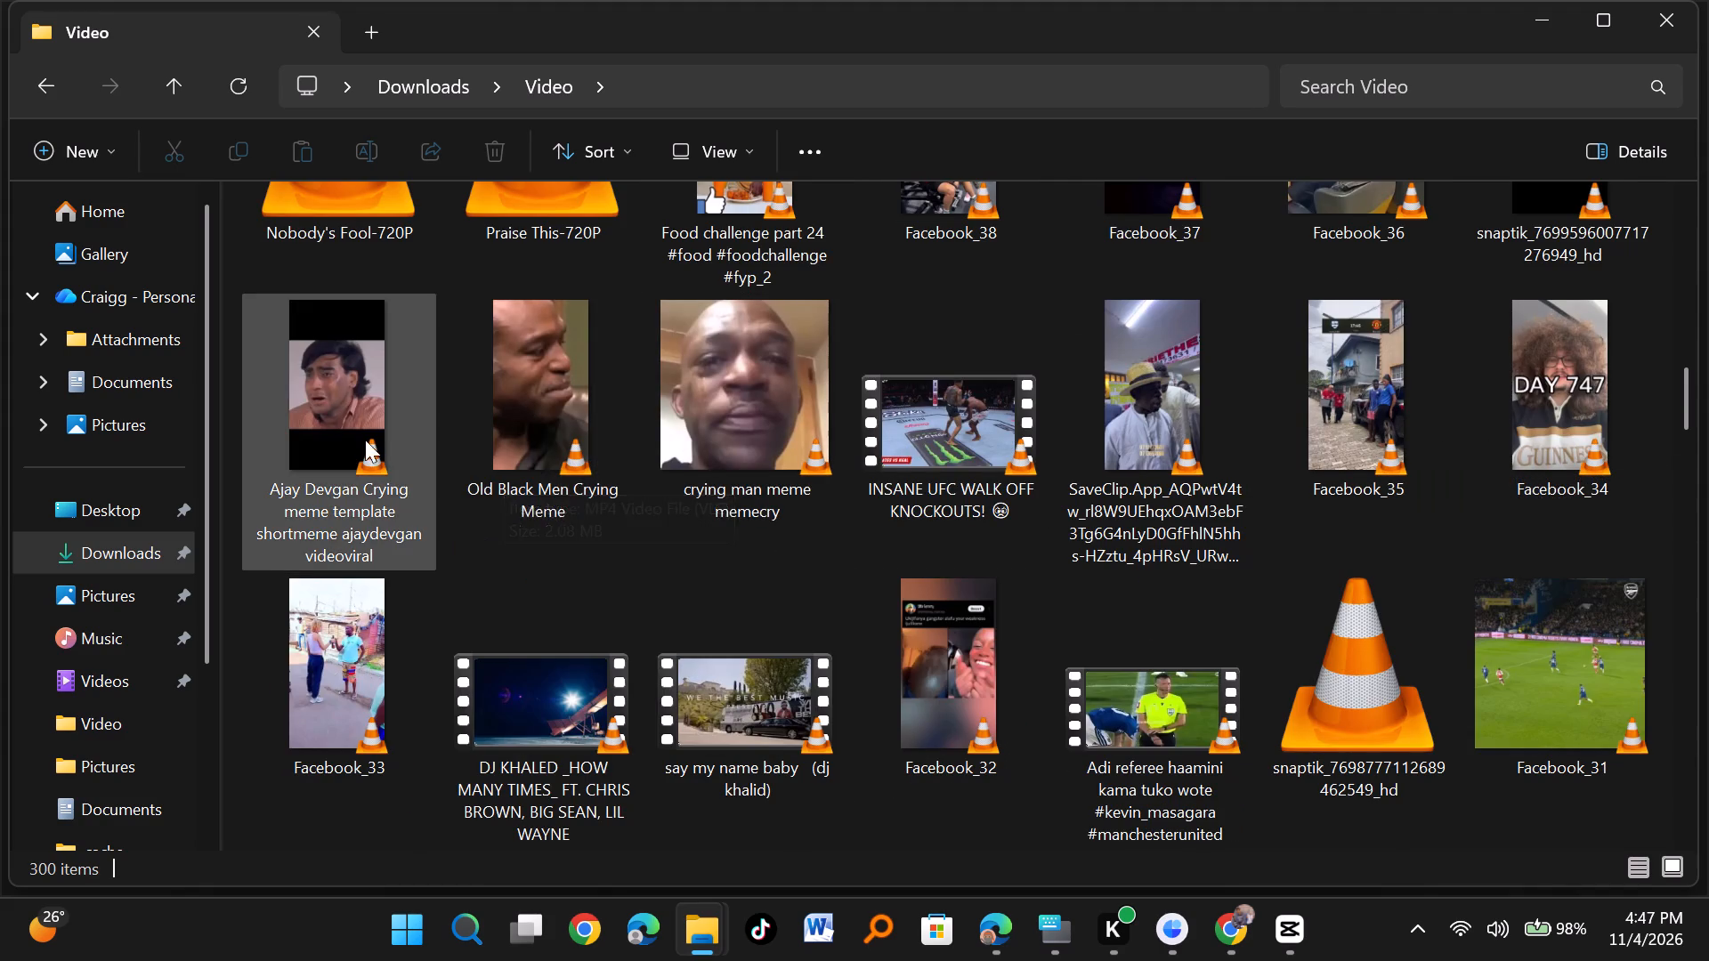
# Preview the Facebook_37 video in VLC media player and close it.
pyautogui.scroll(1, 336, 429)
pyautogui.doubleClick(1119, 351)
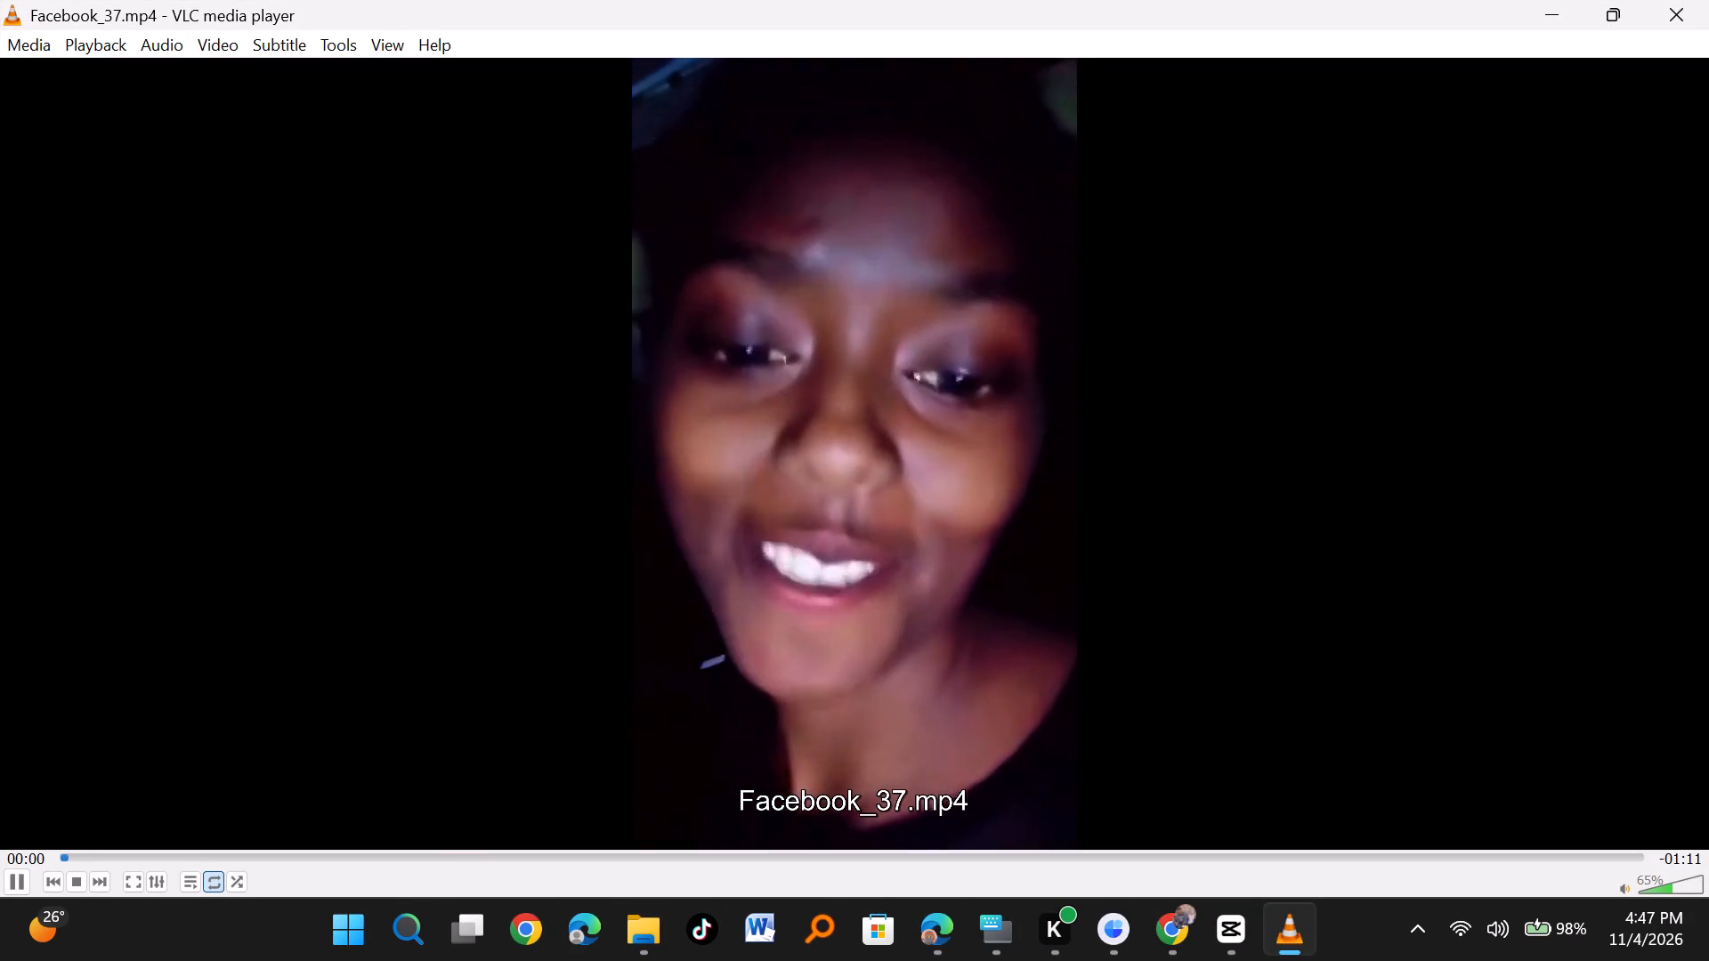
pyautogui.click(1684, 15)
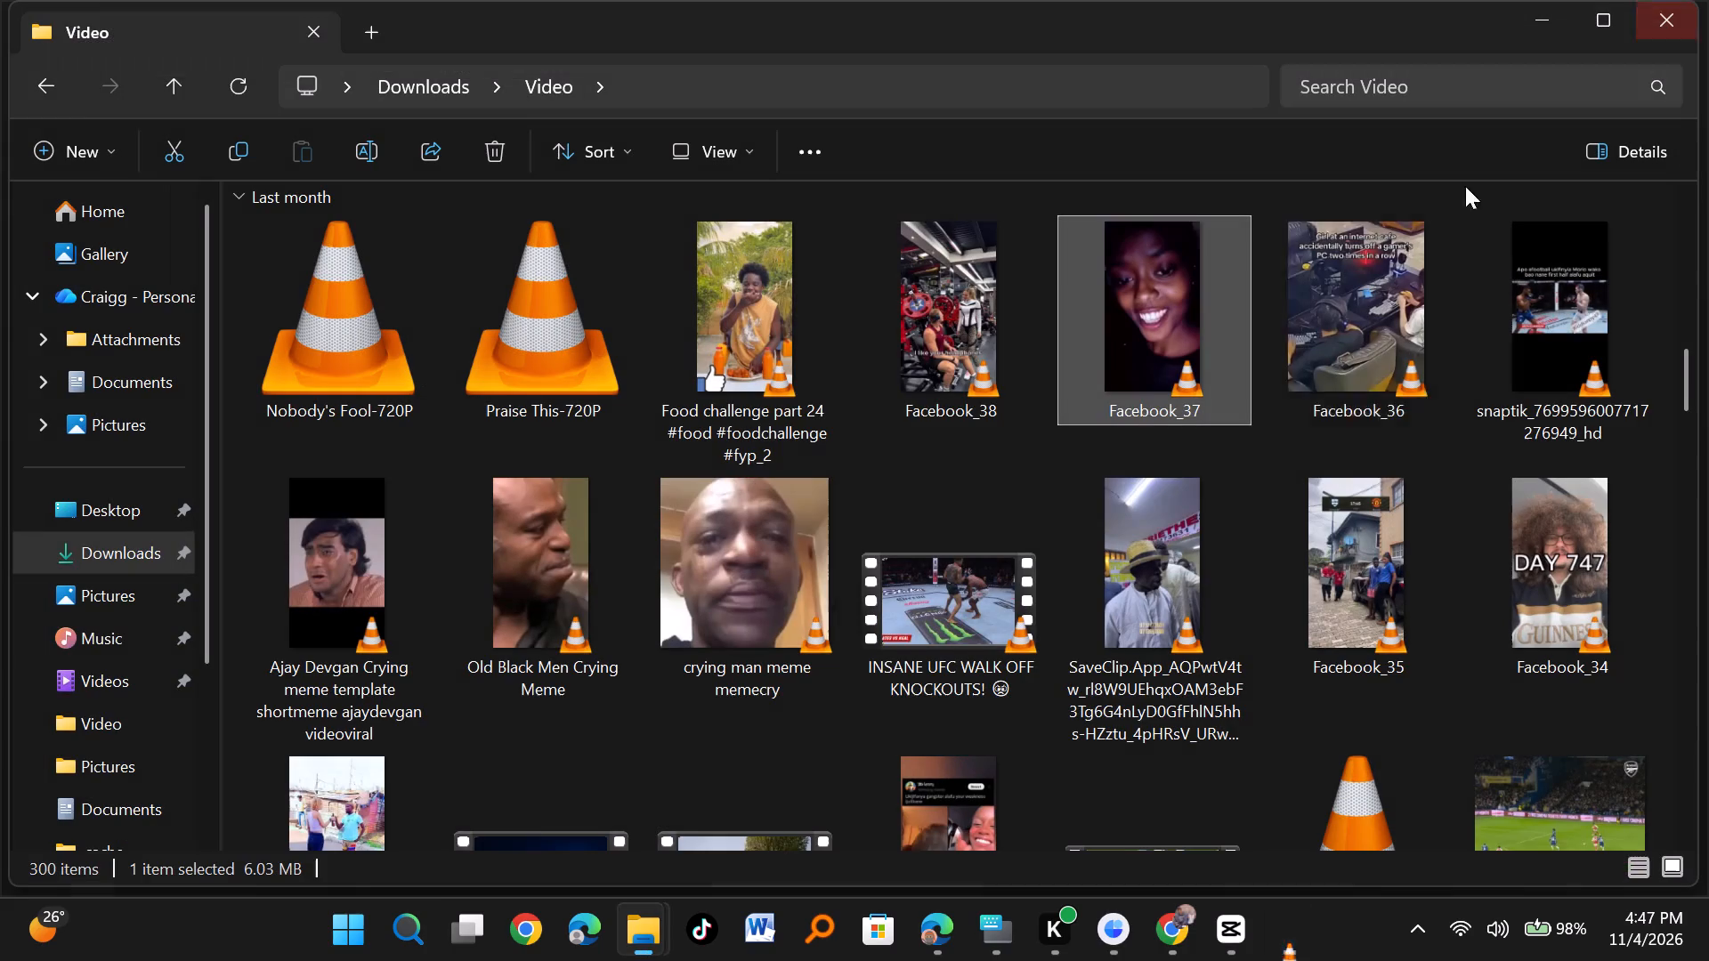
# Preview the SaveClip video whose thumbnail shows a man in sunglasses with red heart badges, and close the player.
pyautogui.scroll(2, 837, 374)
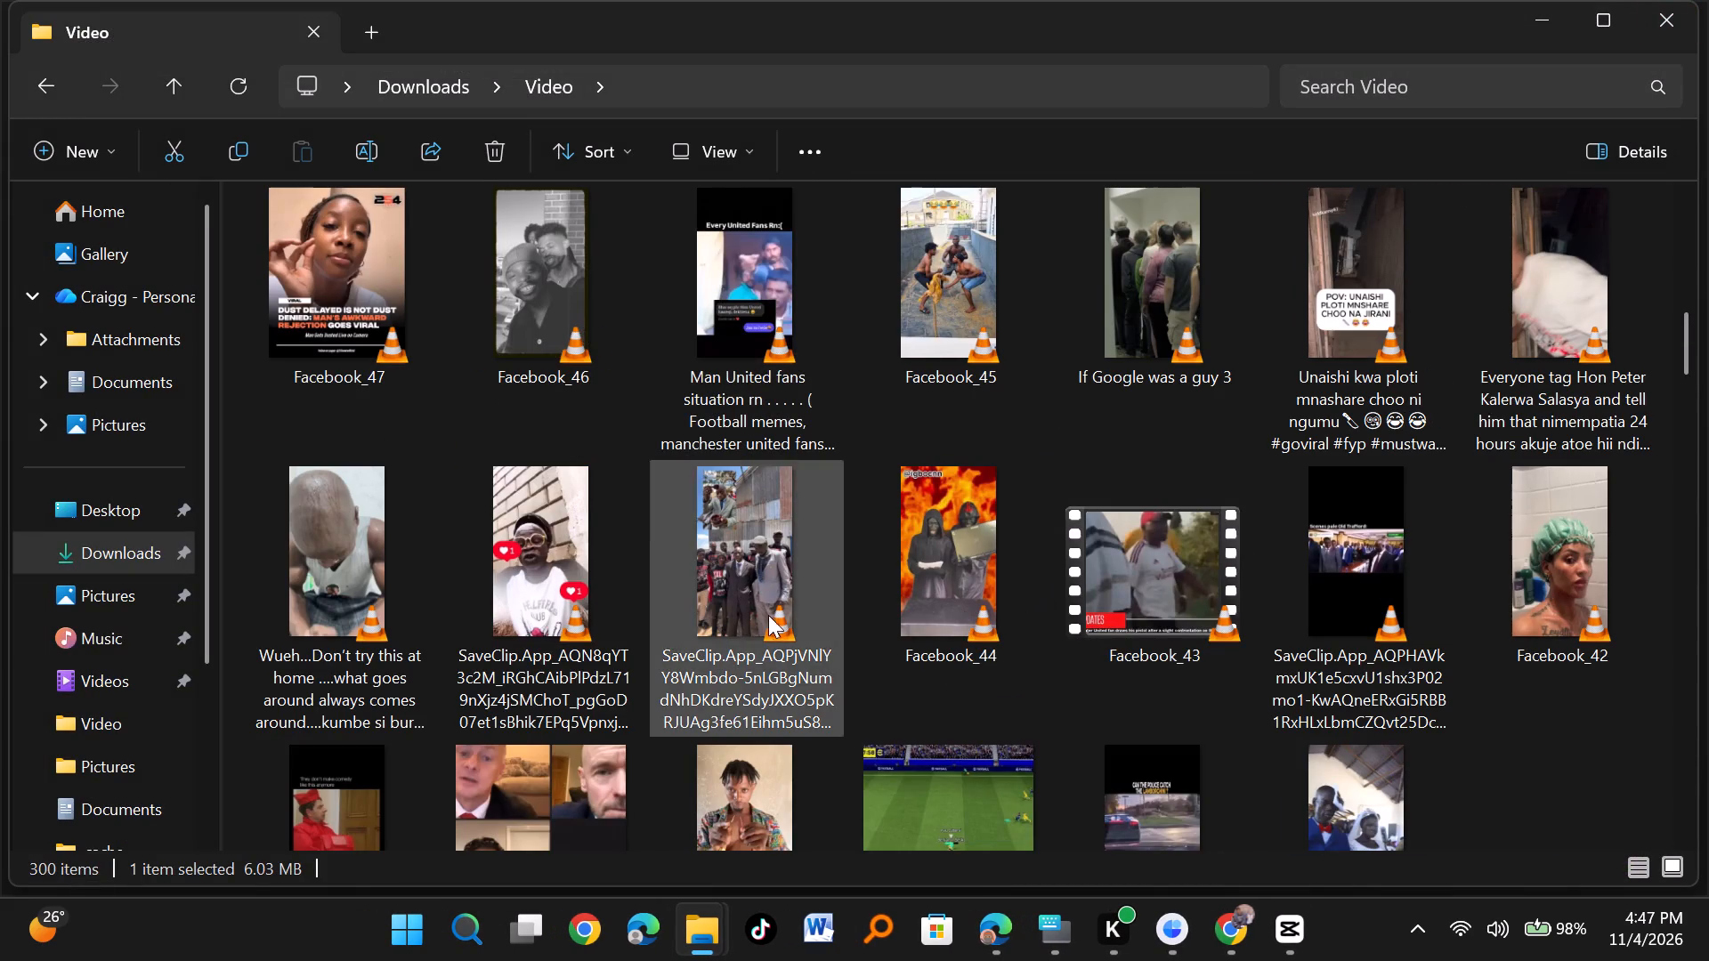
pyautogui.doubleClick(536, 540)
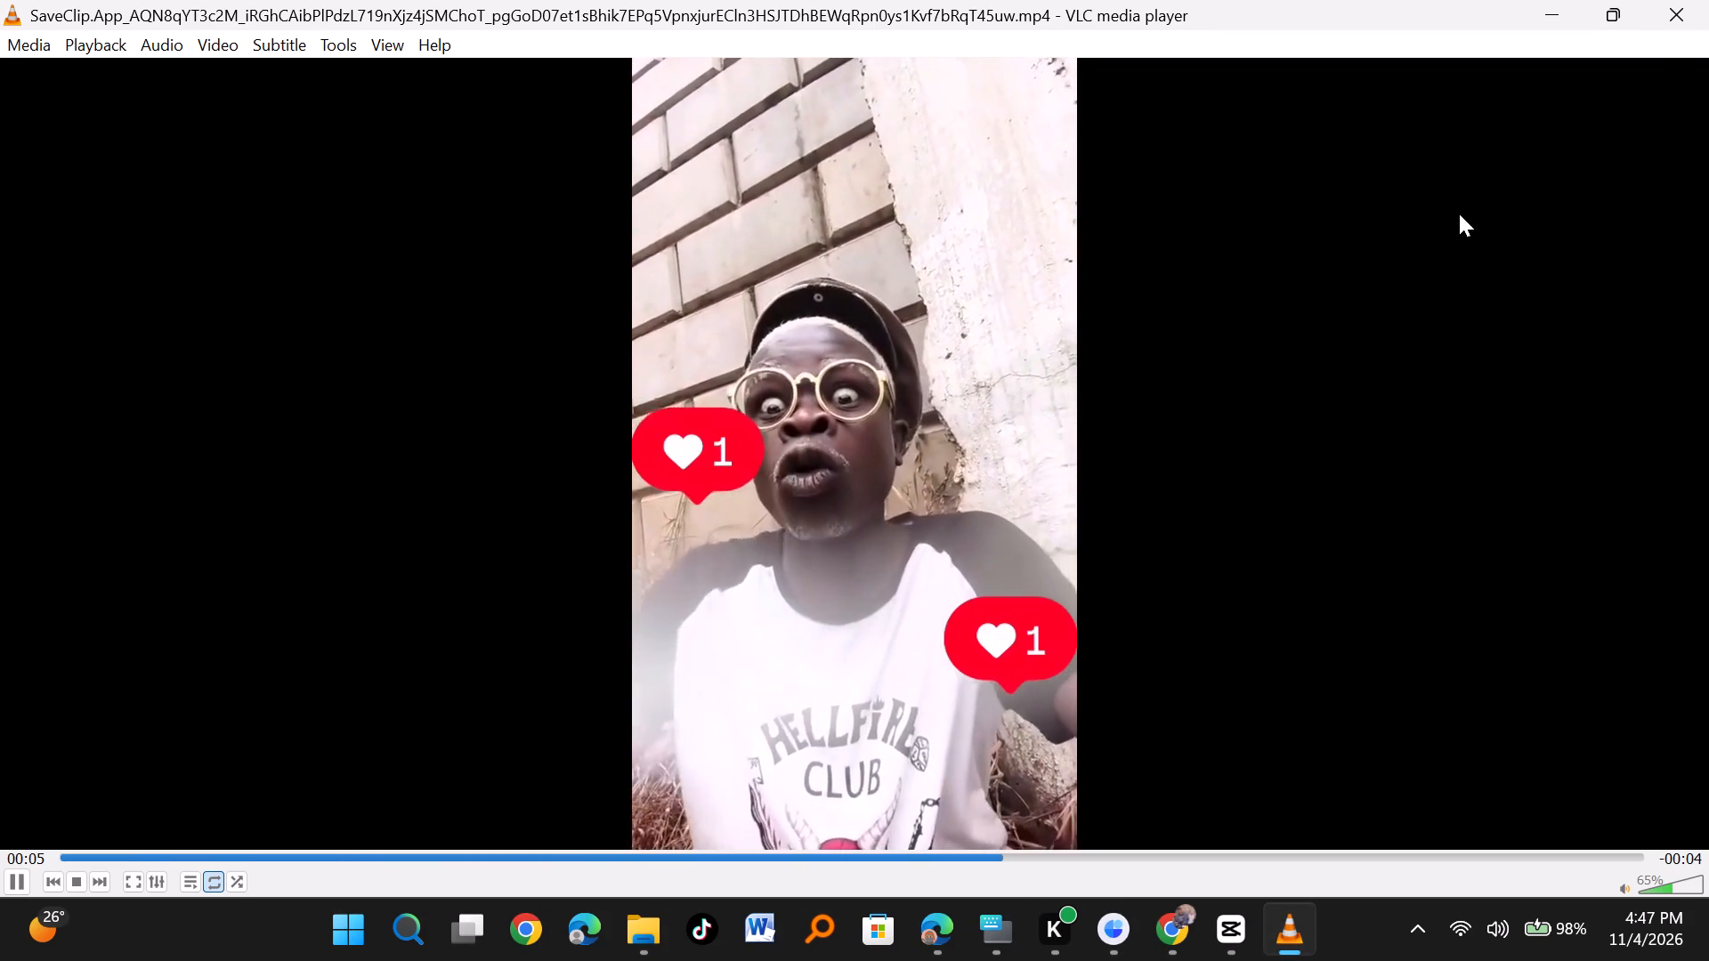
pyautogui.click(1697, 12)
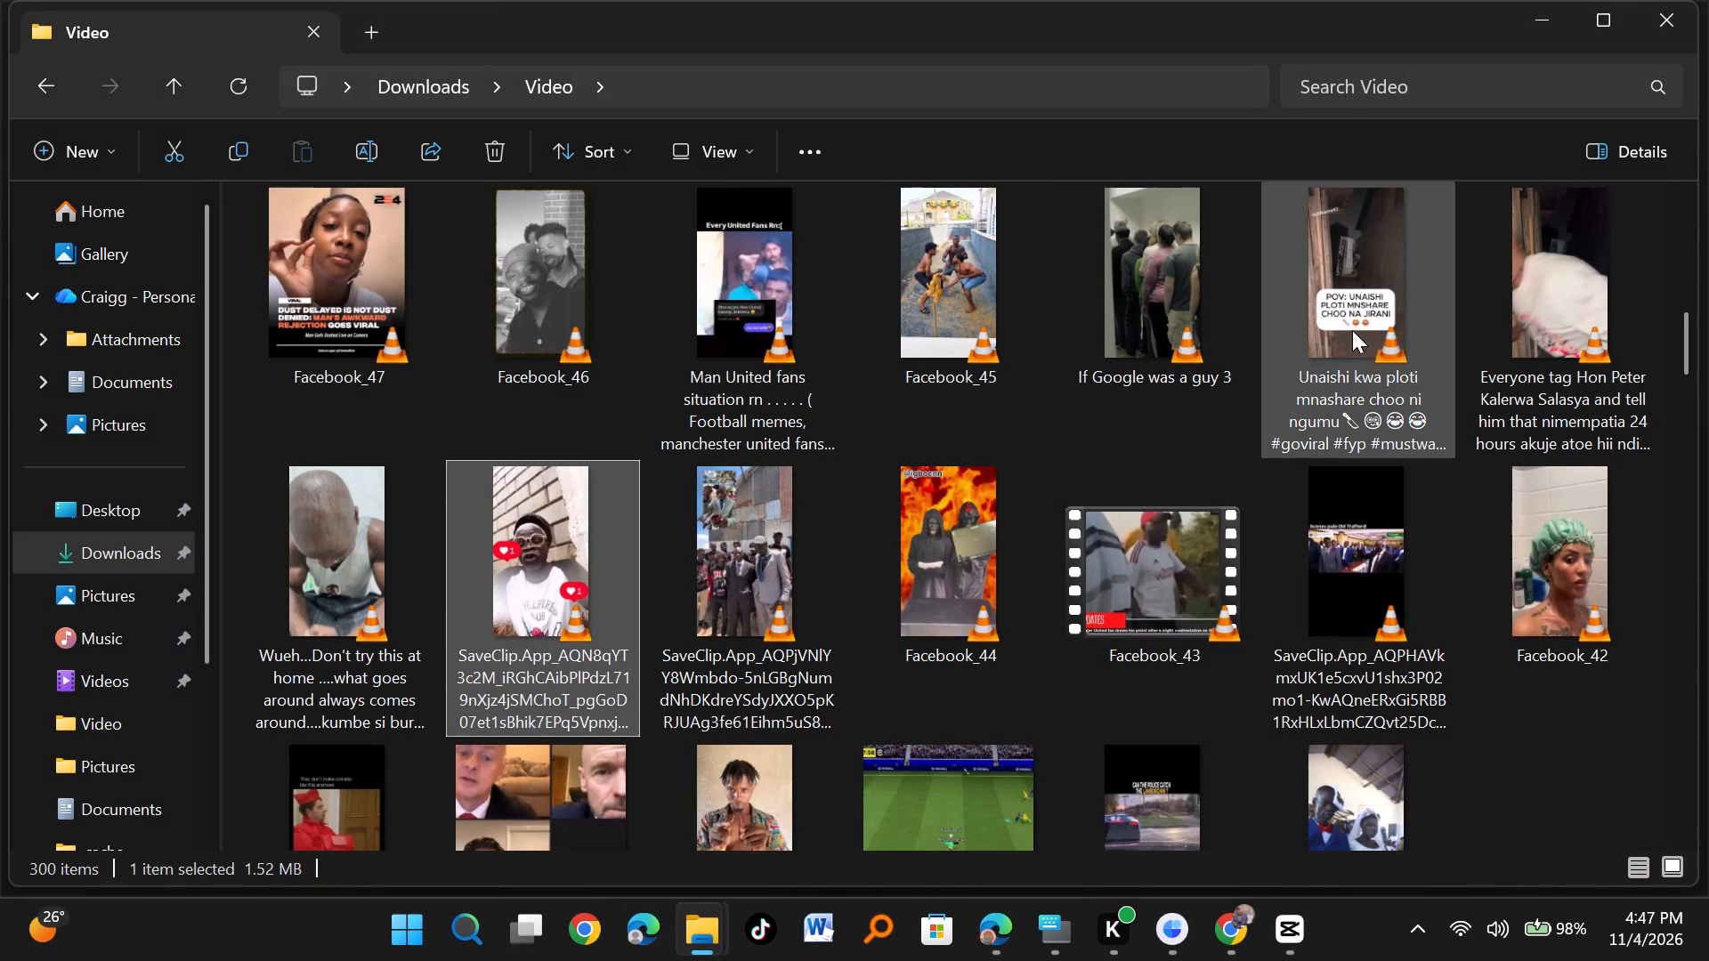
# Preview the Facebook_42 video in VLC media player and close the player.
pyautogui.scroll(1, 1362, 306)
pyautogui.scroll(-2, 1365, 358)
pyautogui.doubleClick(1543, 415)
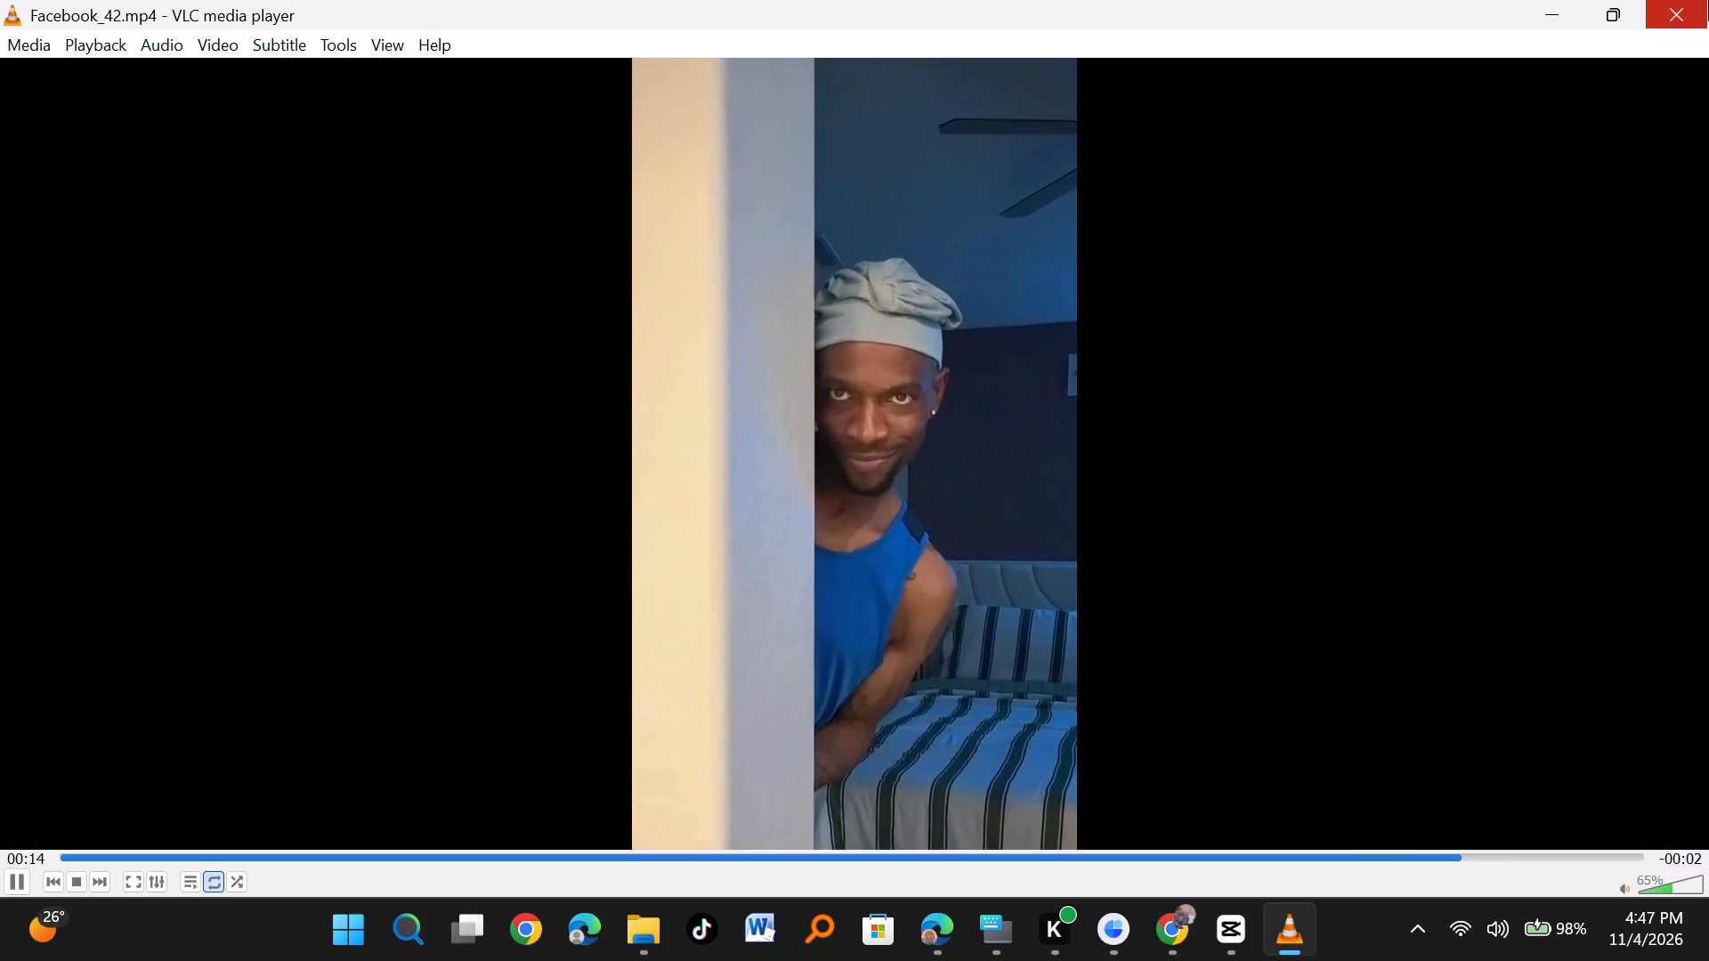
pyautogui.click(1708, 0)
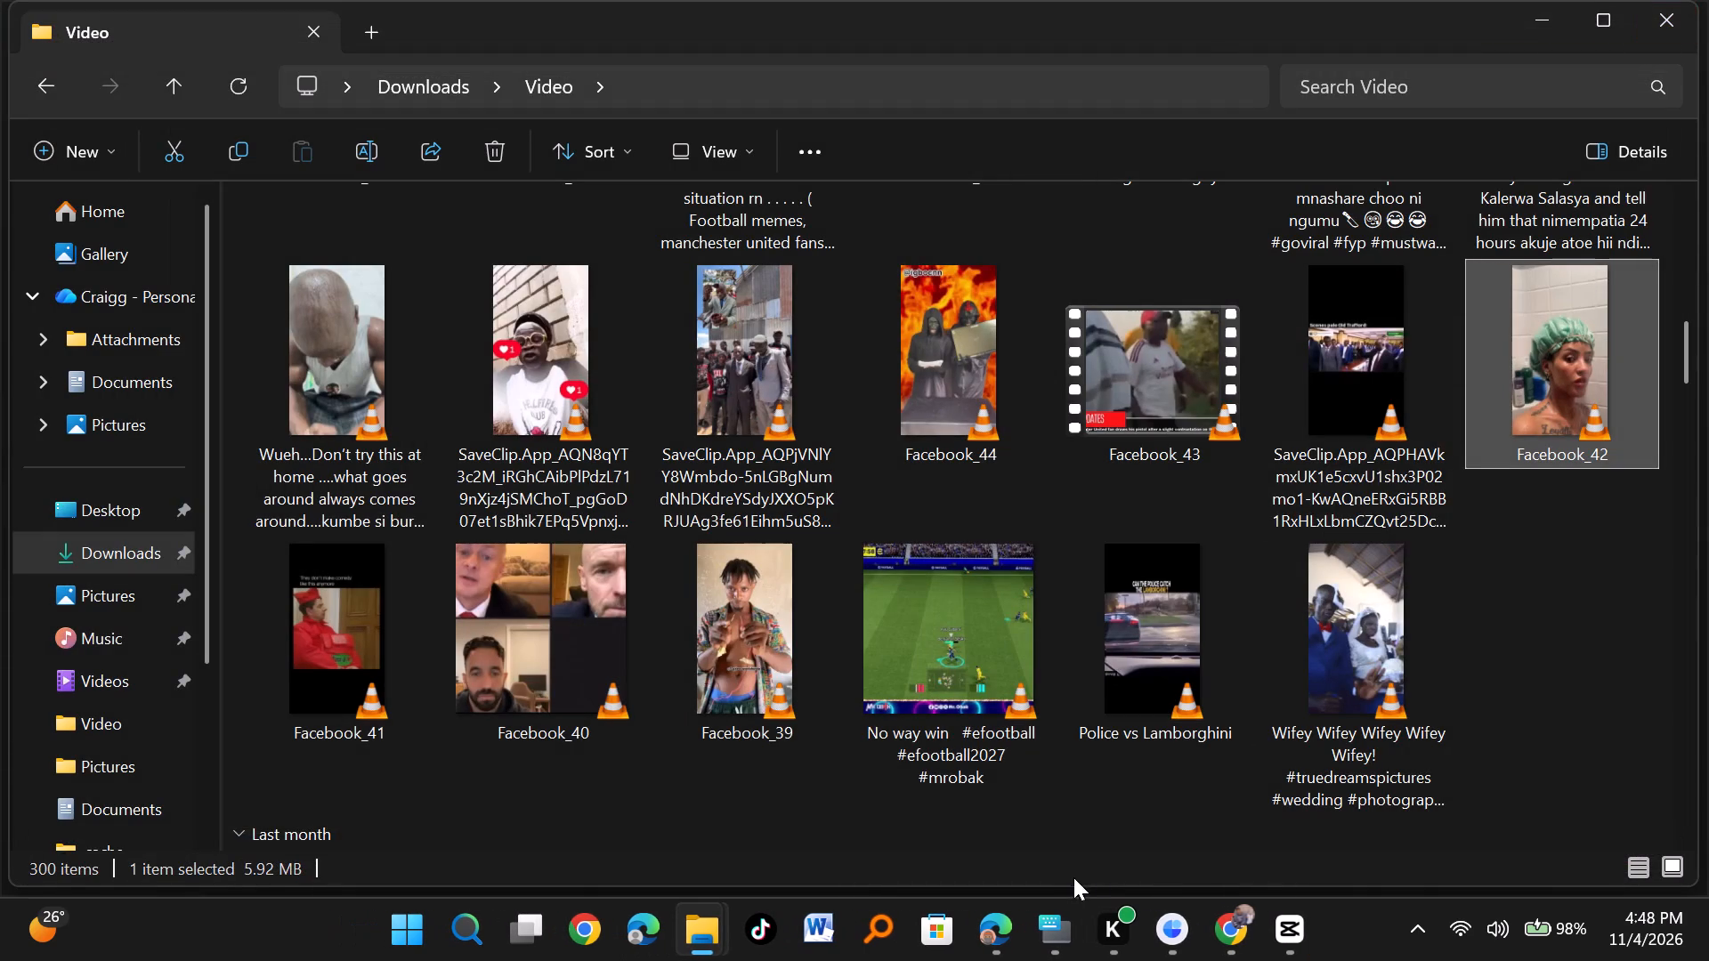
# Switch to CapCut and place the playhead at the end of the second concert clip, at 00:00:30:15.
pyautogui.click(1269, 937)
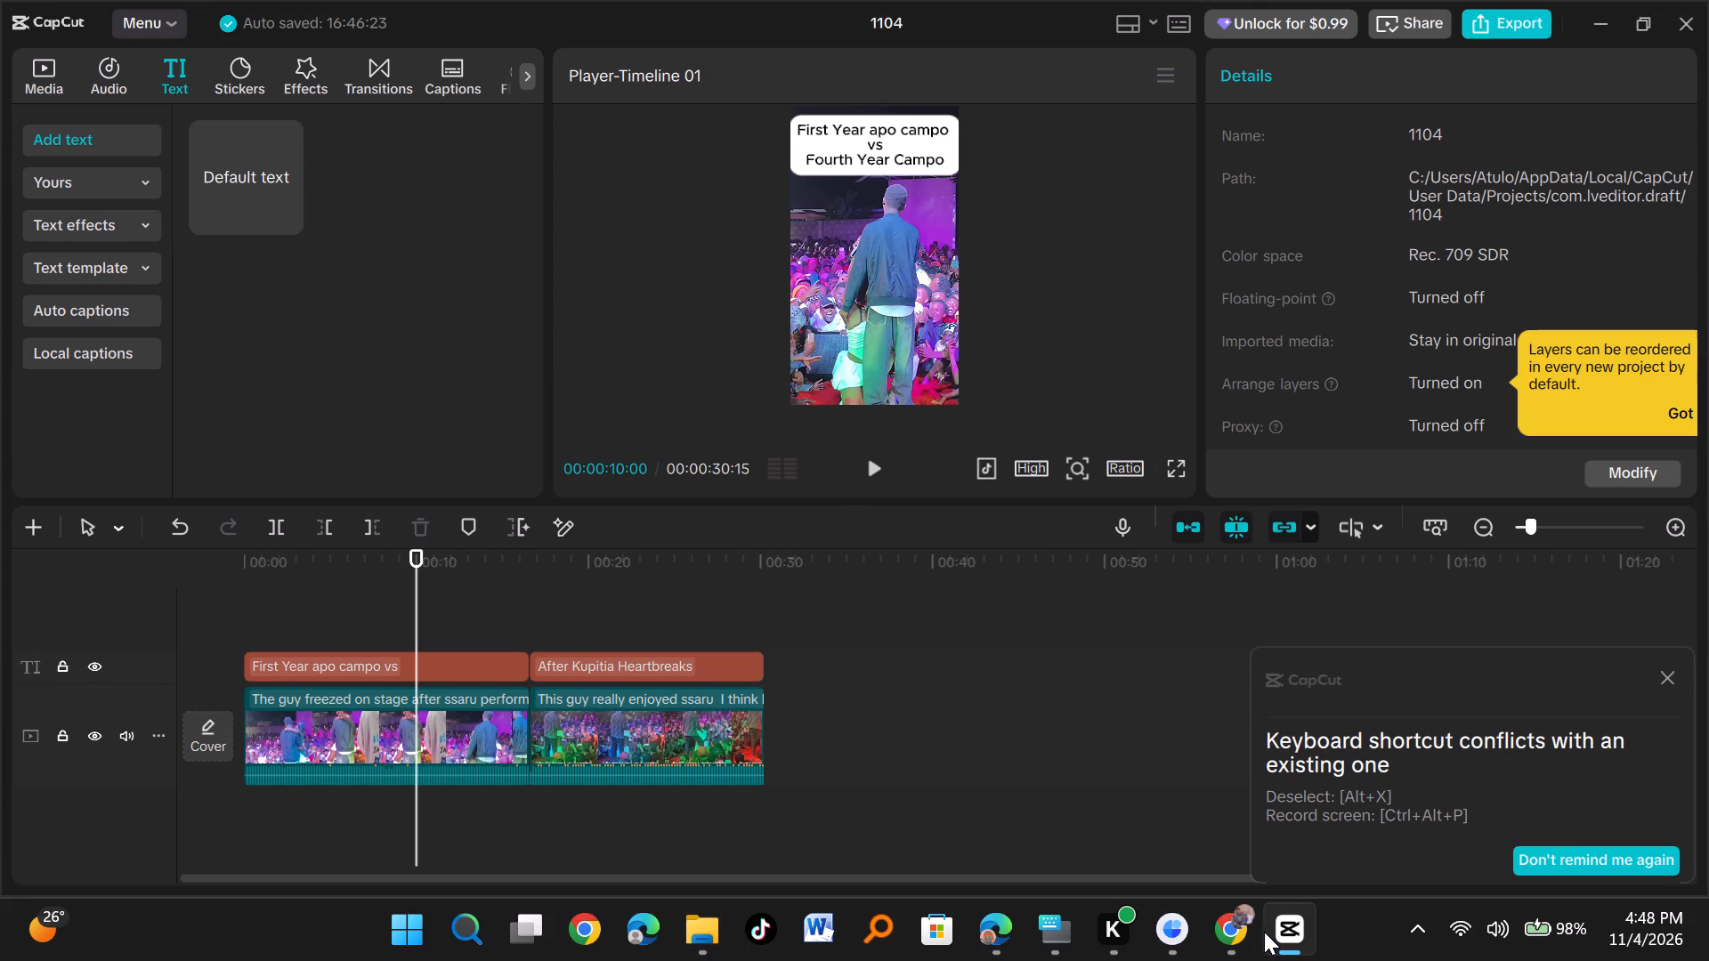
pyautogui.click(765, 630)
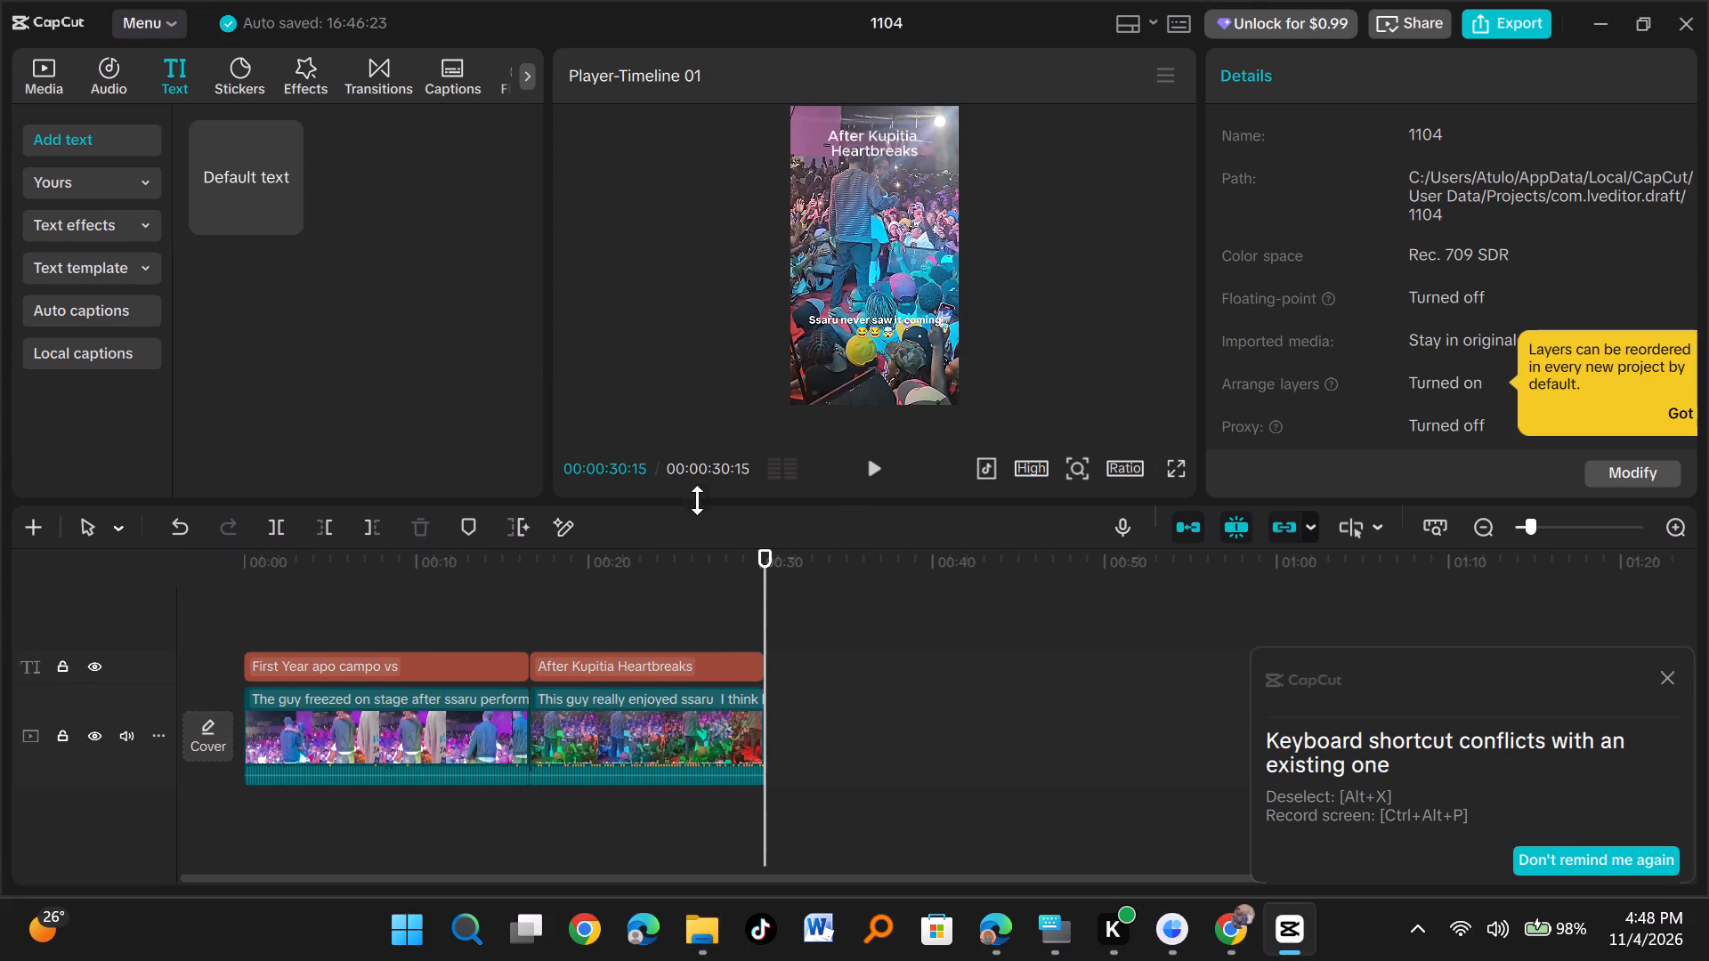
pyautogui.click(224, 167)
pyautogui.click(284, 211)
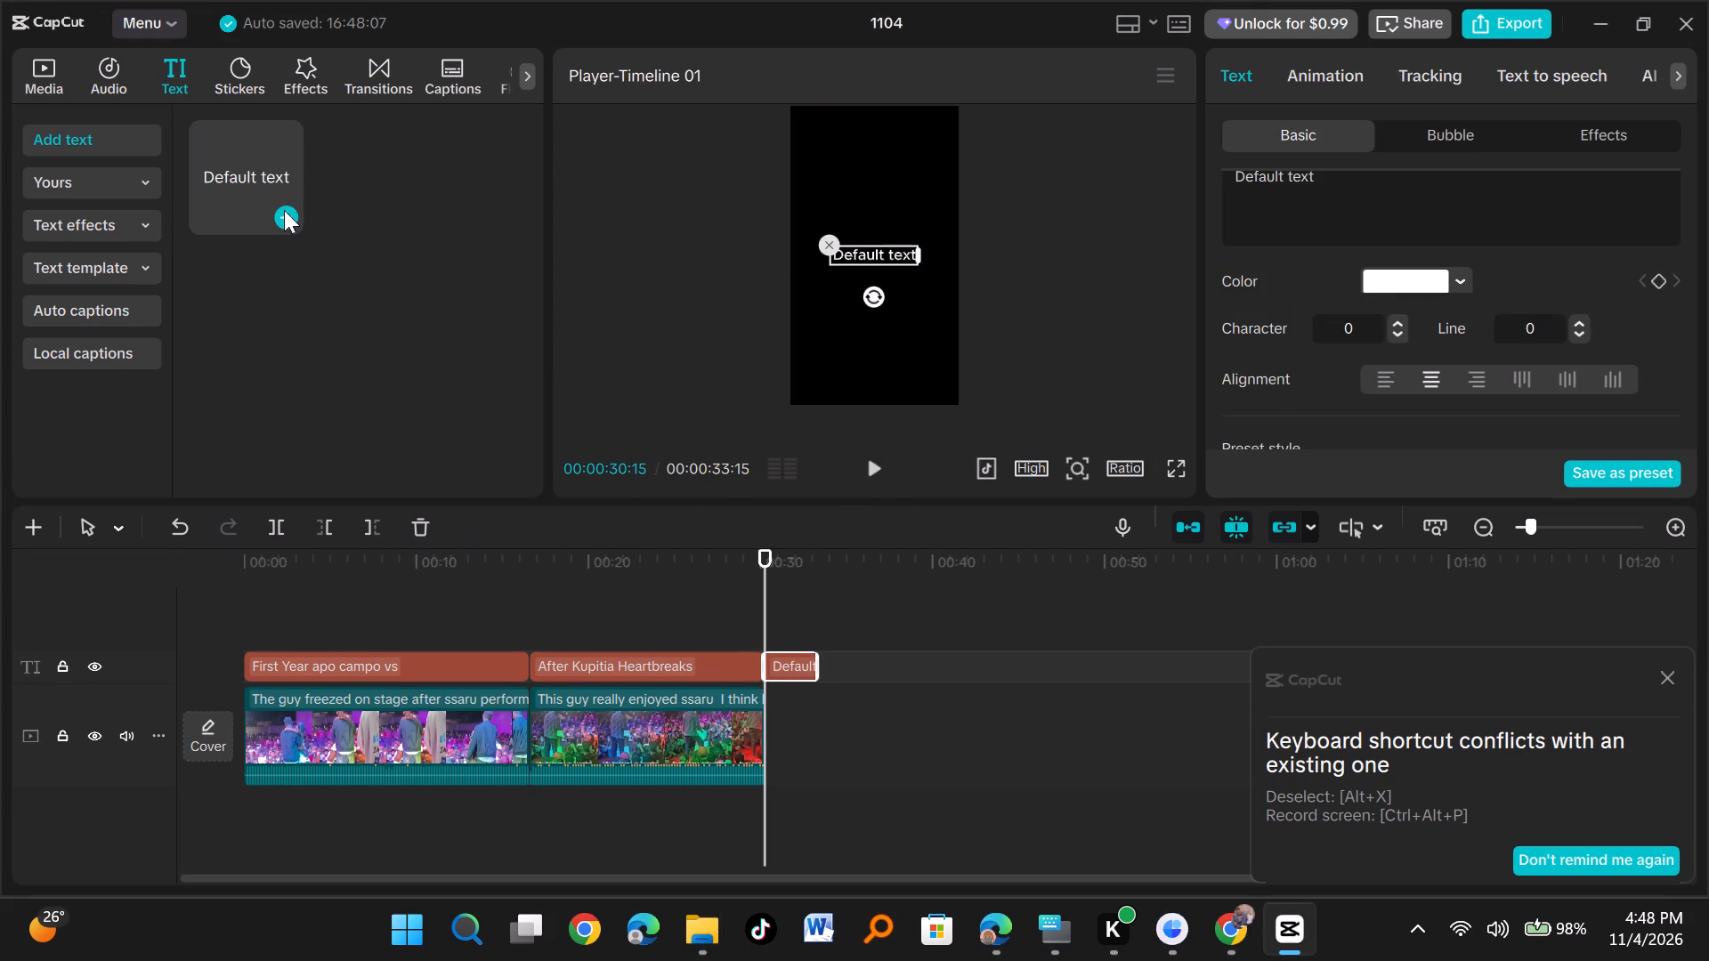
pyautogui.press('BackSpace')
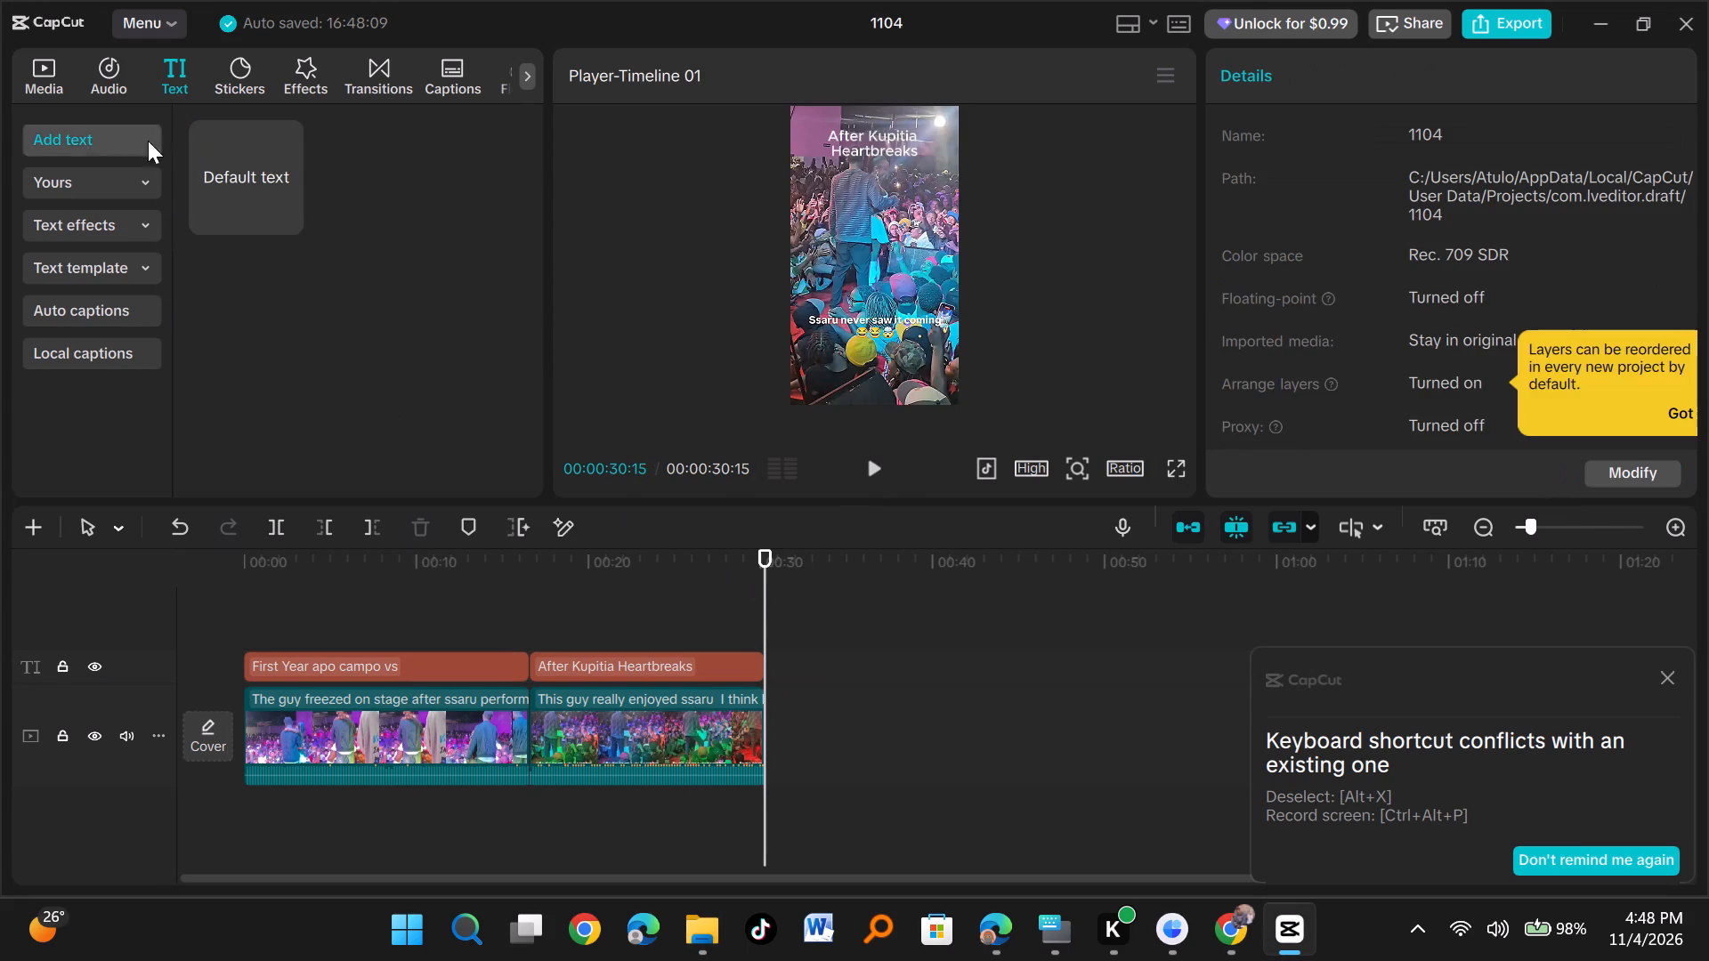
# Import the Facebook_42 video from the Video folder inside Downloads into the project media.
pyautogui.click(33, 74)
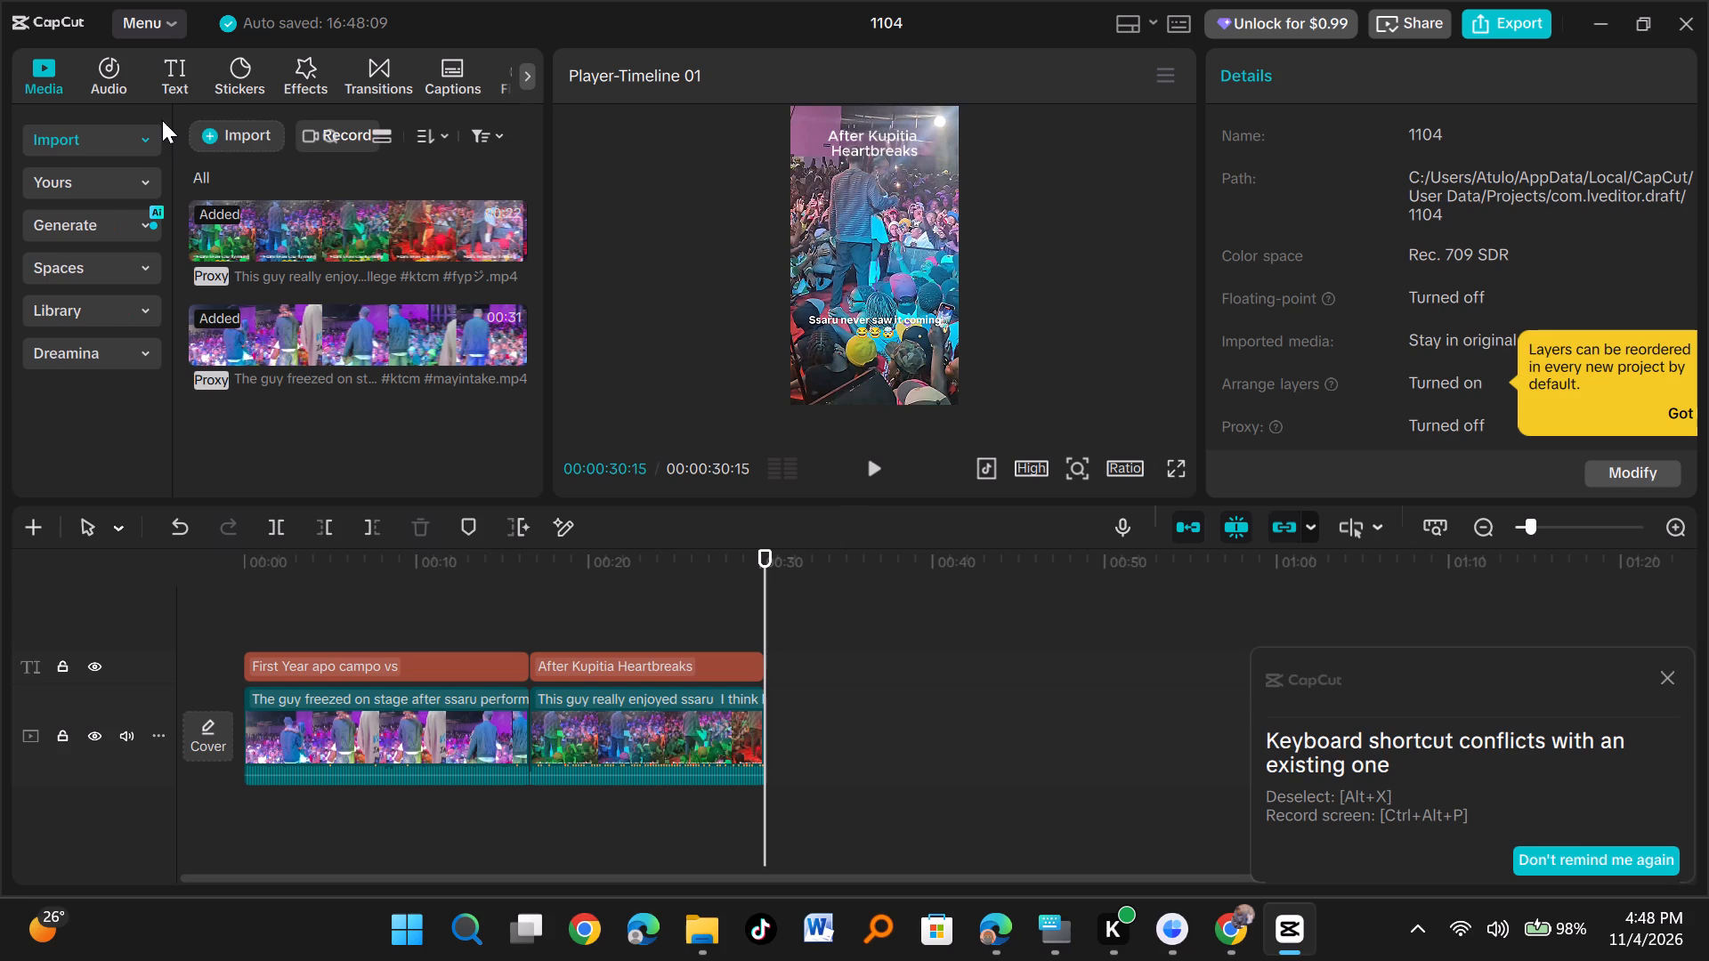
pyautogui.click(252, 130)
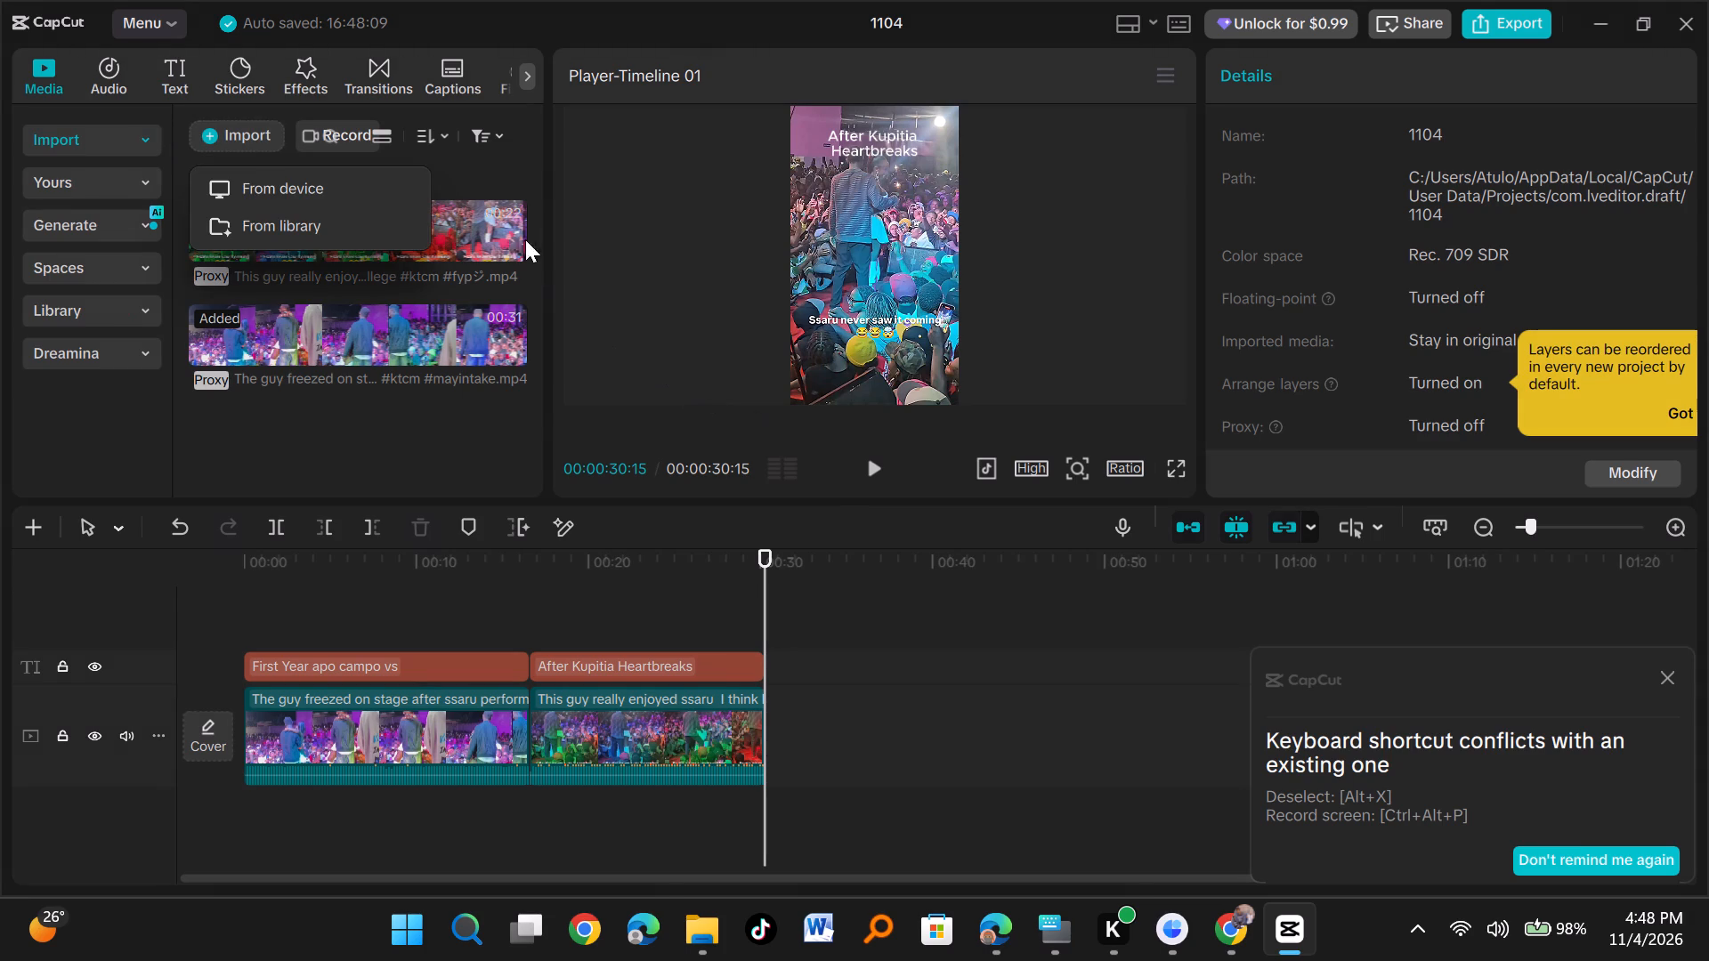
pyautogui.click(404, 182)
pyautogui.scroll(-5, 668, 376)
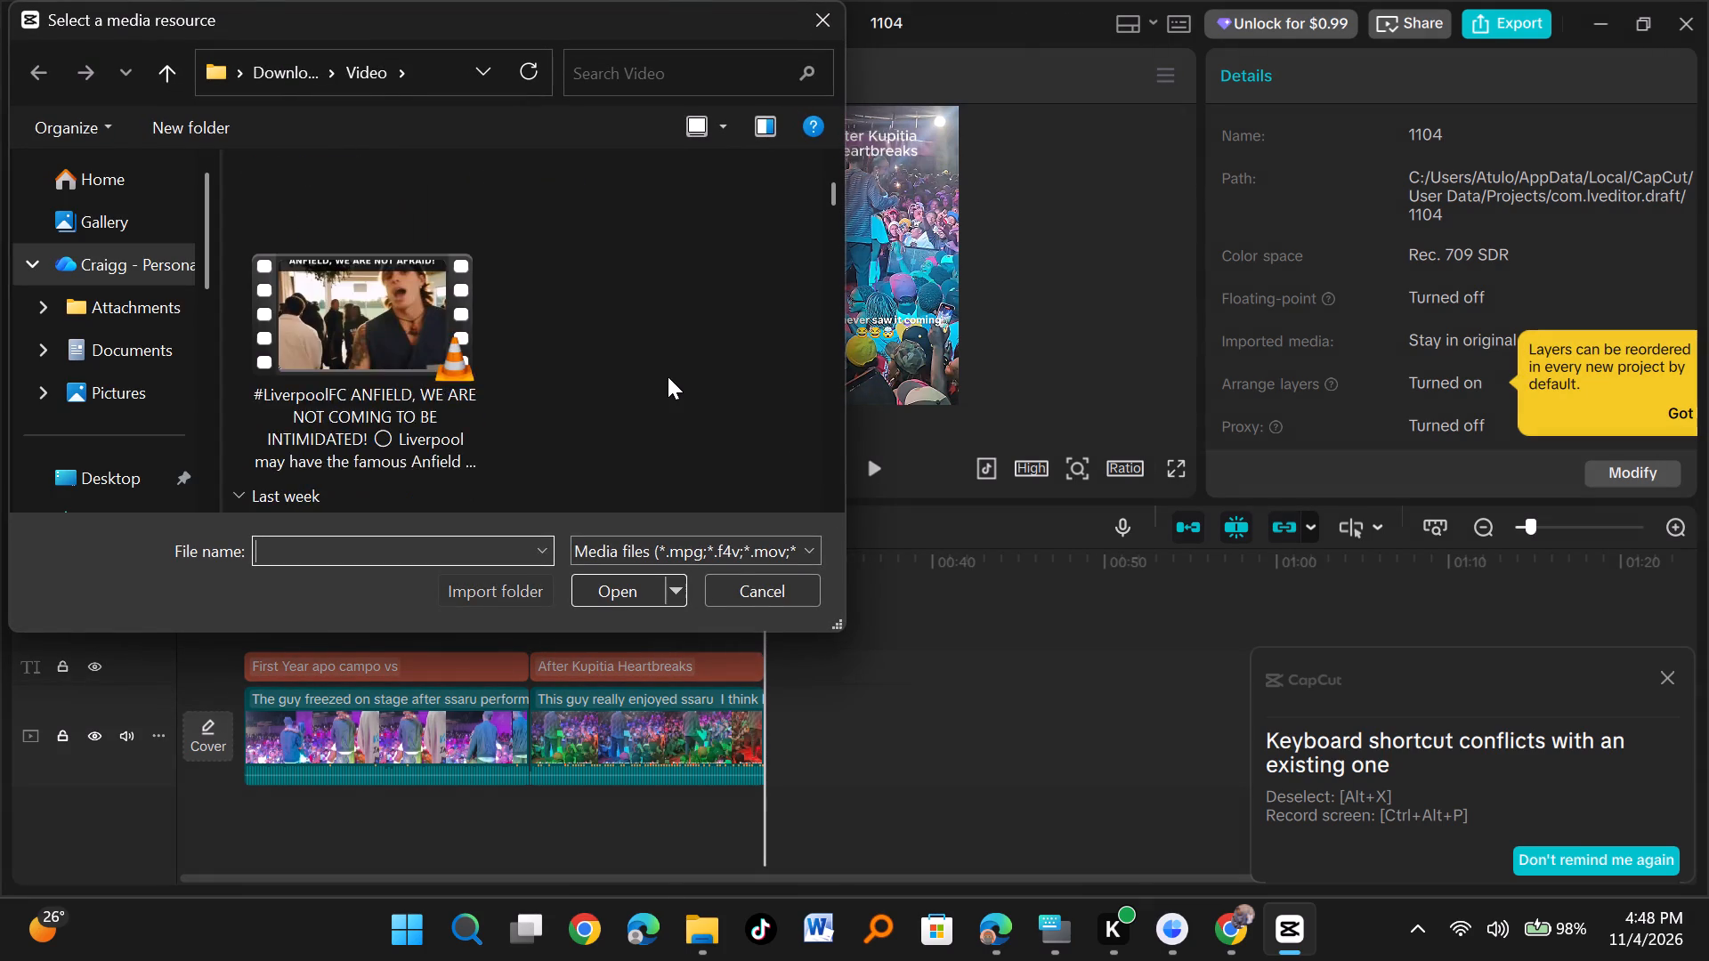
pyautogui.scroll(-5, 668, 376)
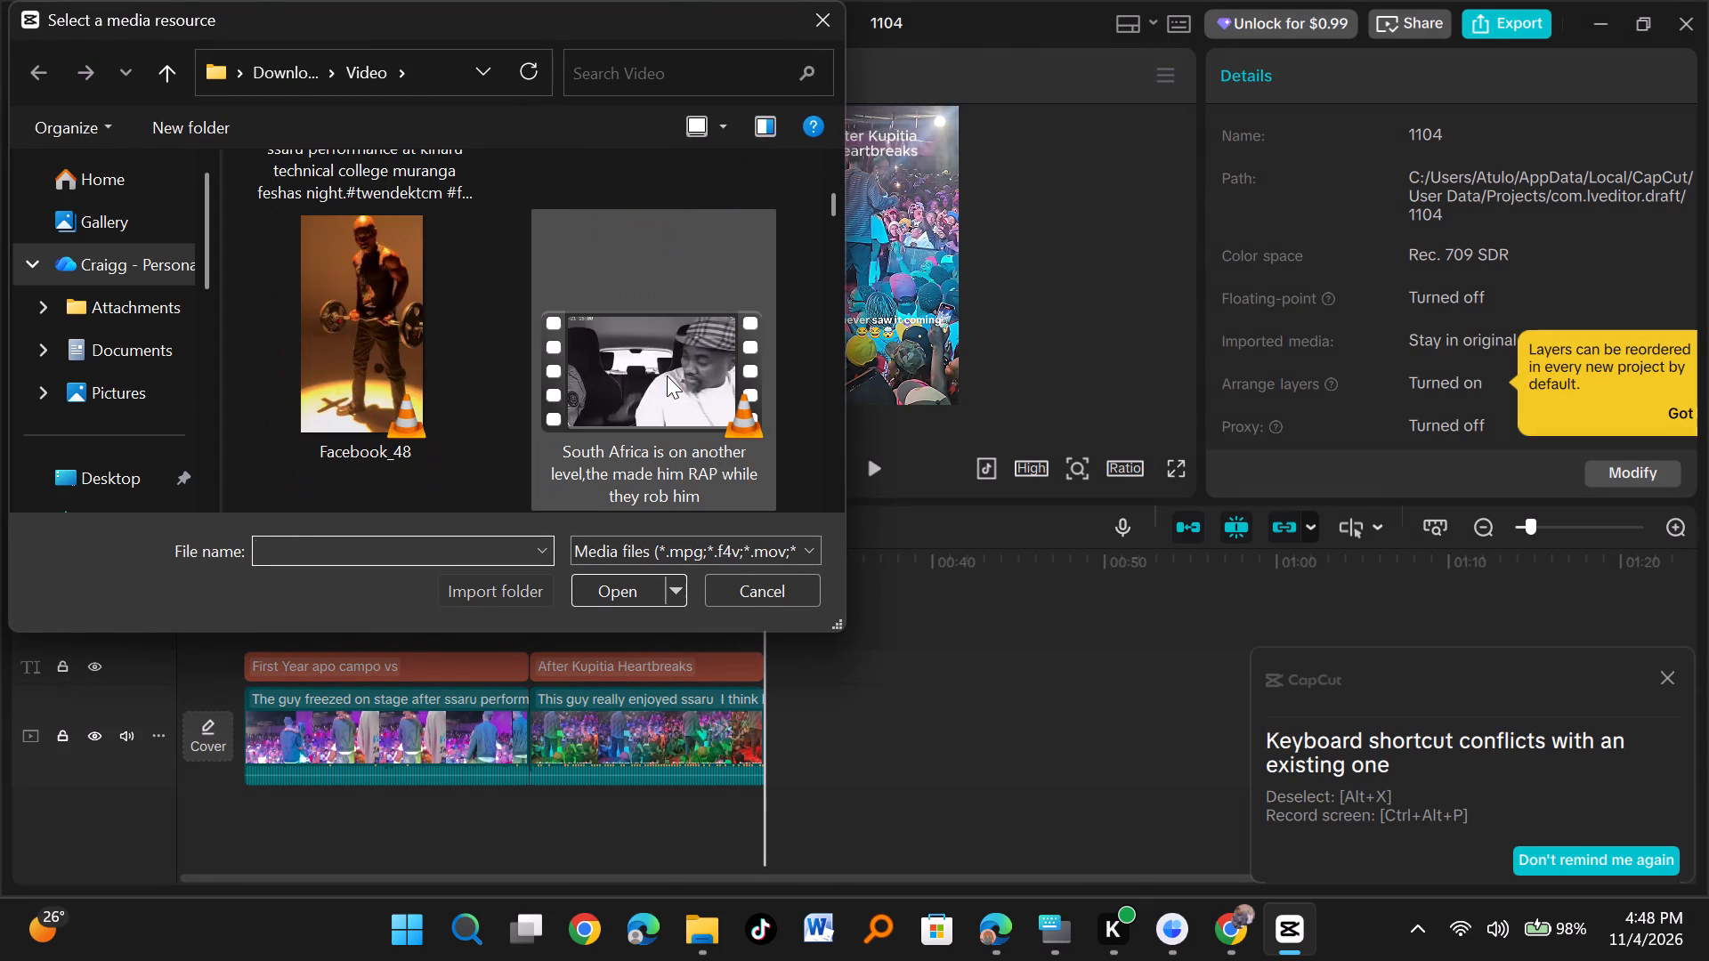
pyautogui.scroll(-1, 612, 375)
pyautogui.scroll(-1, 429, 346)
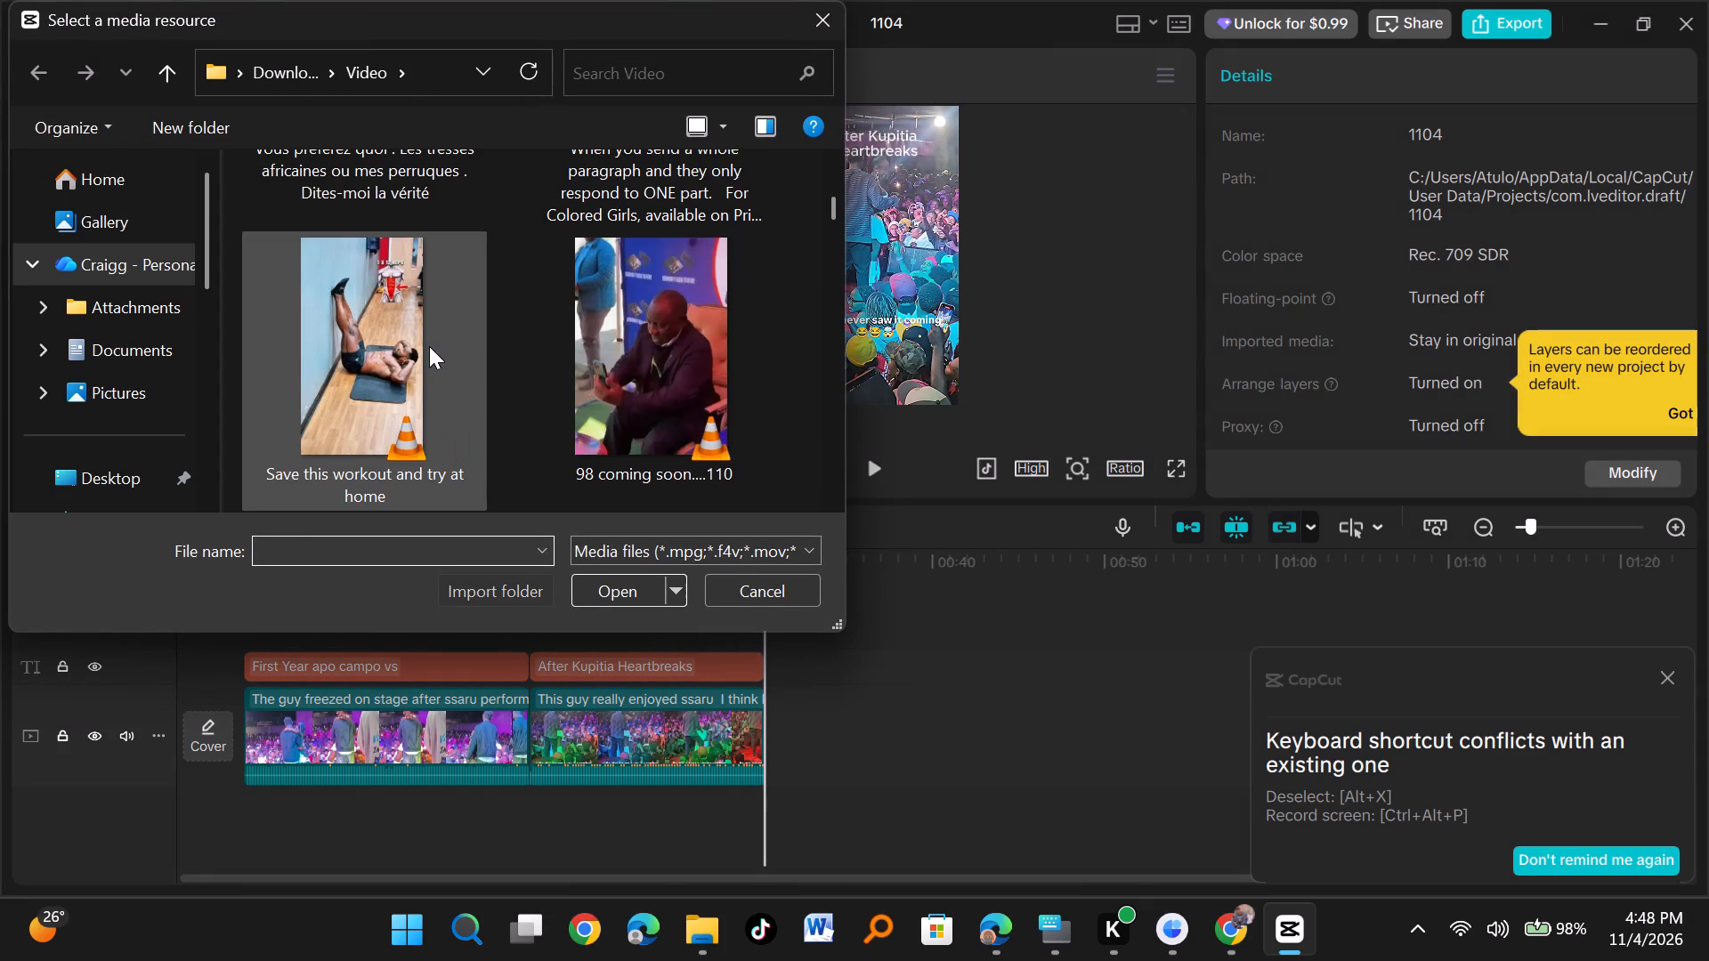
pyautogui.scroll(-2, 429, 346)
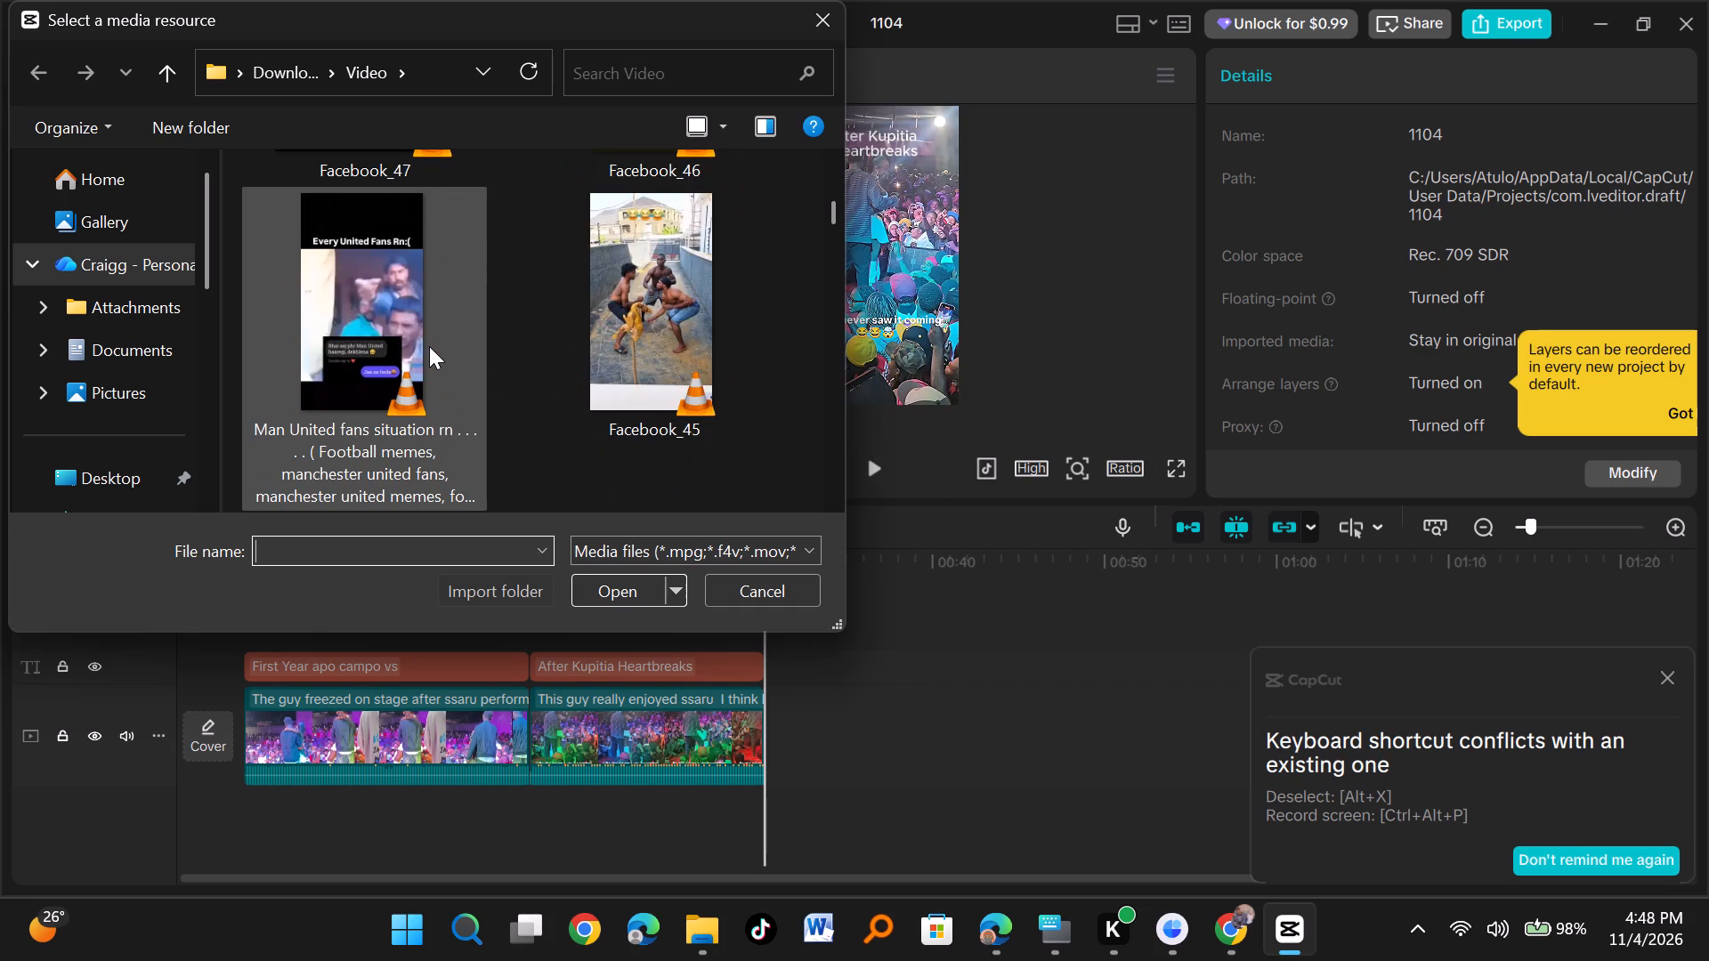
pyautogui.scroll(-3, 429, 346)
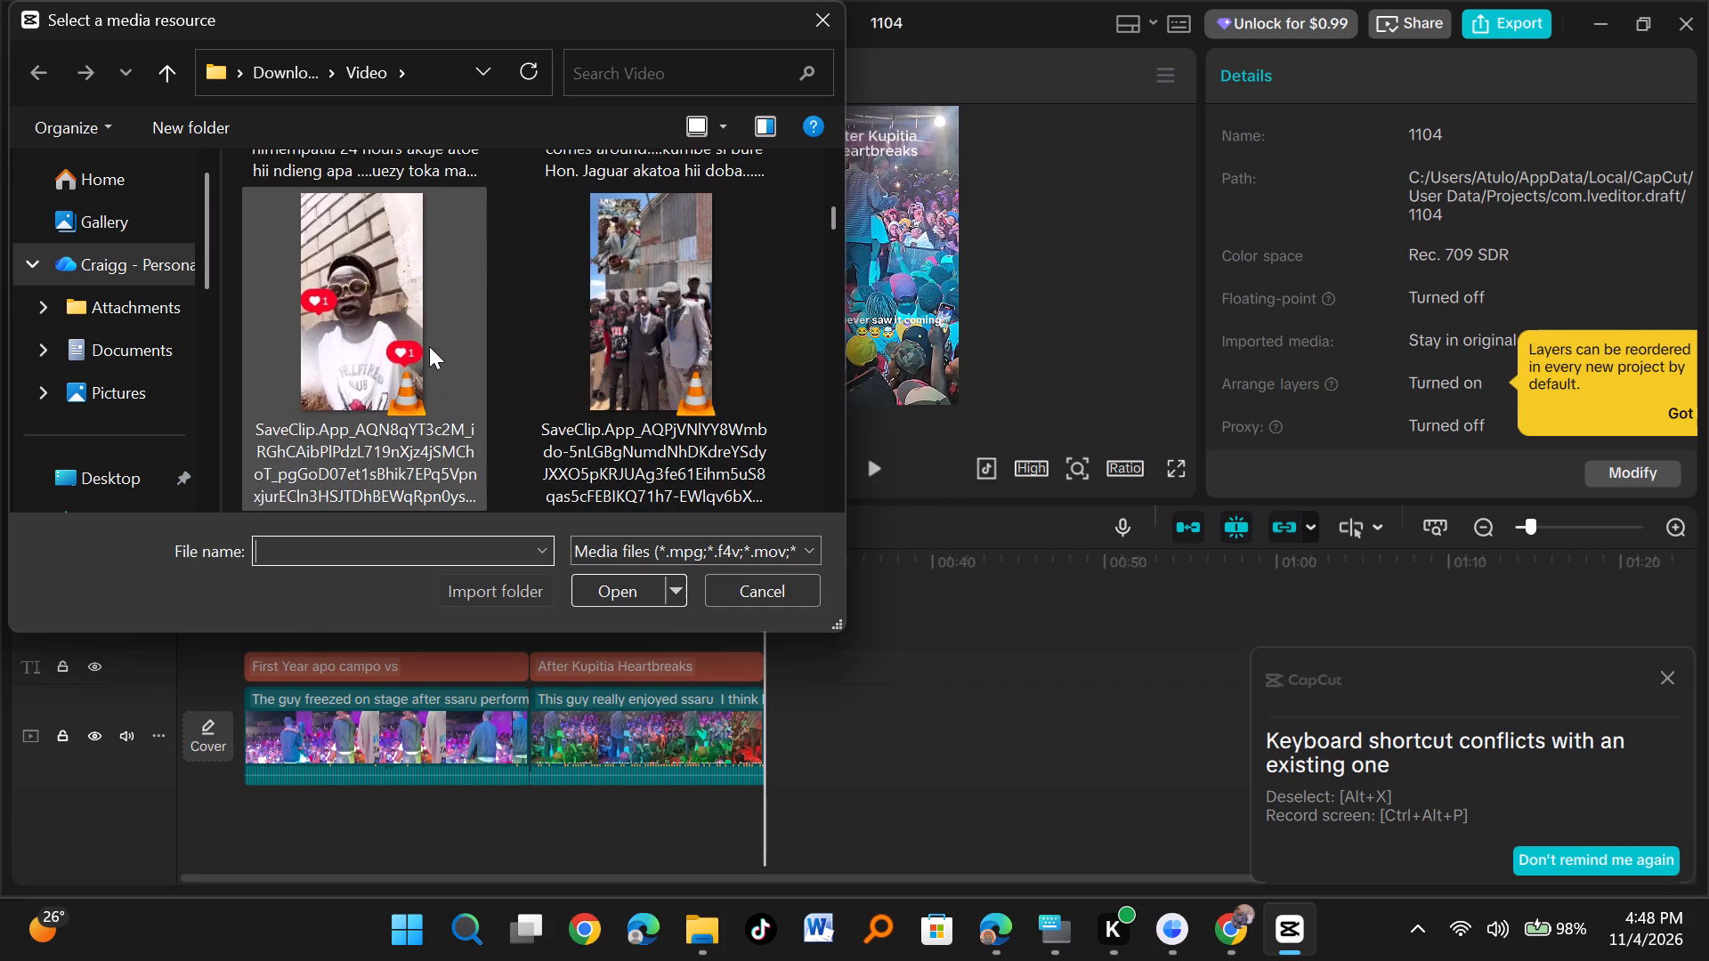
pyautogui.scroll(1, 429, 346)
pyautogui.scroll(-3, 429, 346)
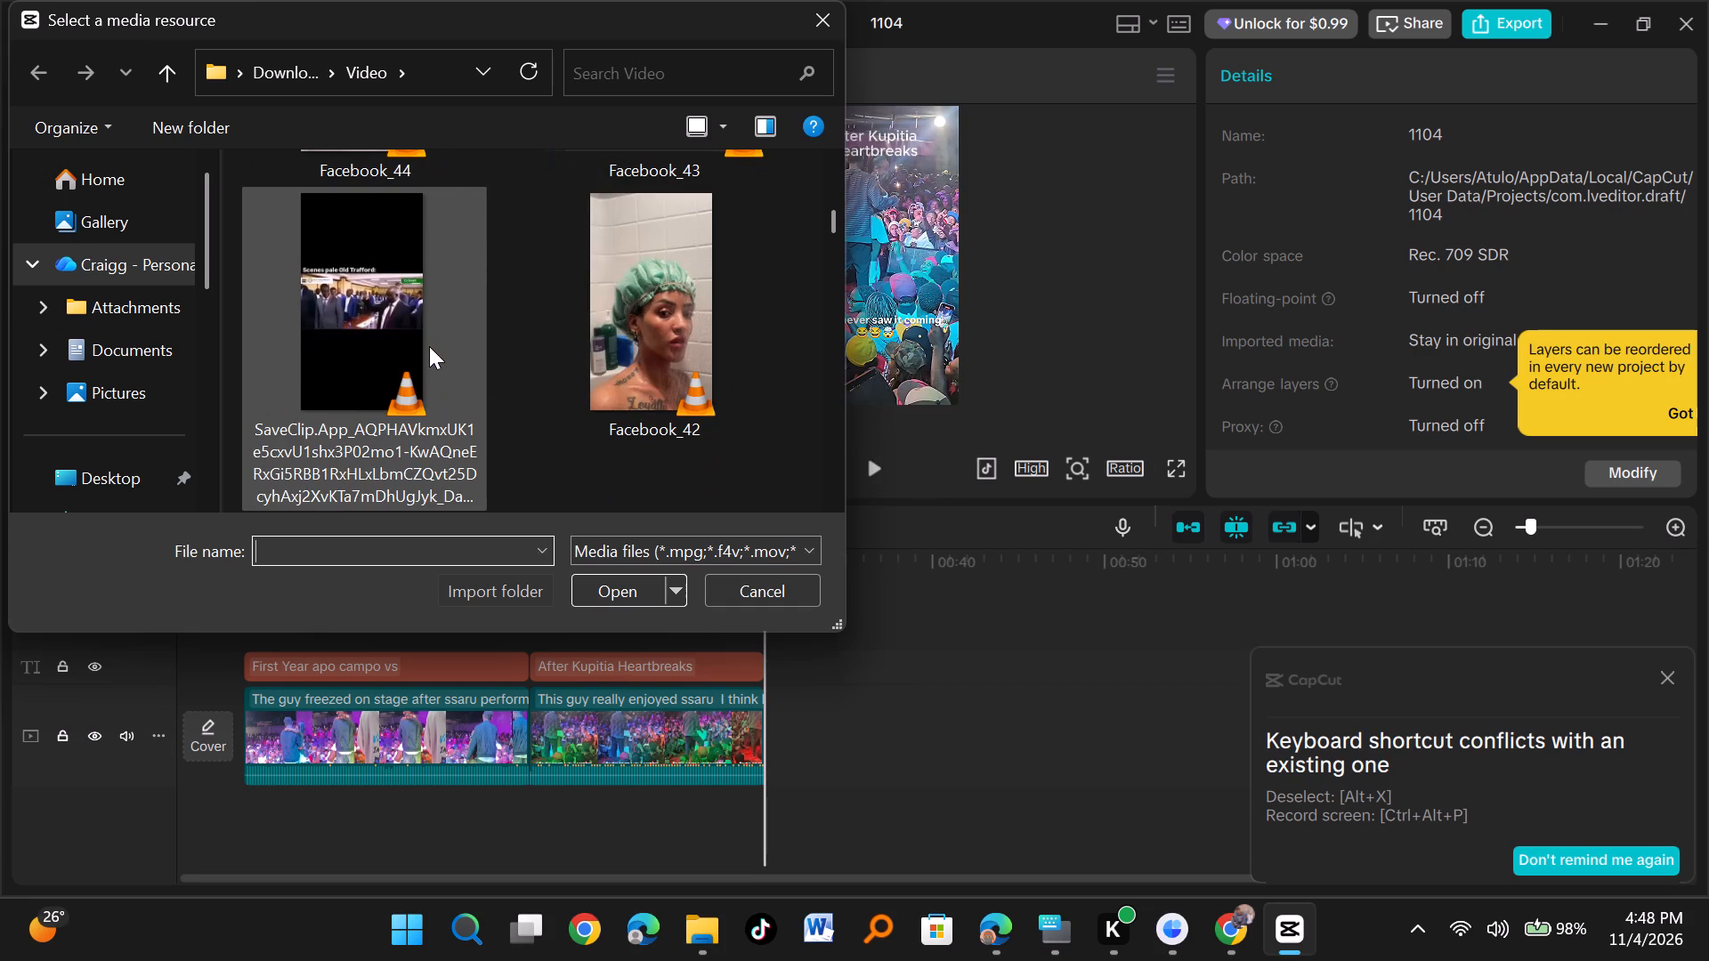
pyautogui.doubleClick(610, 318)
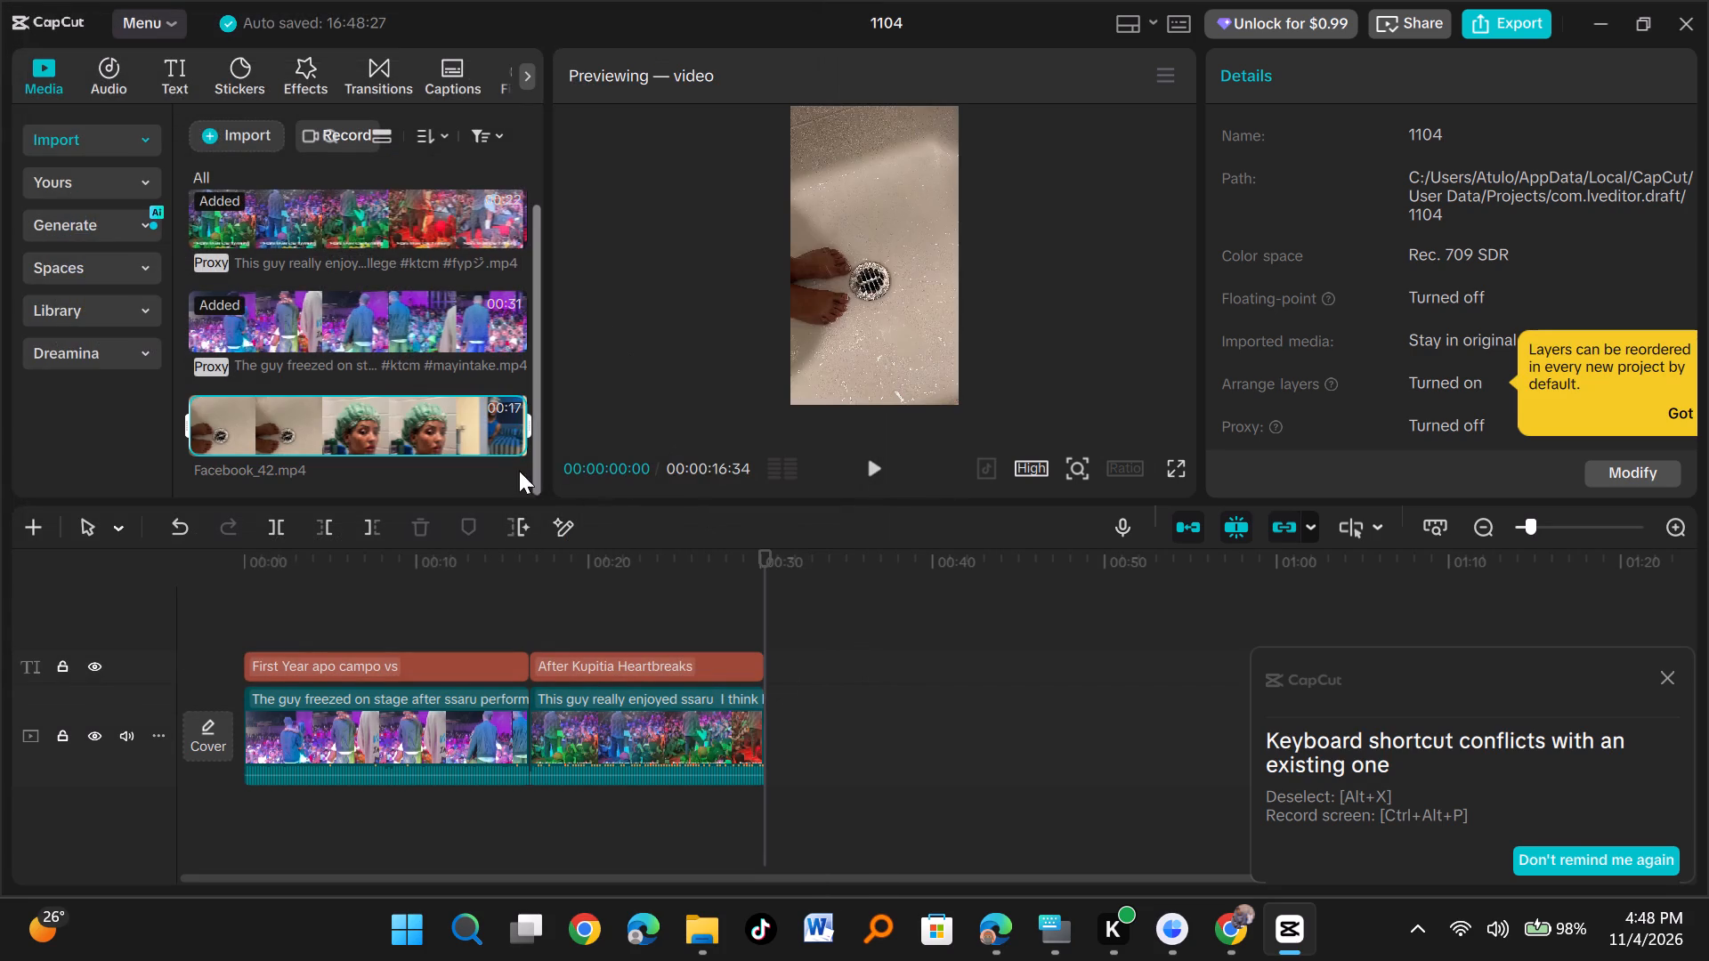
# Add the Facebook_42 clip to the main track directly after the second concert clip.
pyautogui.click(505, 441)
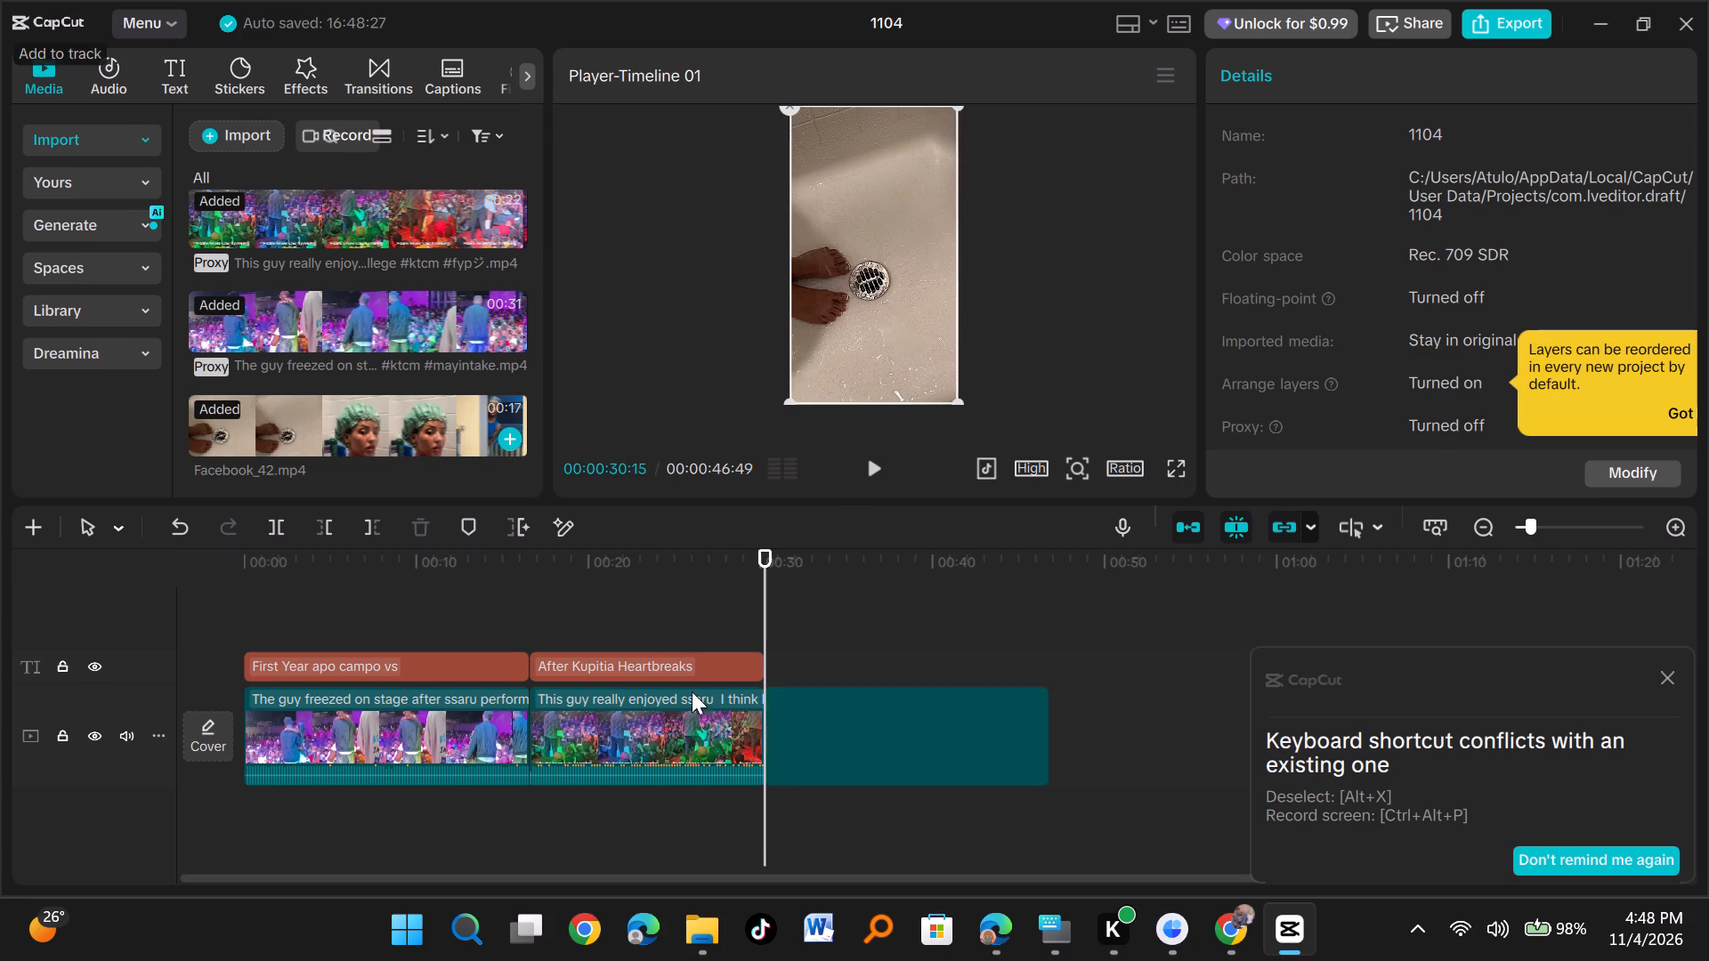
# Trim the beginning of the Facebook_42 clip so that about 11 seconds of it remain.
pyautogui.click(1671, 524)
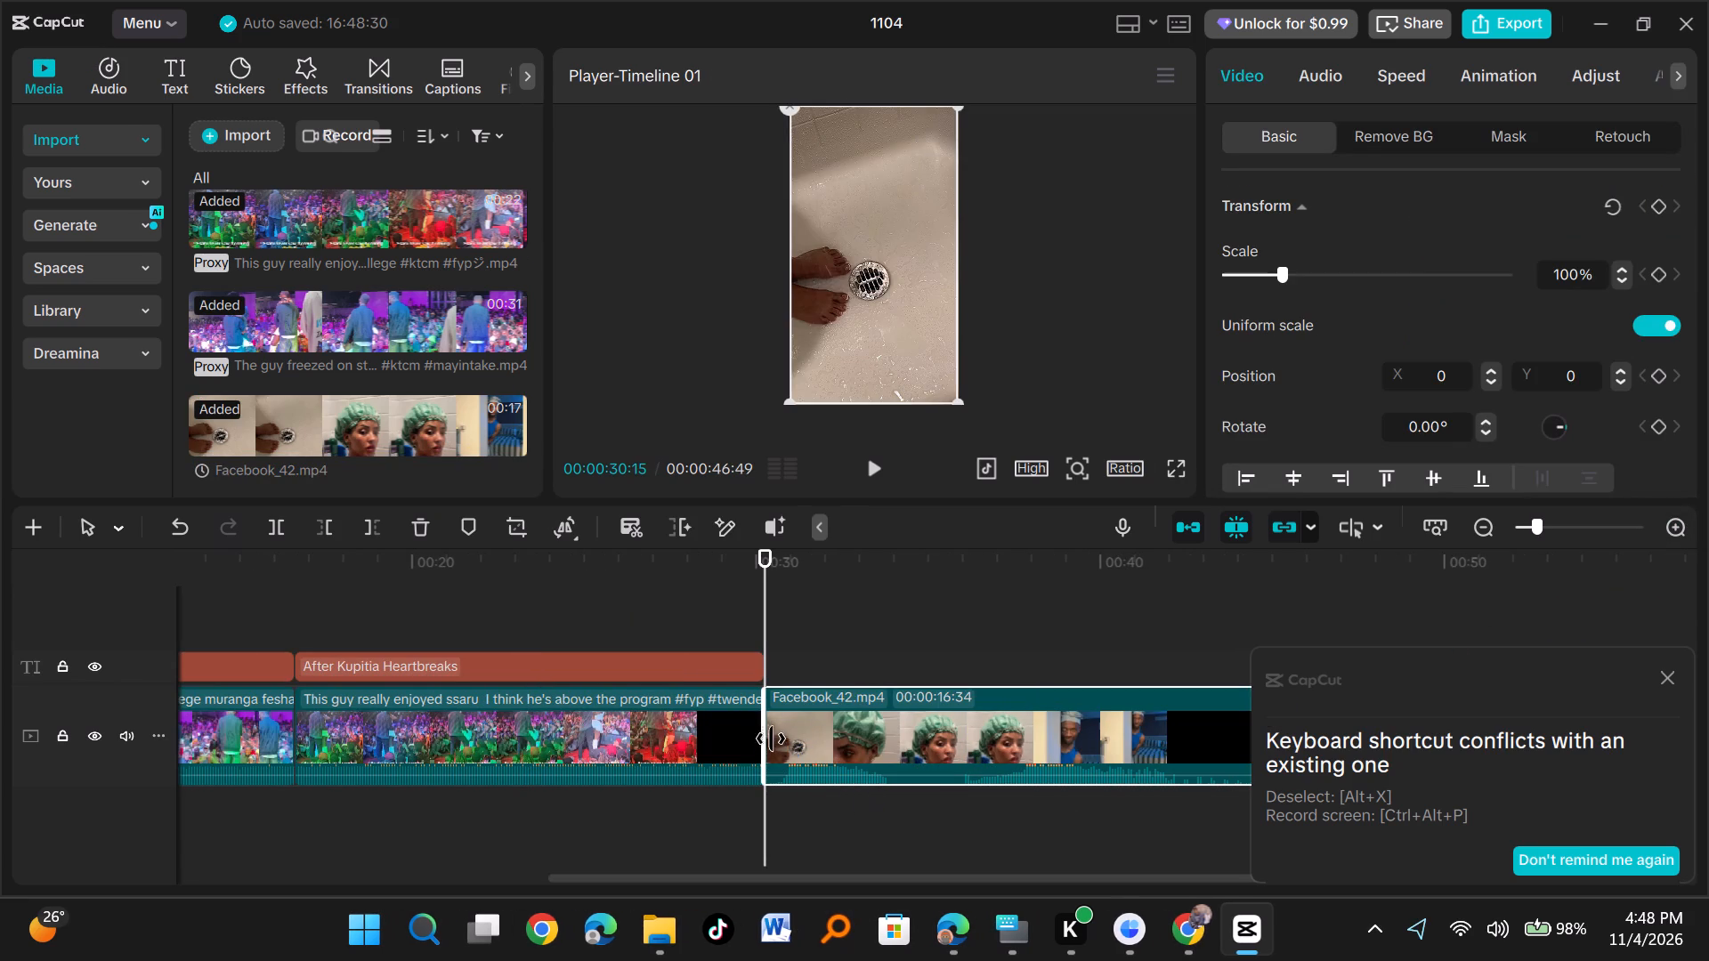
pyautogui.moveTo(767, 733); pyautogui.dragTo(1000, 757)
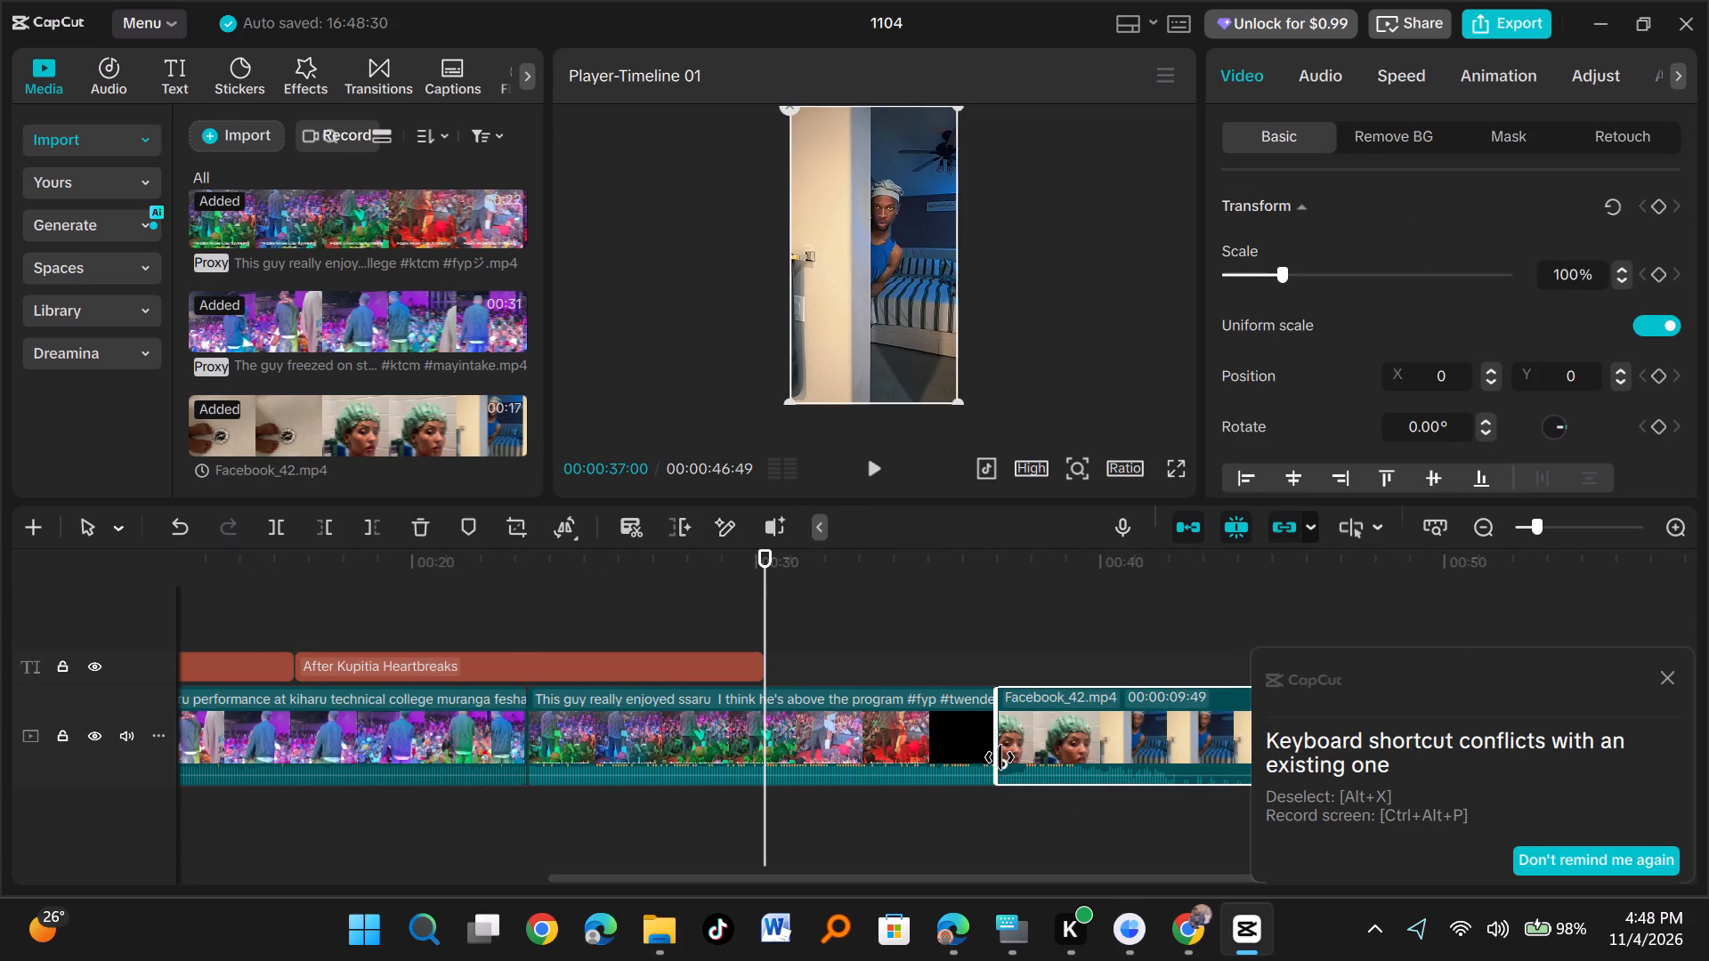
pyautogui.moveTo(1000, 757); pyautogui.dragTo(995, 759)
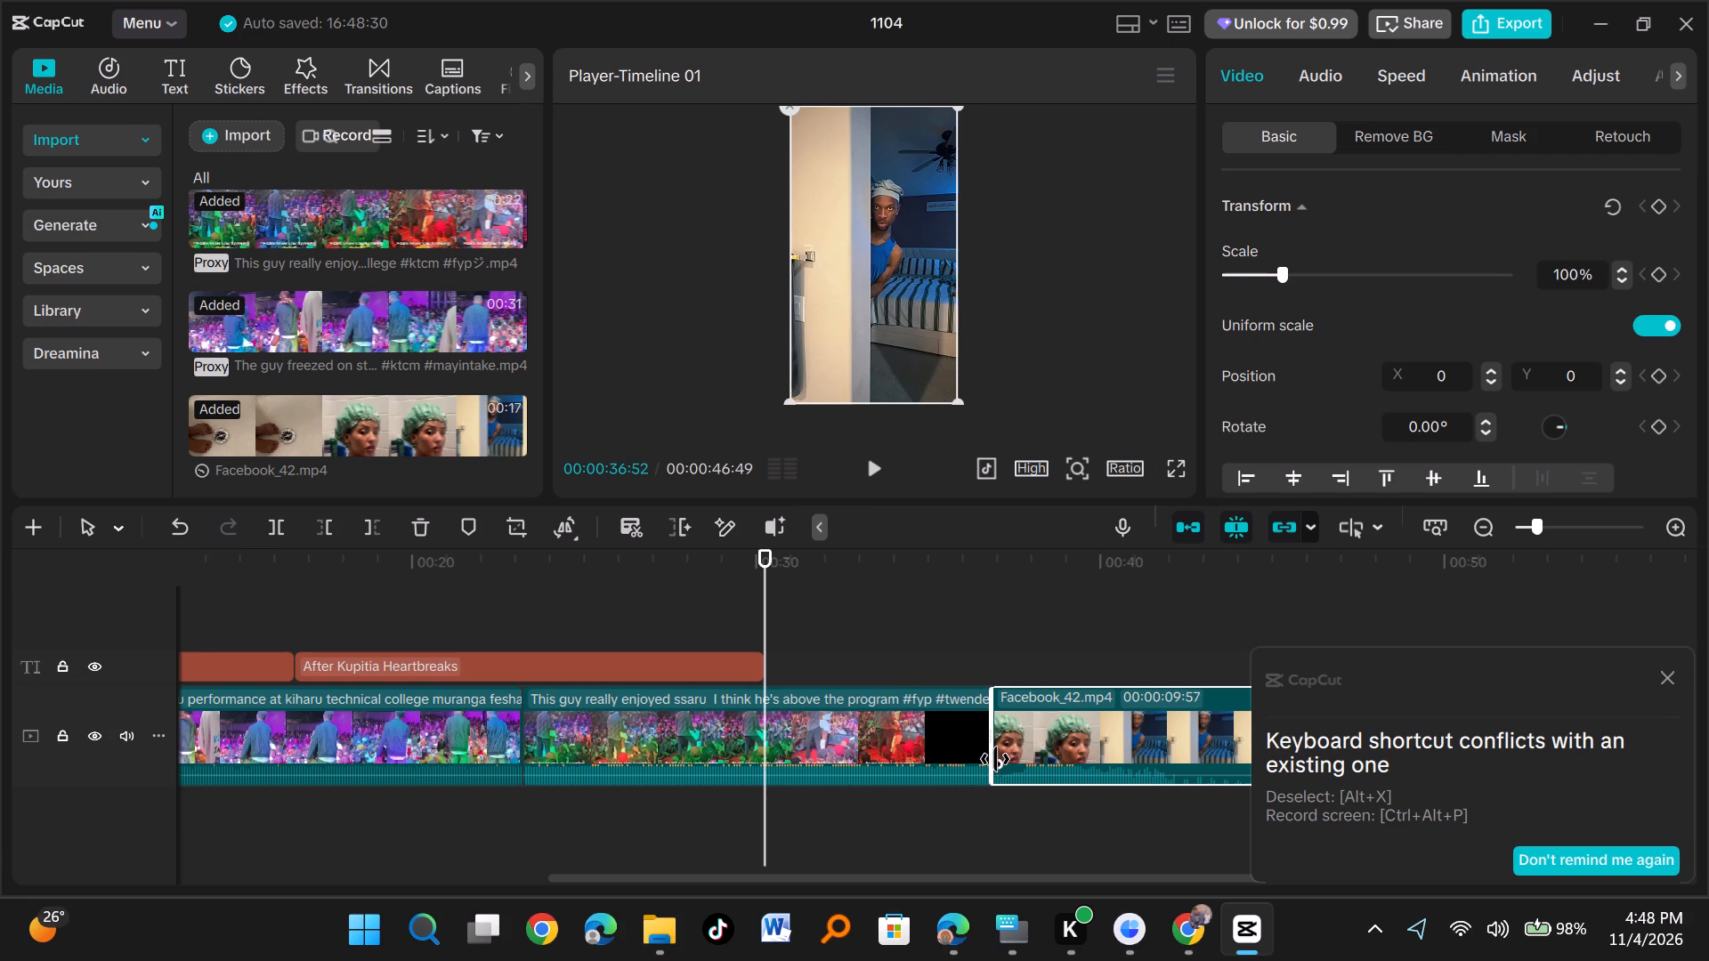
pyautogui.moveTo(995, 759); pyautogui.dragTo(986, 761)
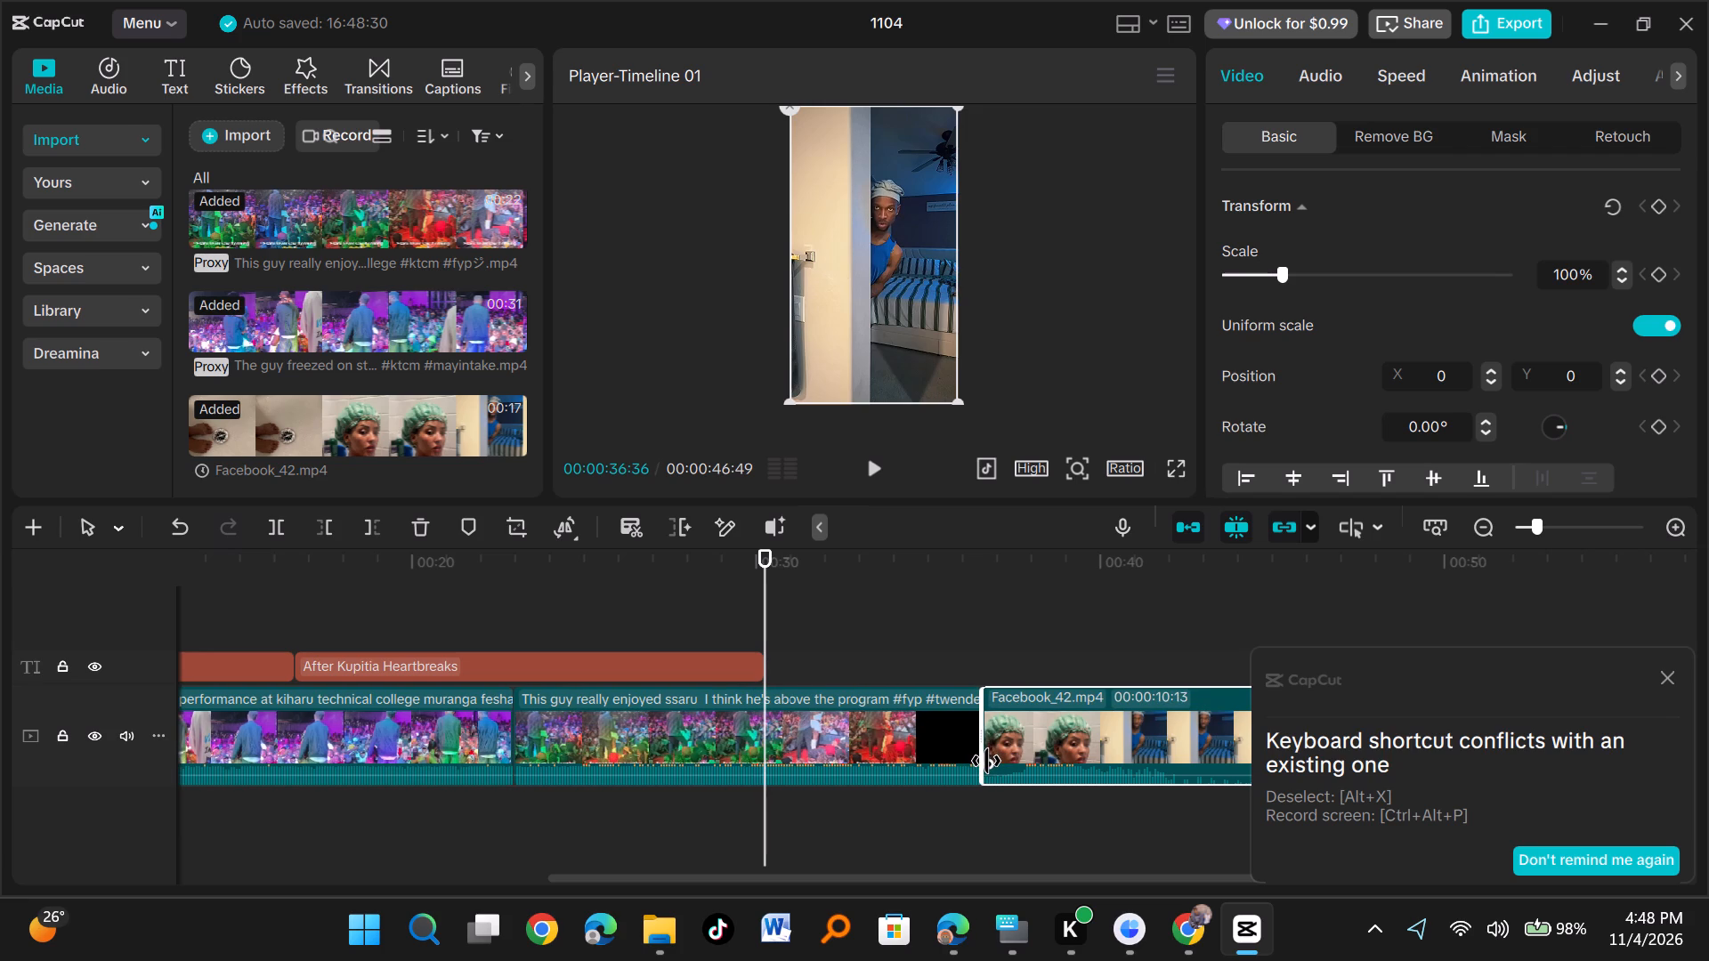
pyautogui.moveTo(986, 761); pyautogui.dragTo(946, 769)
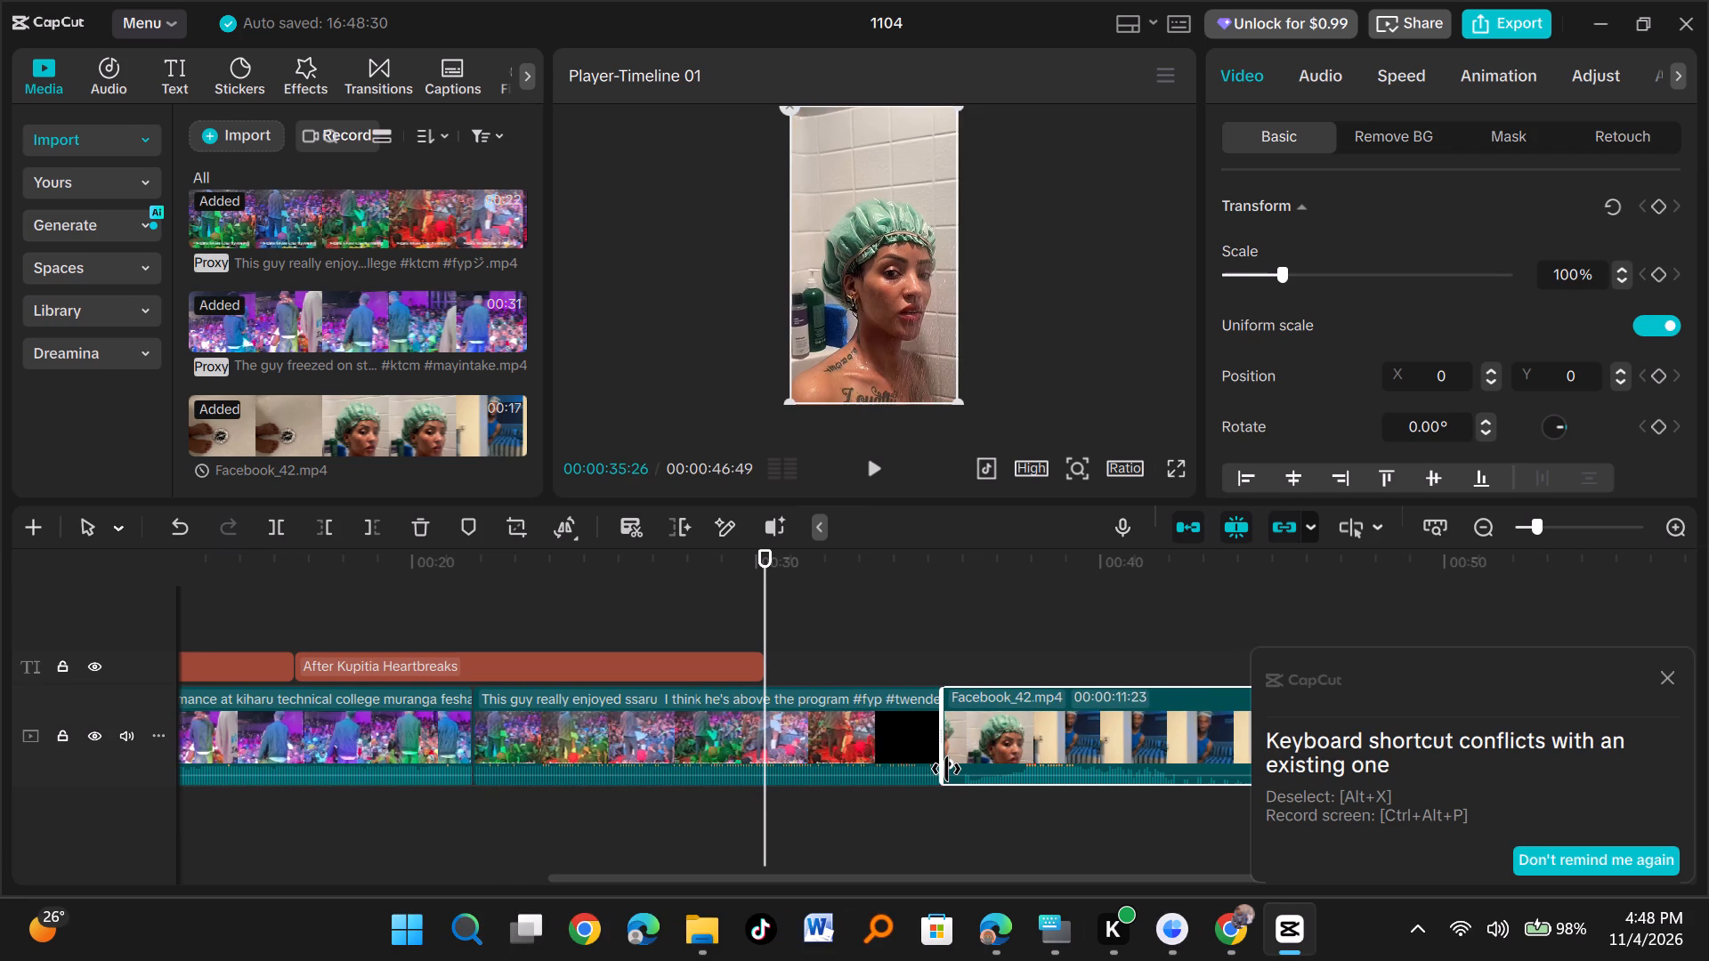
pyautogui.moveTo(946, 769); pyautogui.dragTo(959, 769)
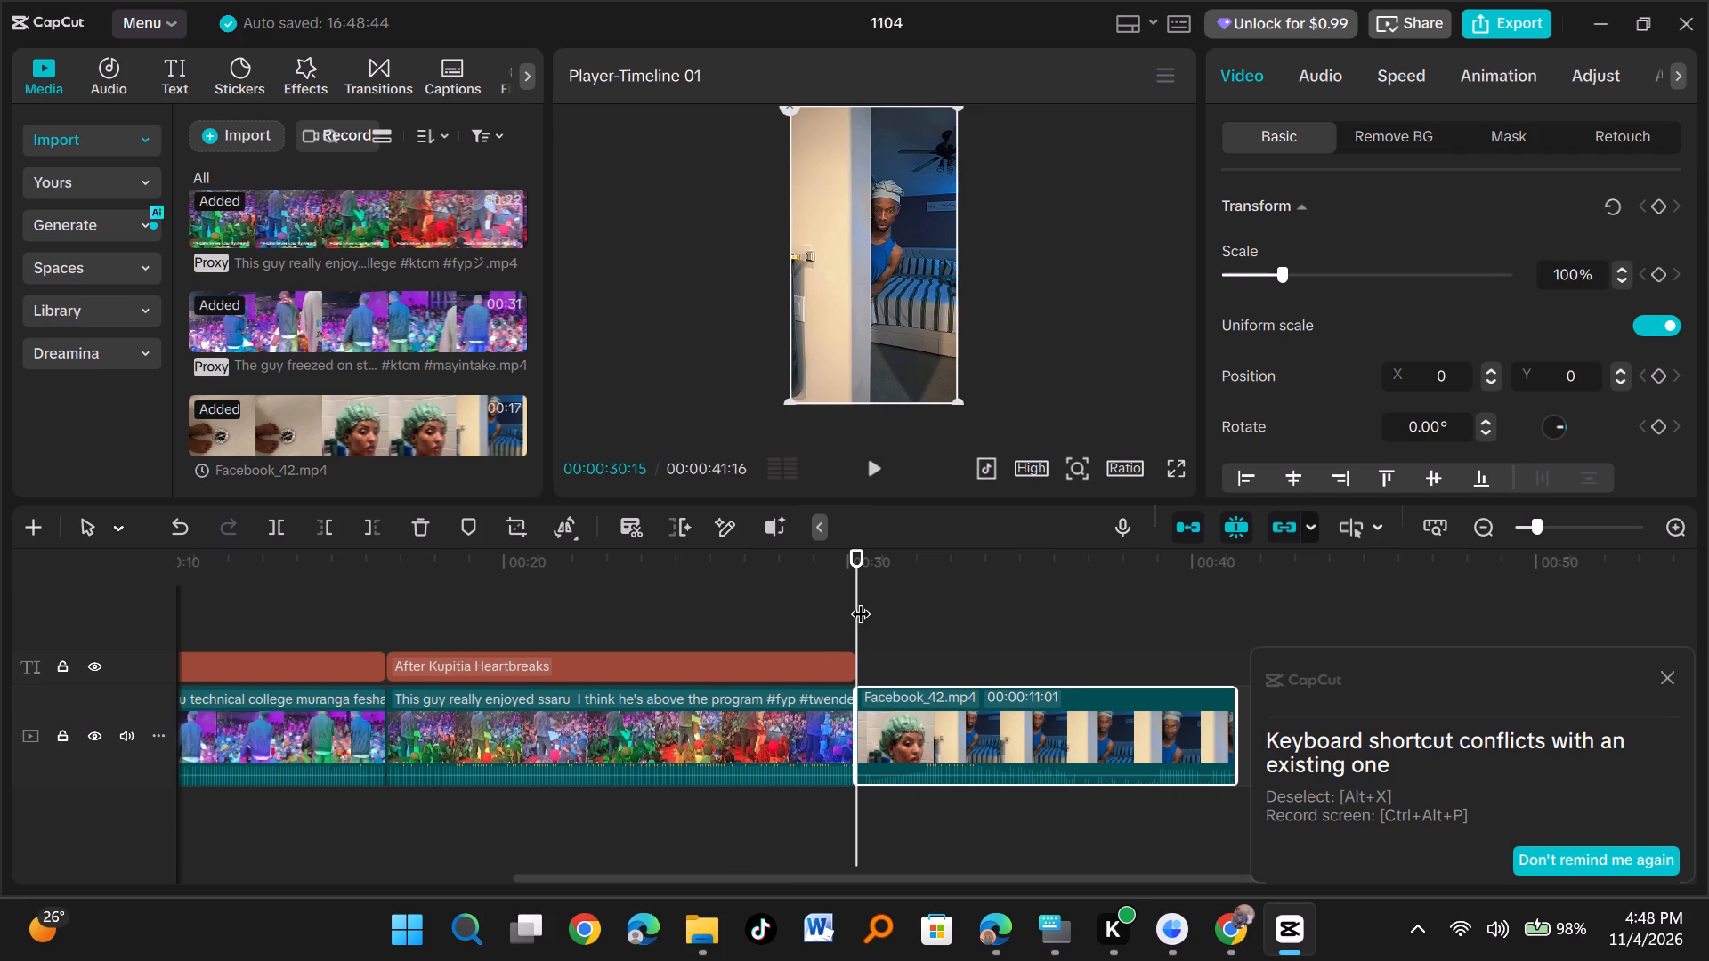
# Scrub through the trimmed Facebook_42 clip to its end and back to check its content.
pyautogui.moveTo(861, 549); pyautogui.dragTo(1281, 615)
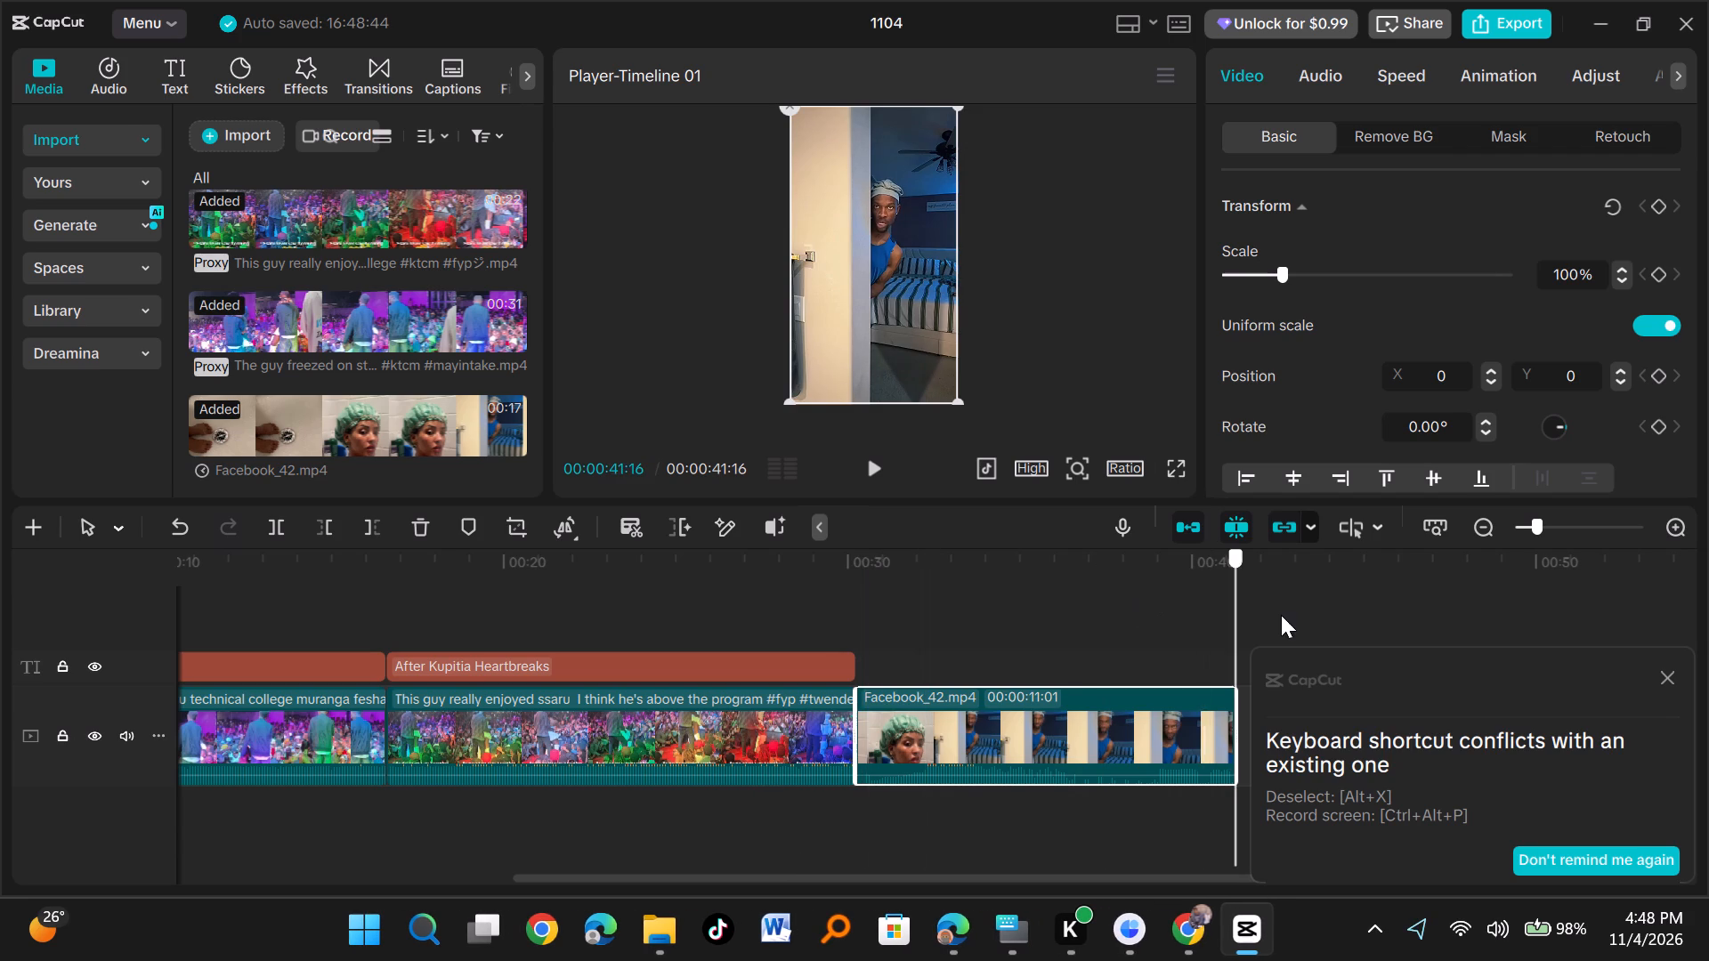
pyautogui.moveTo(1281, 615); pyautogui.dragTo(1284, 617)
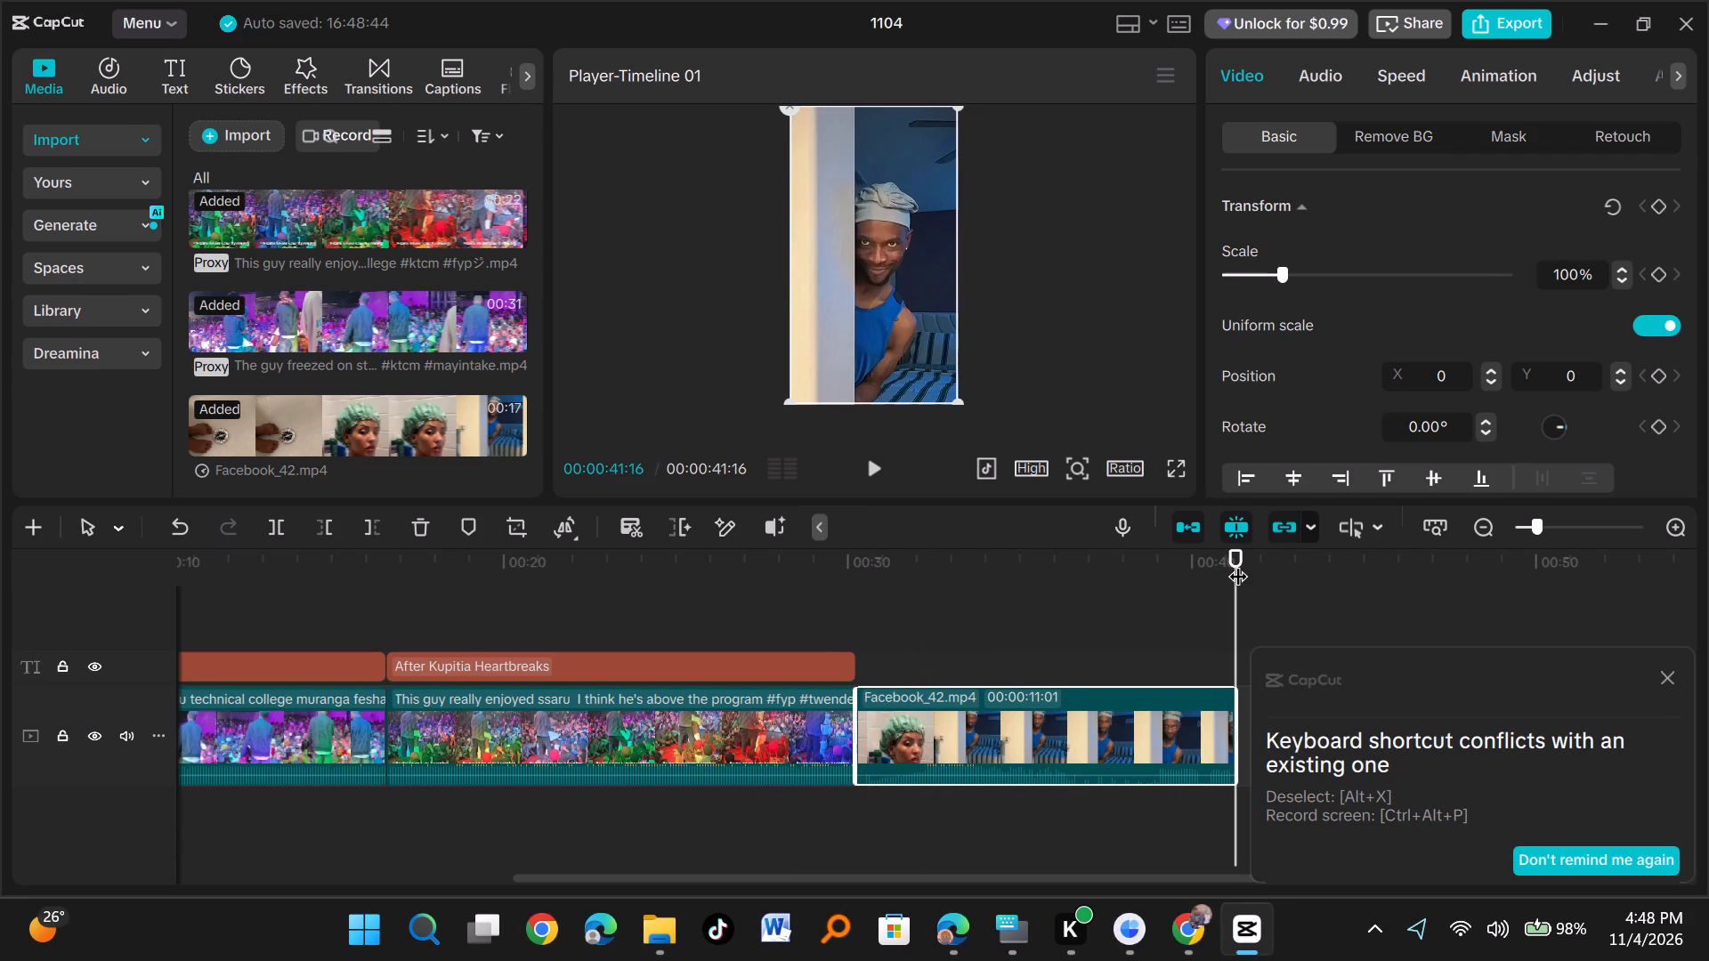
pyautogui.moveTo(1237, 562); pyautogui.dragTo(980, 588)
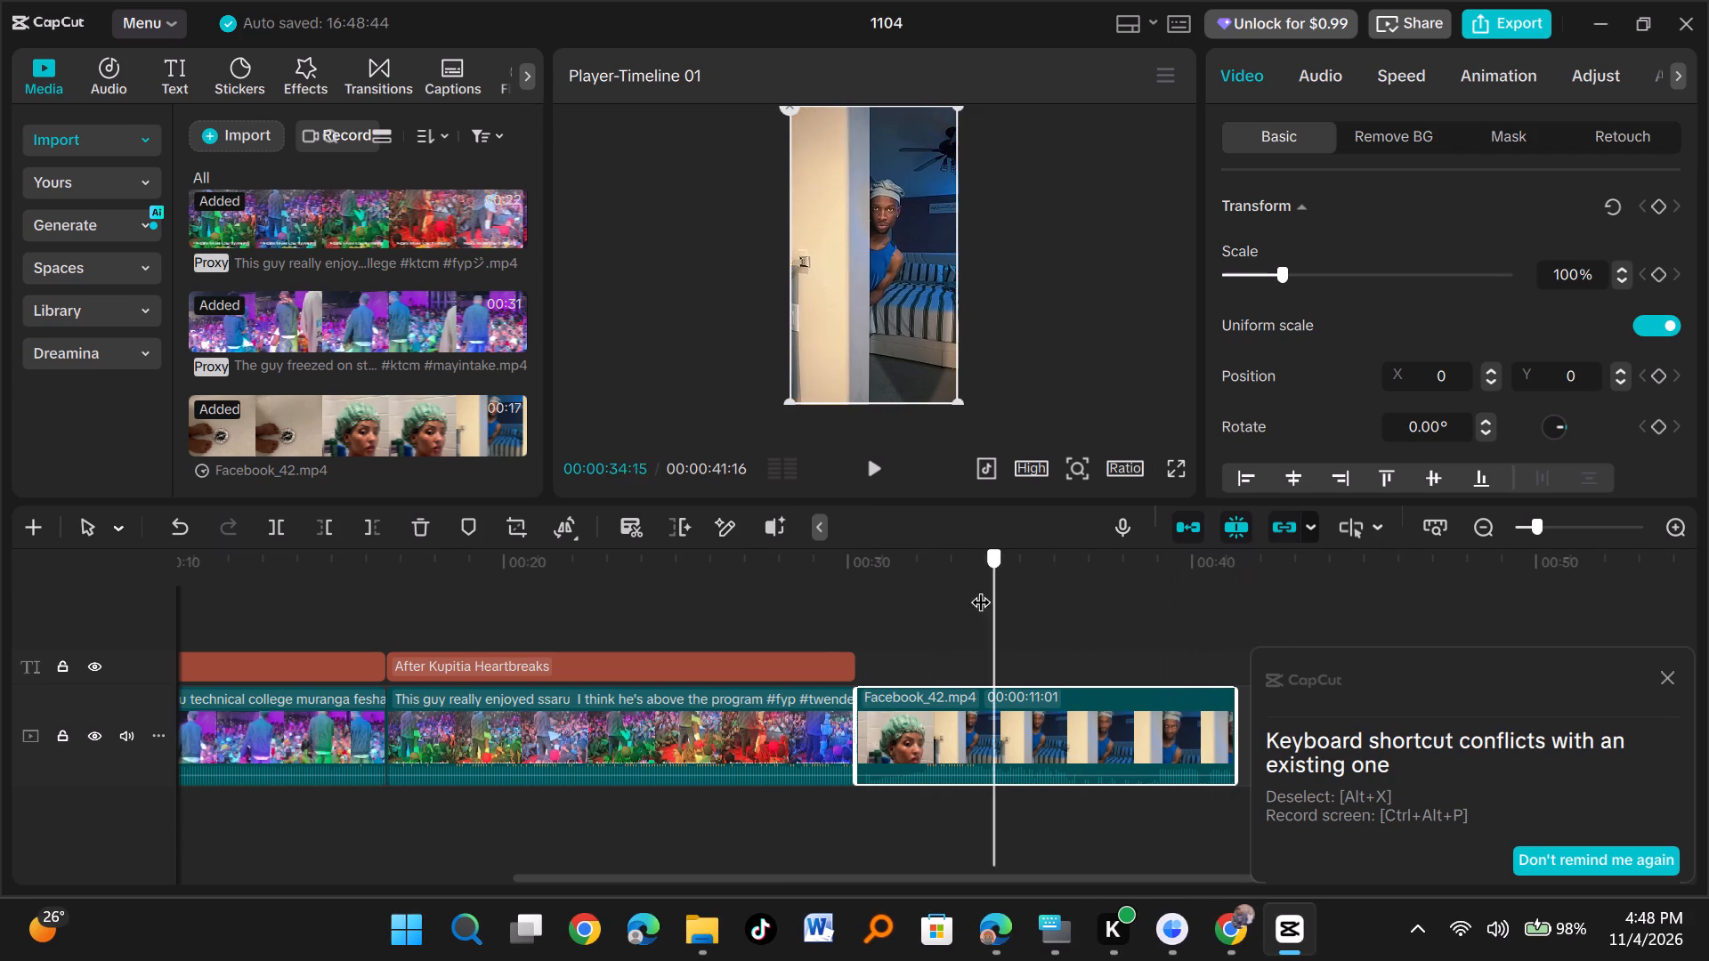
pyautogui.moveTo(980, 588); pyautogui.dragTo(864, 590)
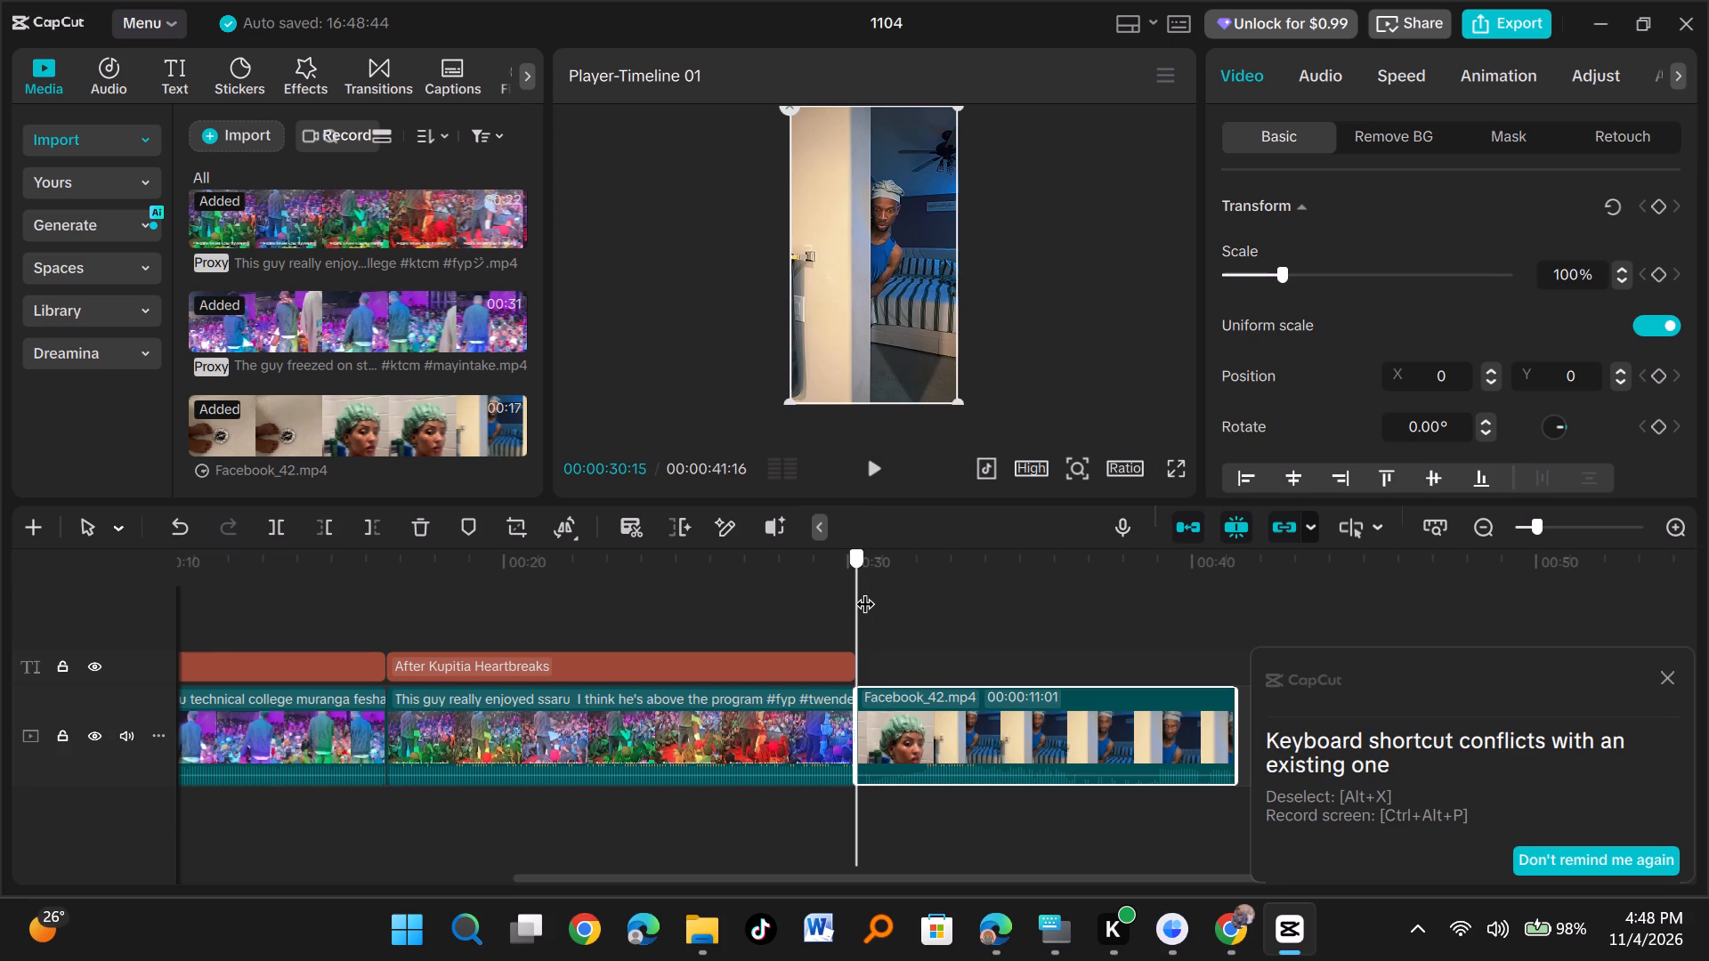
# Apply the preset style with black lettering on a white background to the "After Kupitia Heartbreaks" text.
pyautogui.moveTo(864, 590); pyautogui.dragTo(405, 632)
pyautogui.click(644, 682)
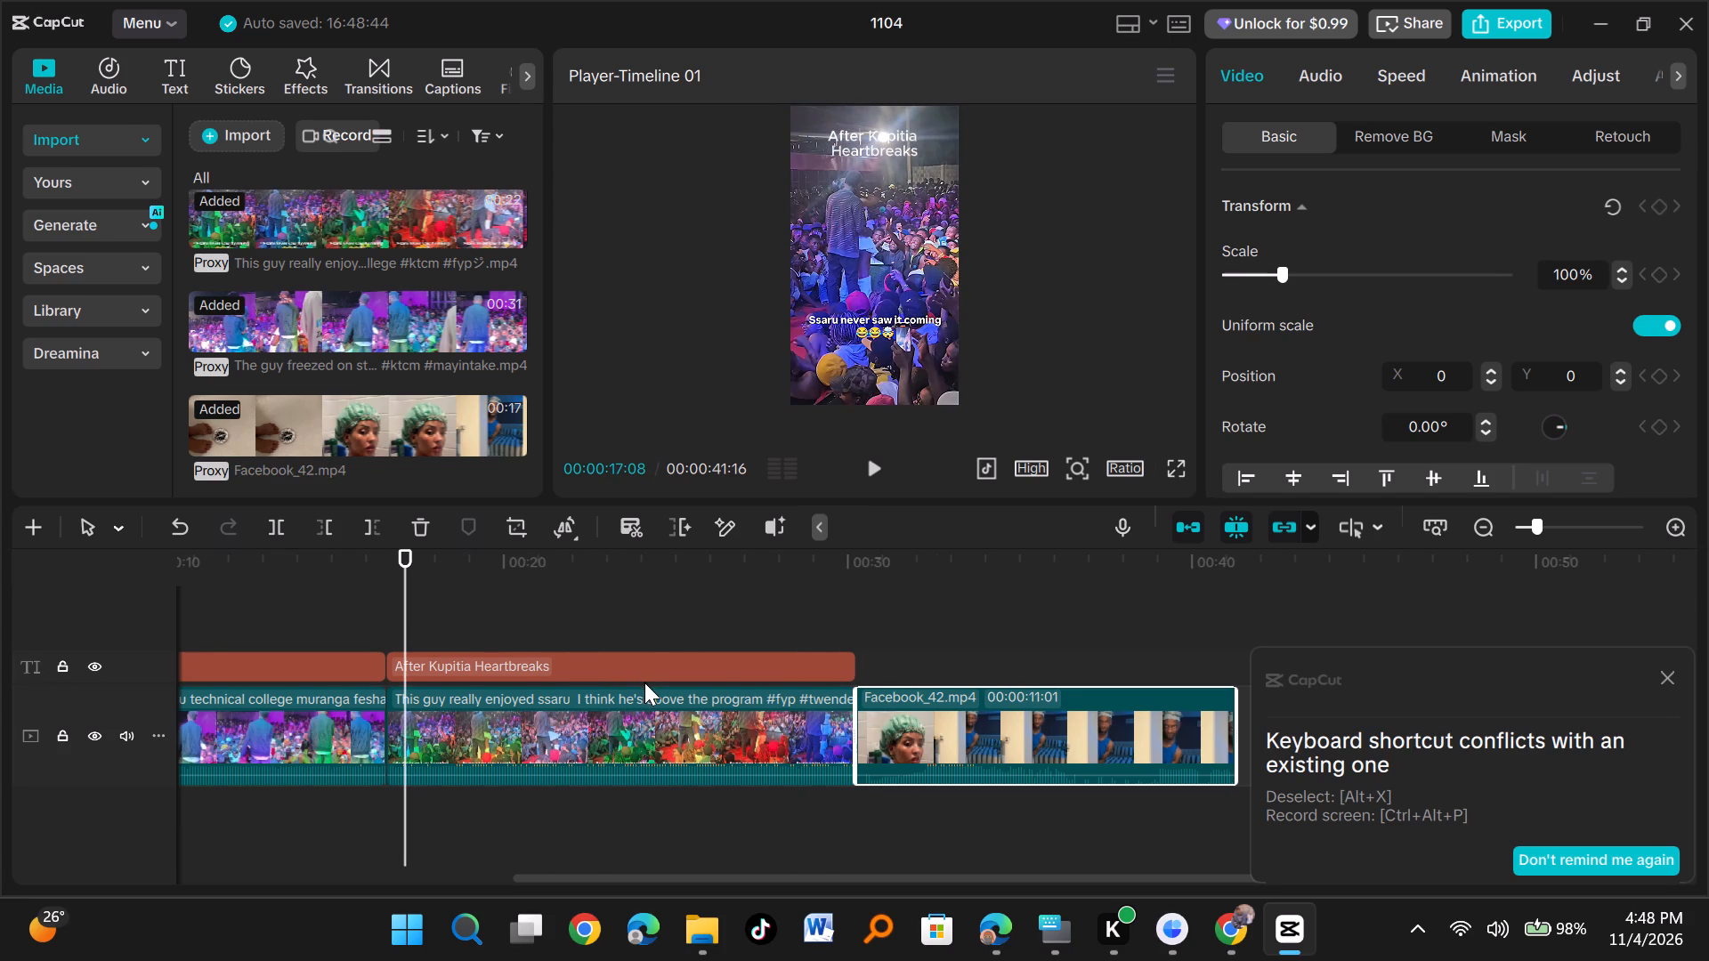
pyautogui.click(528, 654)
pyautogui.scroll(-3, 1427, 358)
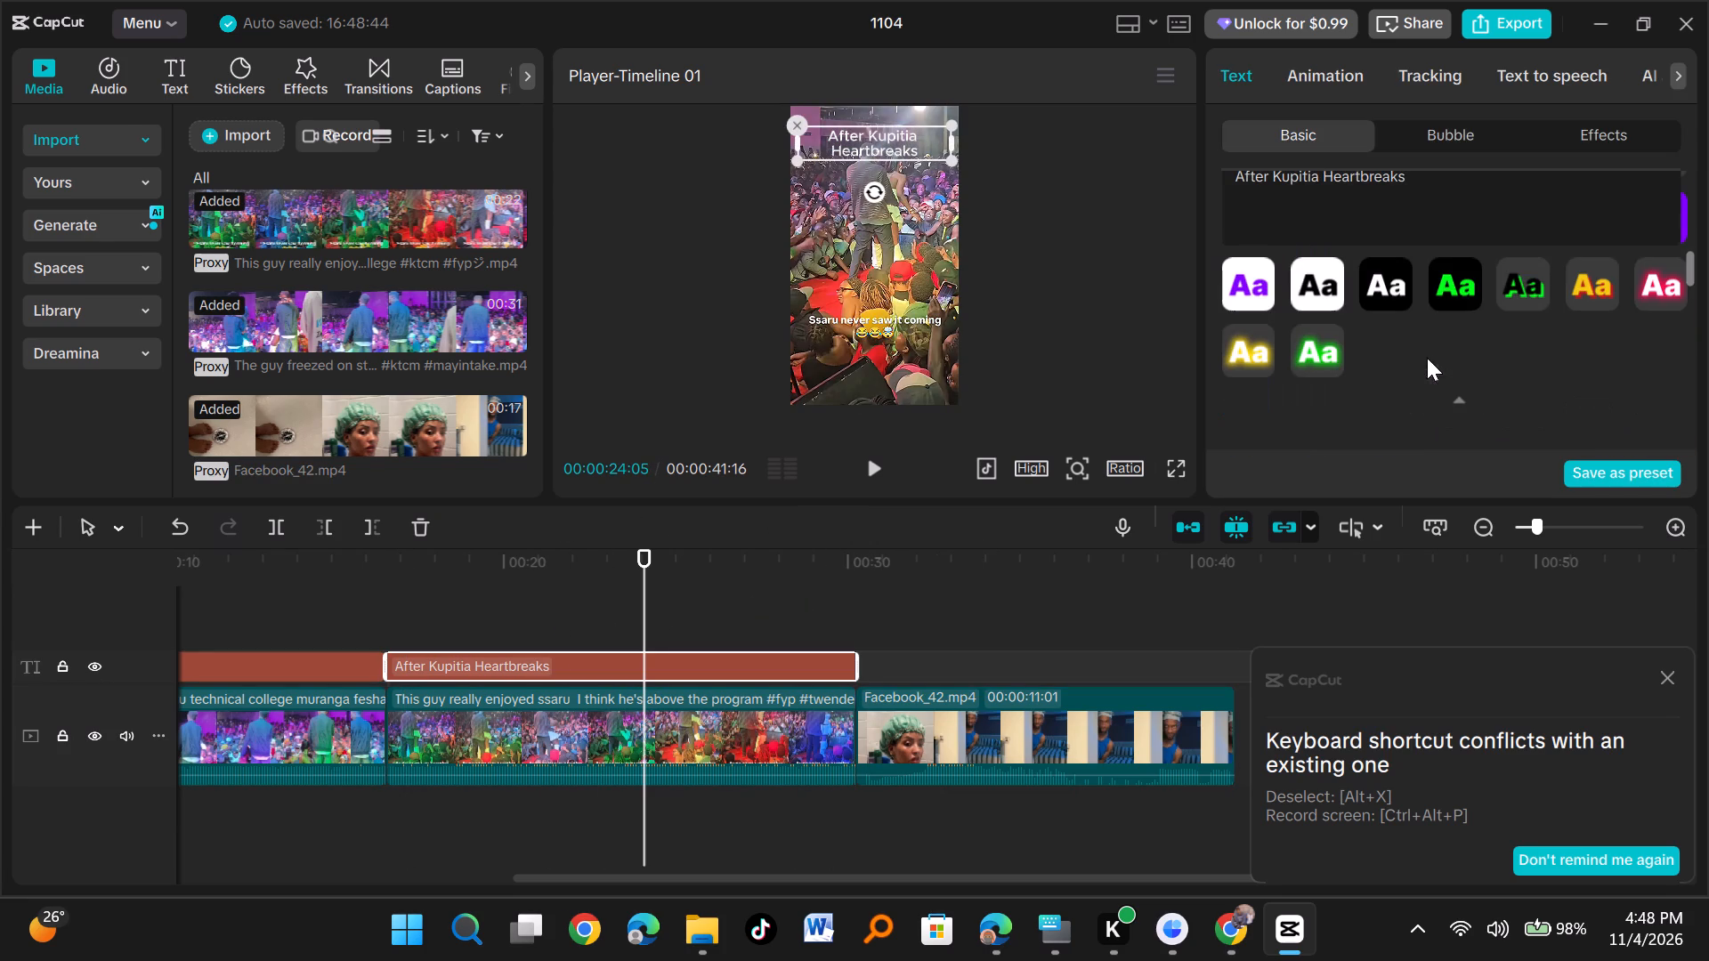
pyautogui.click(1317, 287)
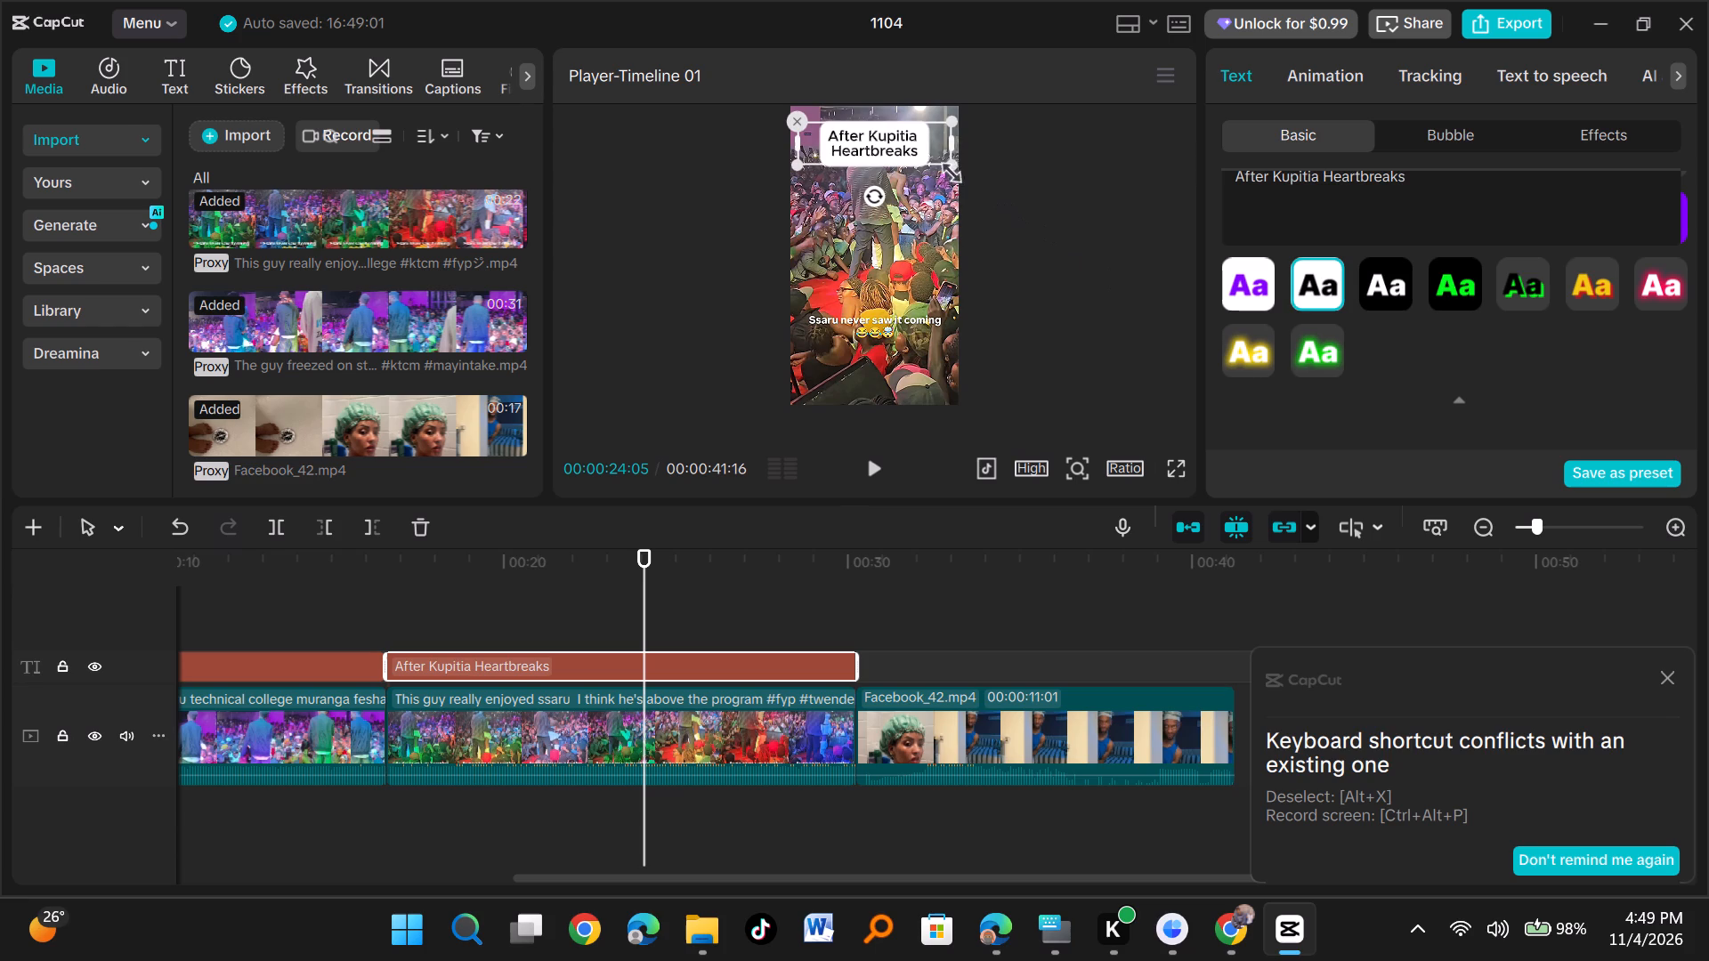
# Widen the "After Kupitia Heartbreaks" text box on both sides to span the full width of the video frame.
pyautogui.moveTo(950, 144); pyautogui.dragTo(964, 144)
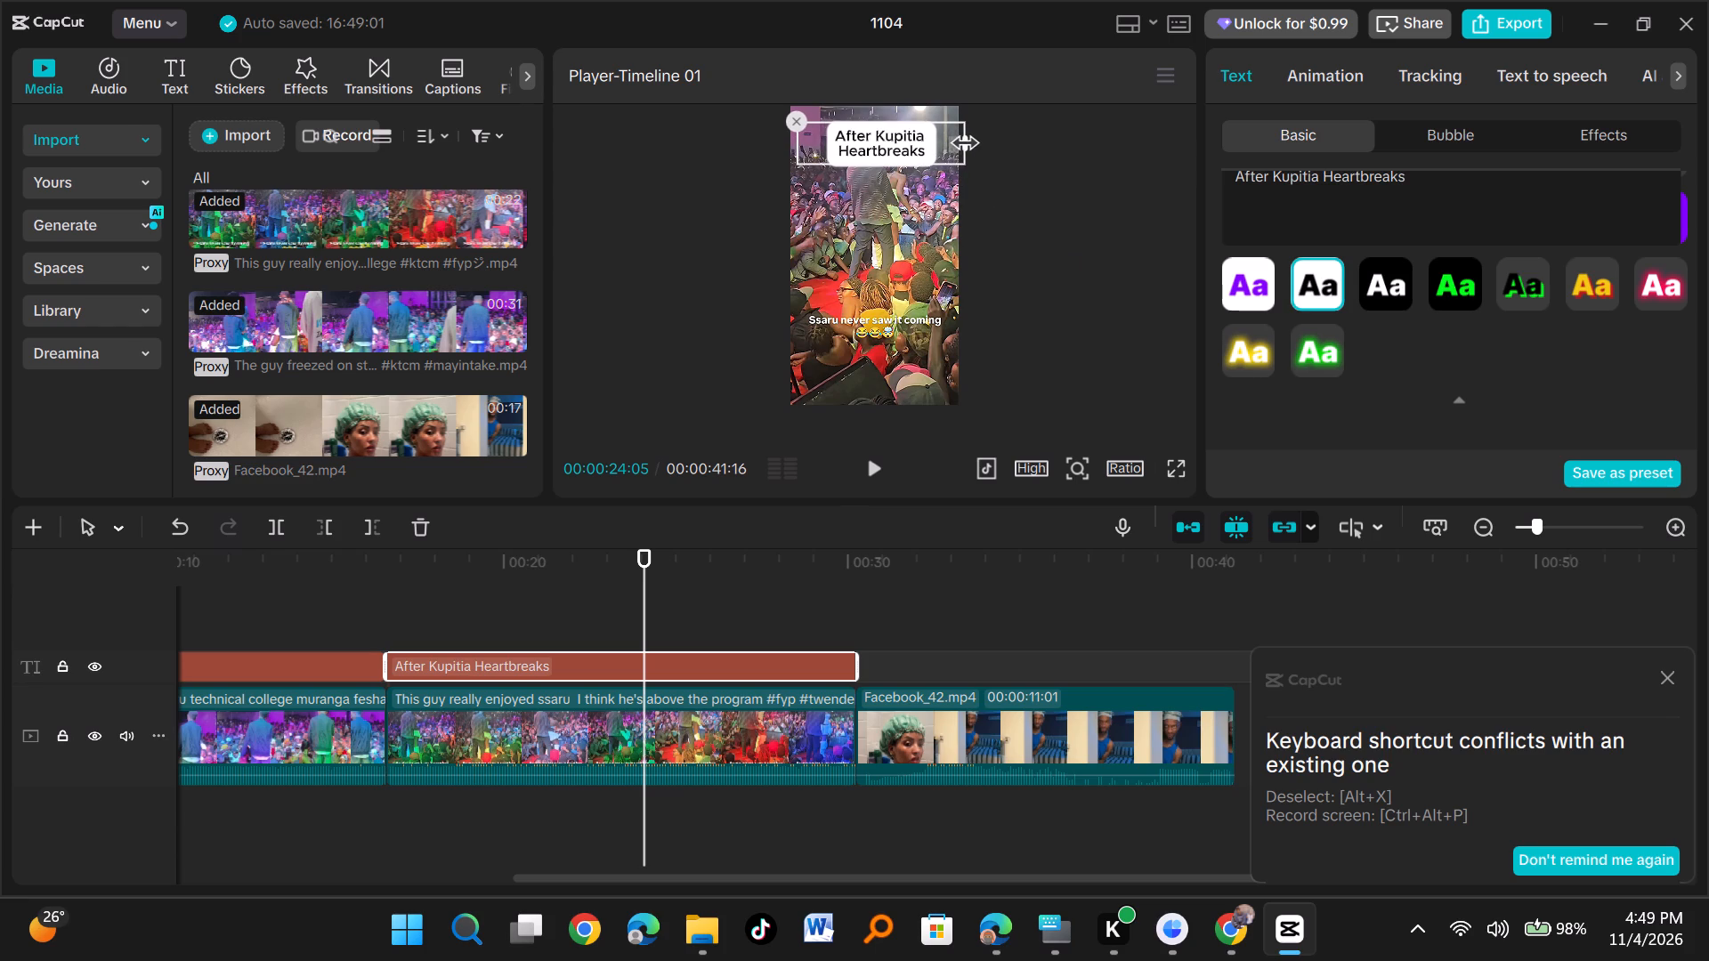
pyautogui.moveTo(964, 144); pyautogui.dragTo(960, 146)
pyautogui.click(795, 141)
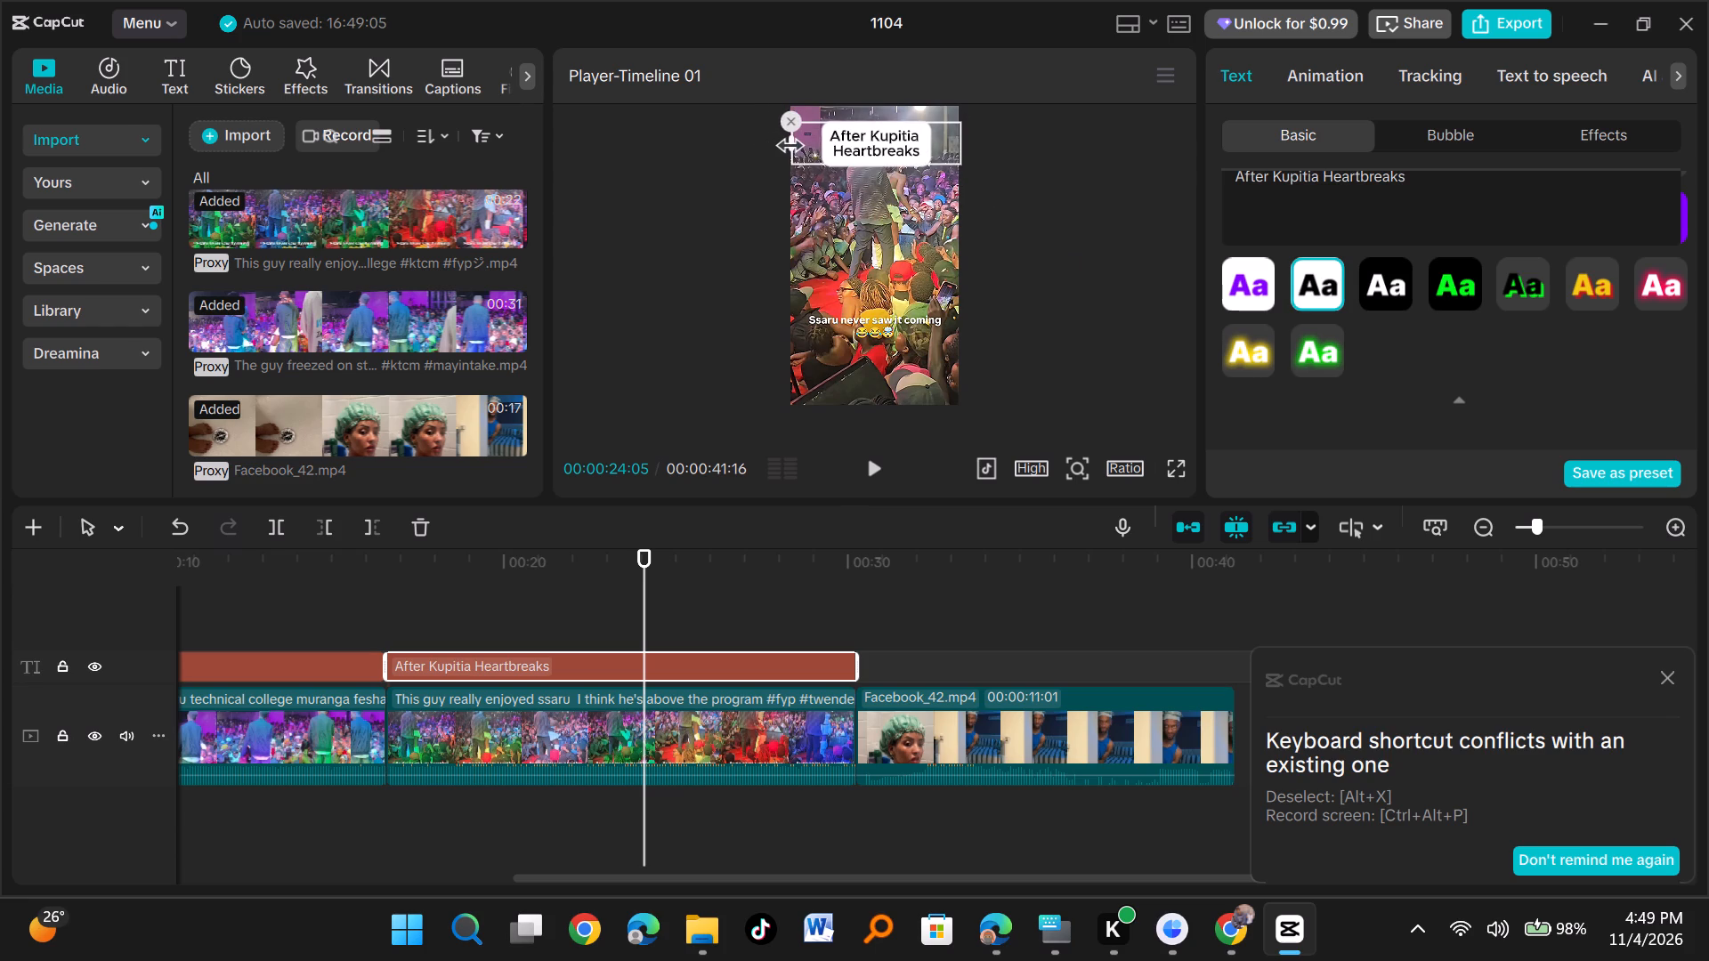
# Reduce the font size of the "After Kupitia Heartbreaks" text to 13.
pyautogui.scroll(3, 1406, 406)
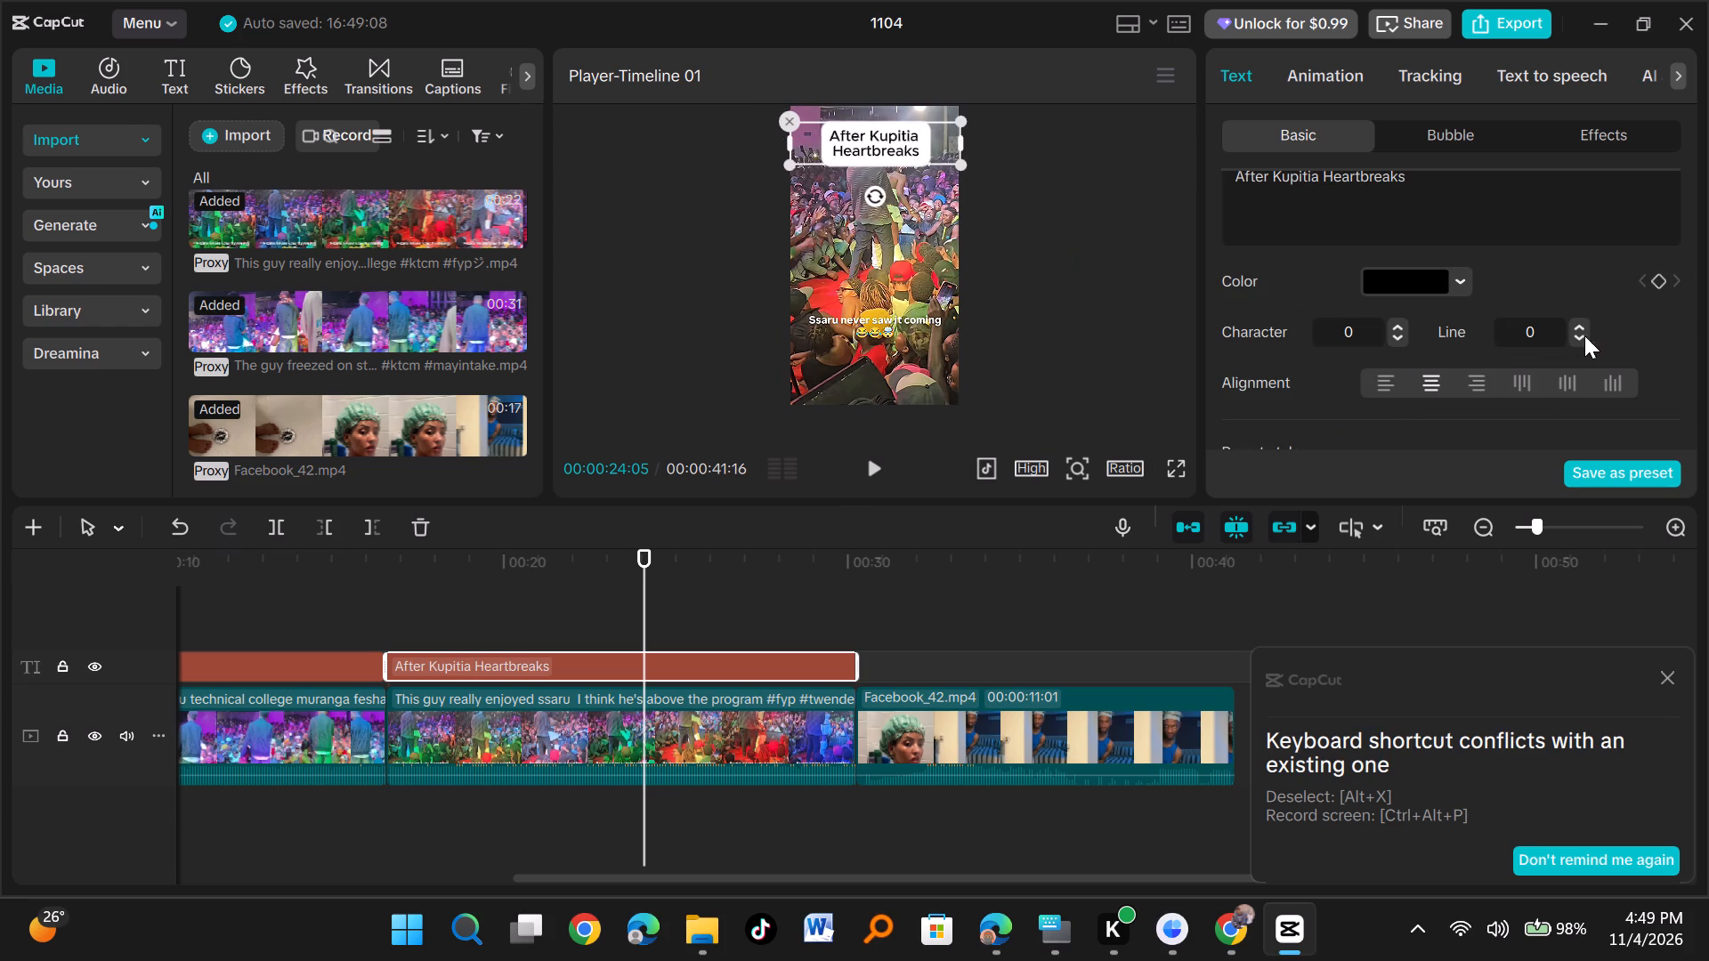
pyautogui.scroll(5, 1575, 334)
pyautogui.click(1672, 392)
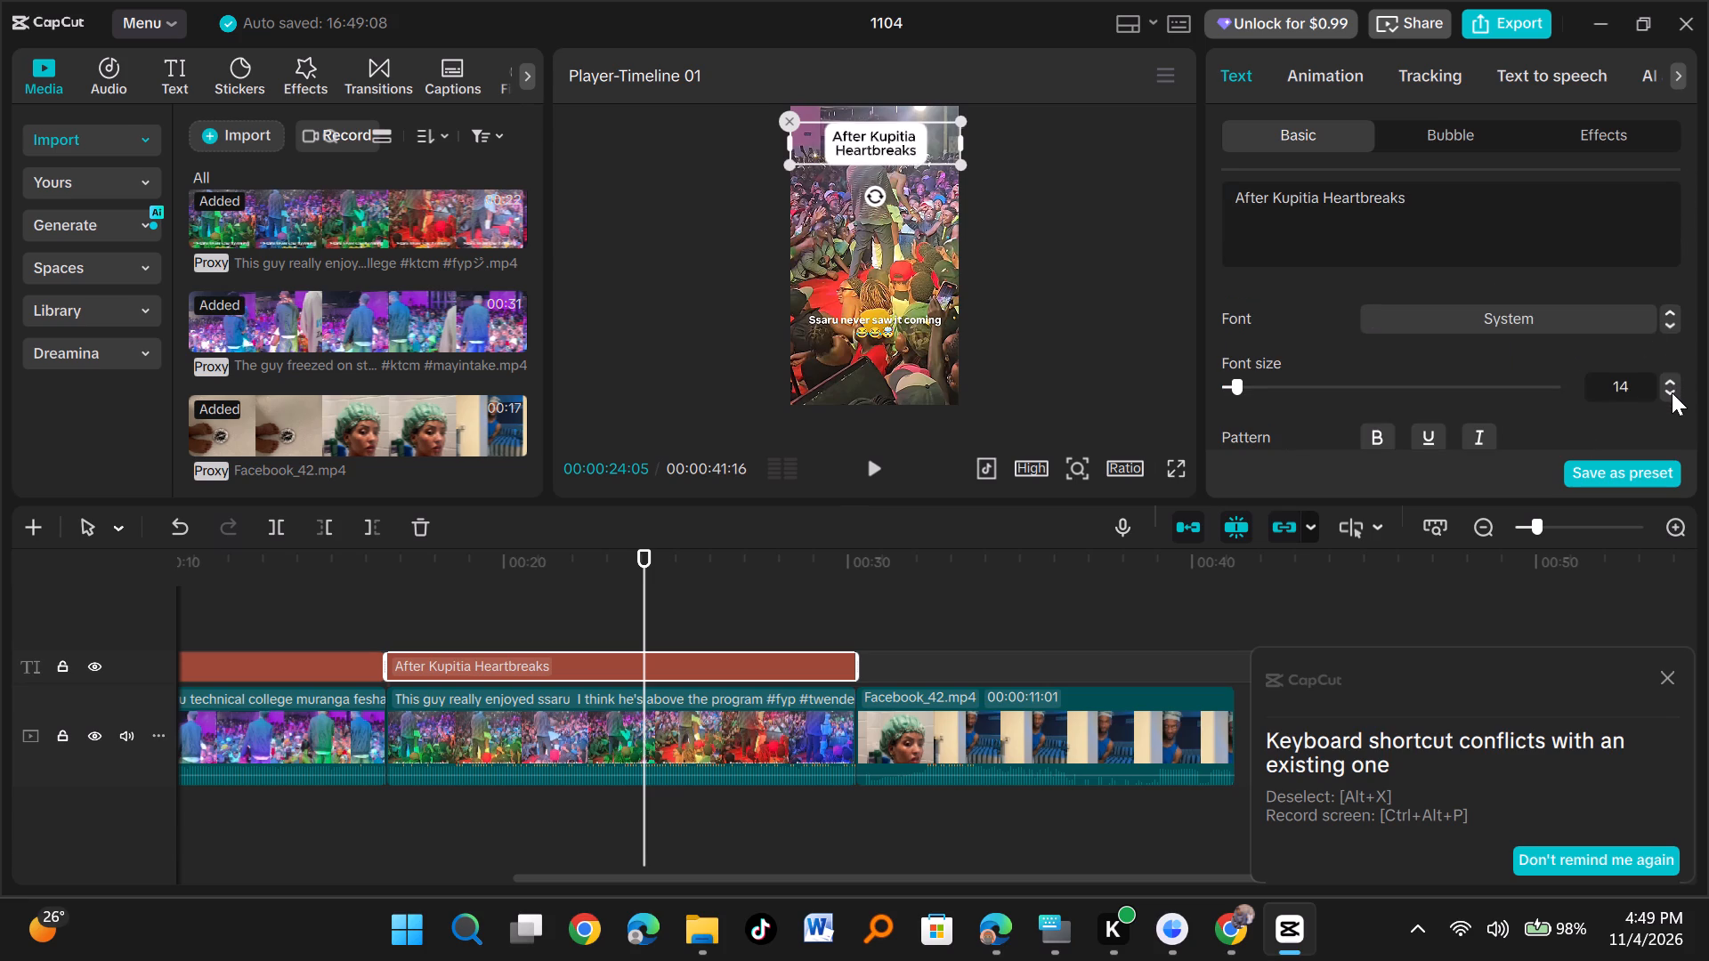
pyautogui.click(1672, 392)
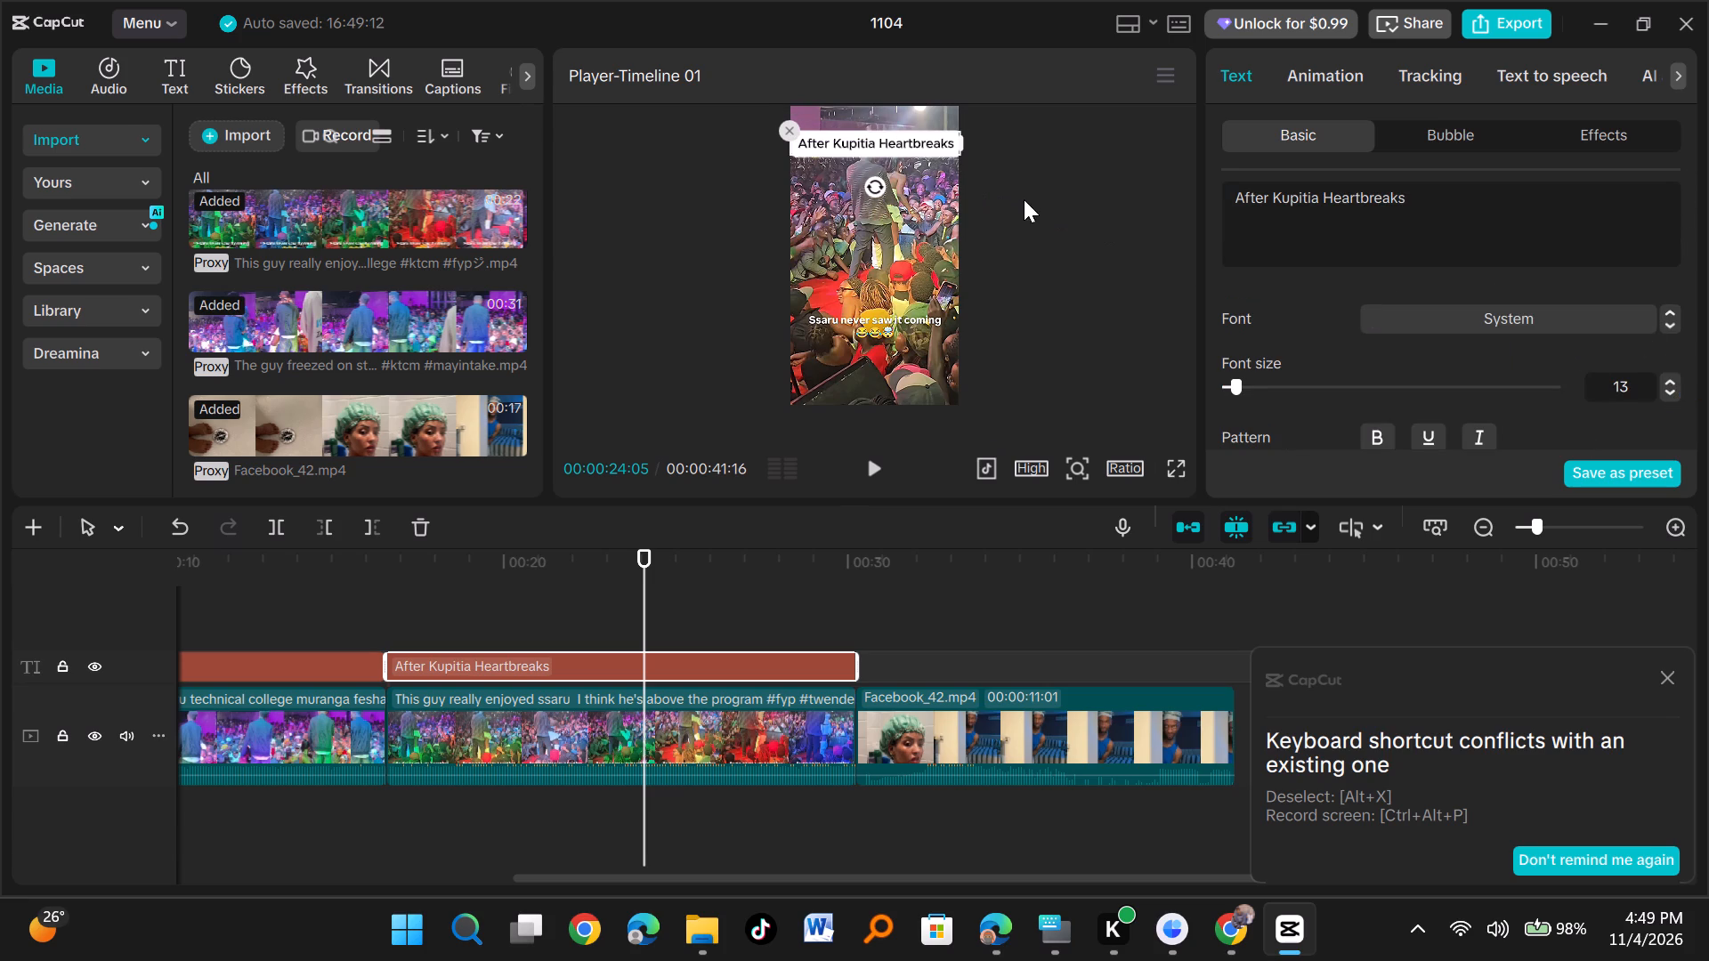
# Move the "After Kupitia Heartbreaks" text slightly higher and centre it horizontally in the video frame.
pyautogui.moveTo(913, 143); pyautogui.dragTo(913, 139)
pyautogui.moveTo(913, 139); pyautogui.dragTo(911, 135)
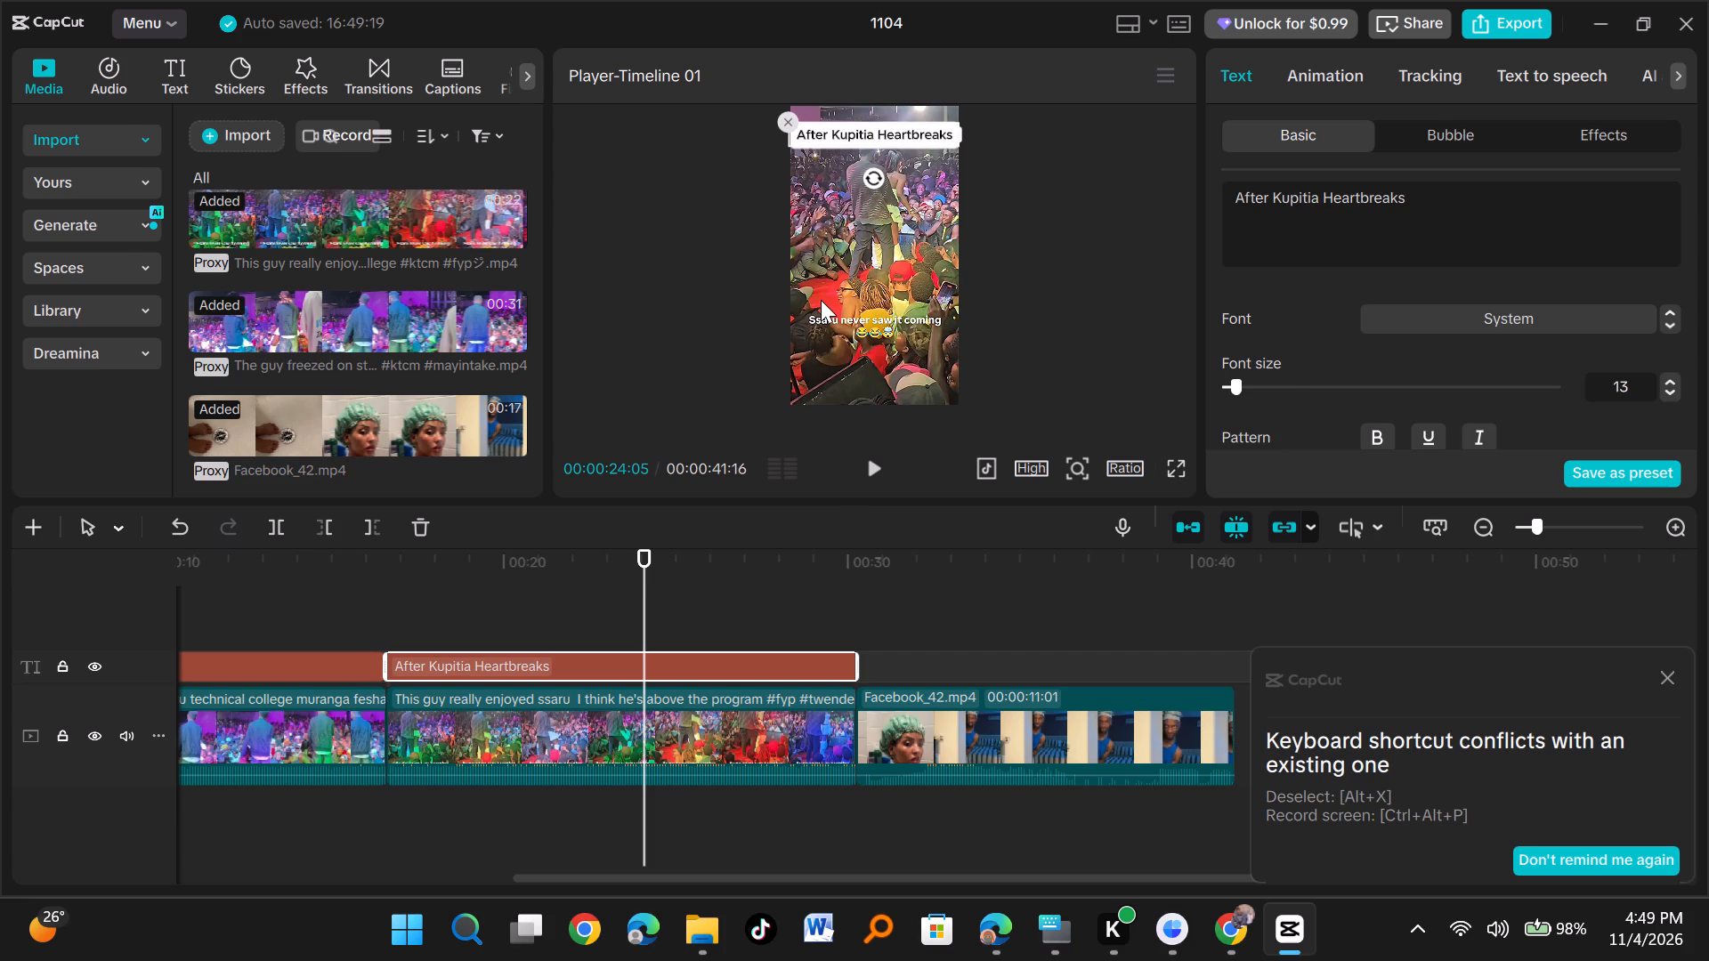
pyautogui.click(820, 300)
pyautogui.click(916, 134)
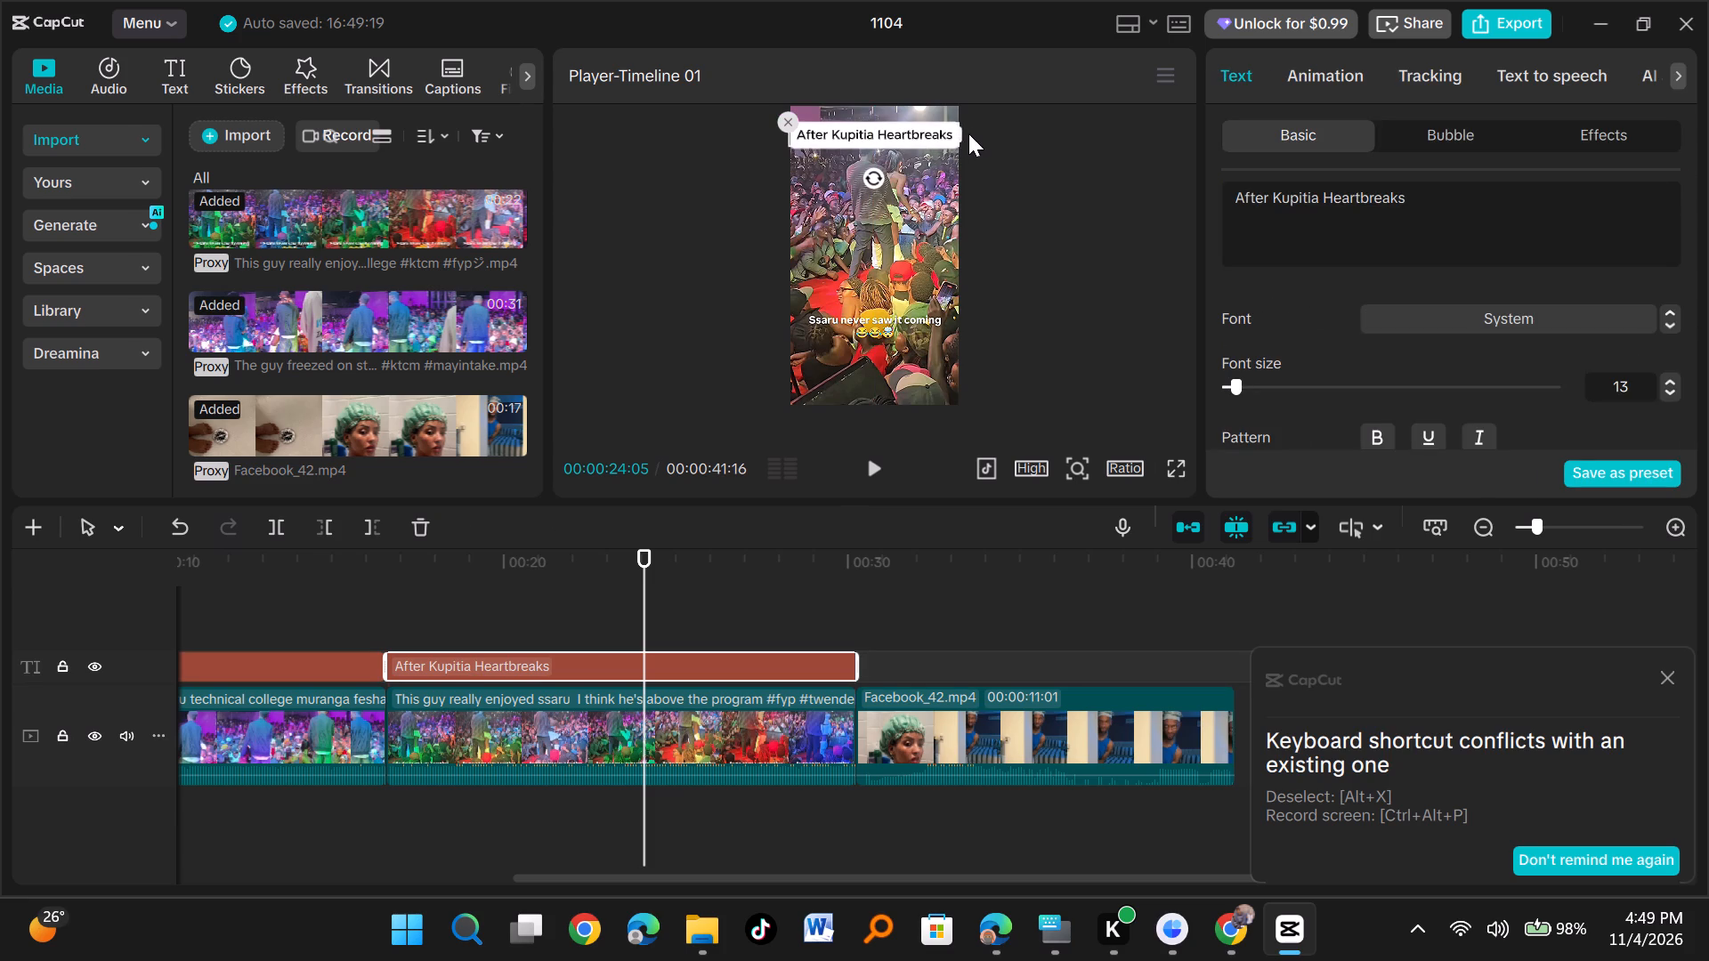
pyautogui.click(960, 133)
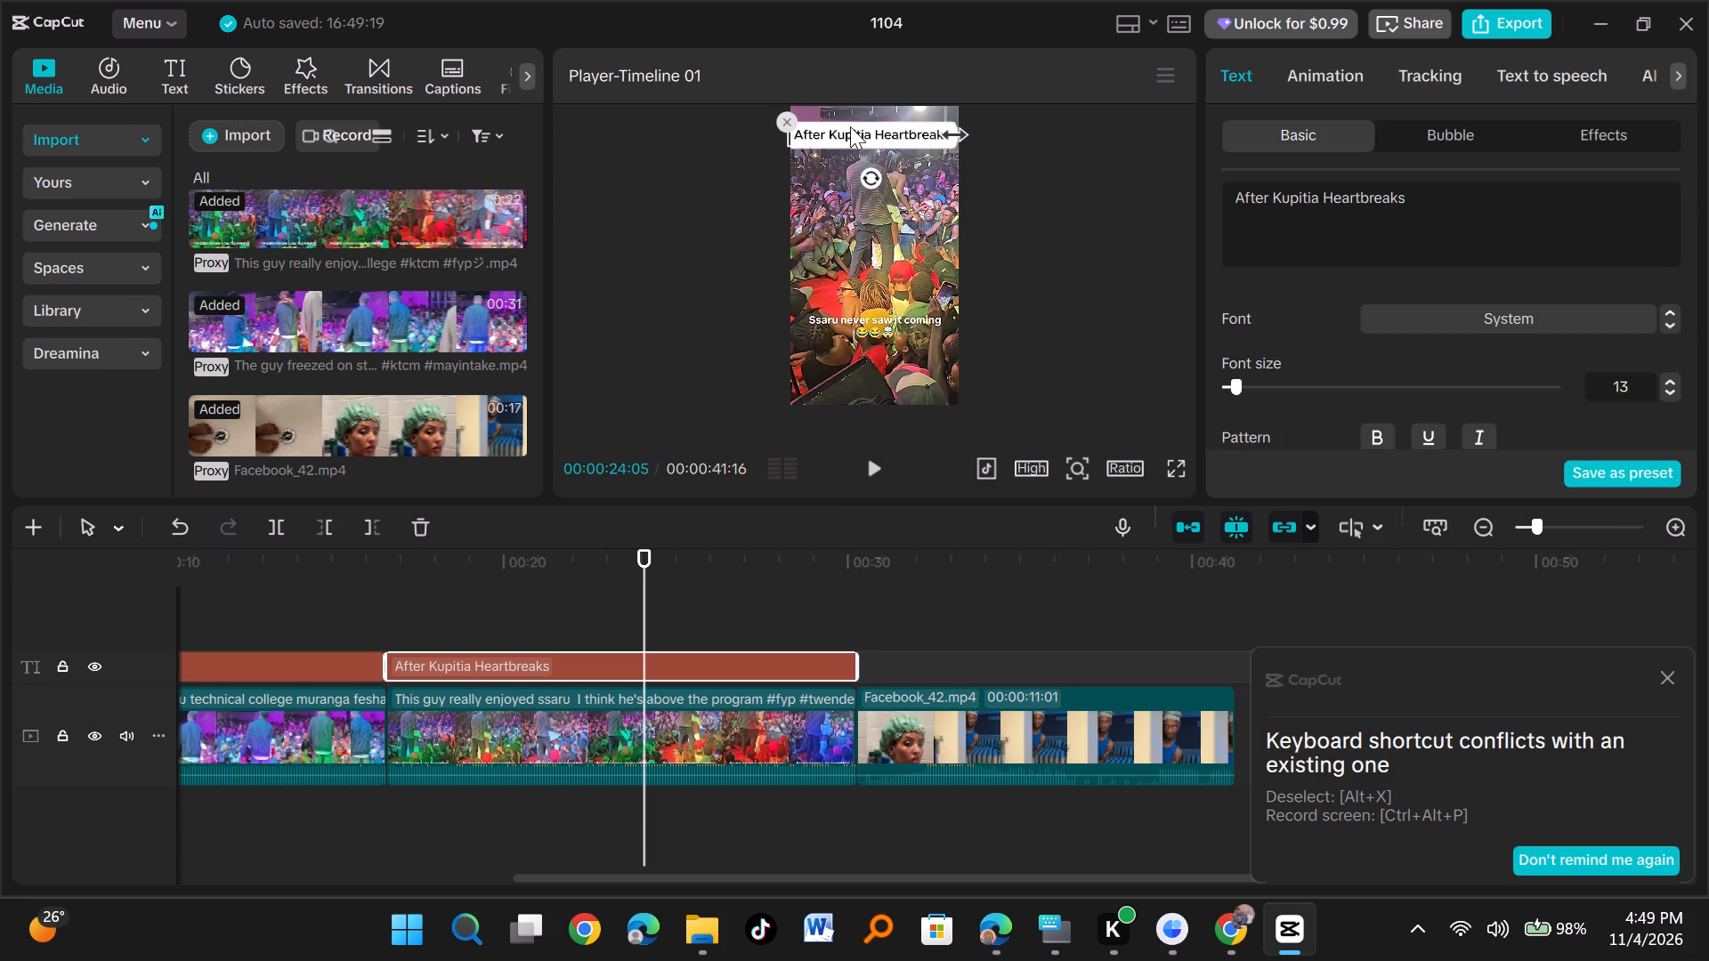
pyautogui.click(861, 127)
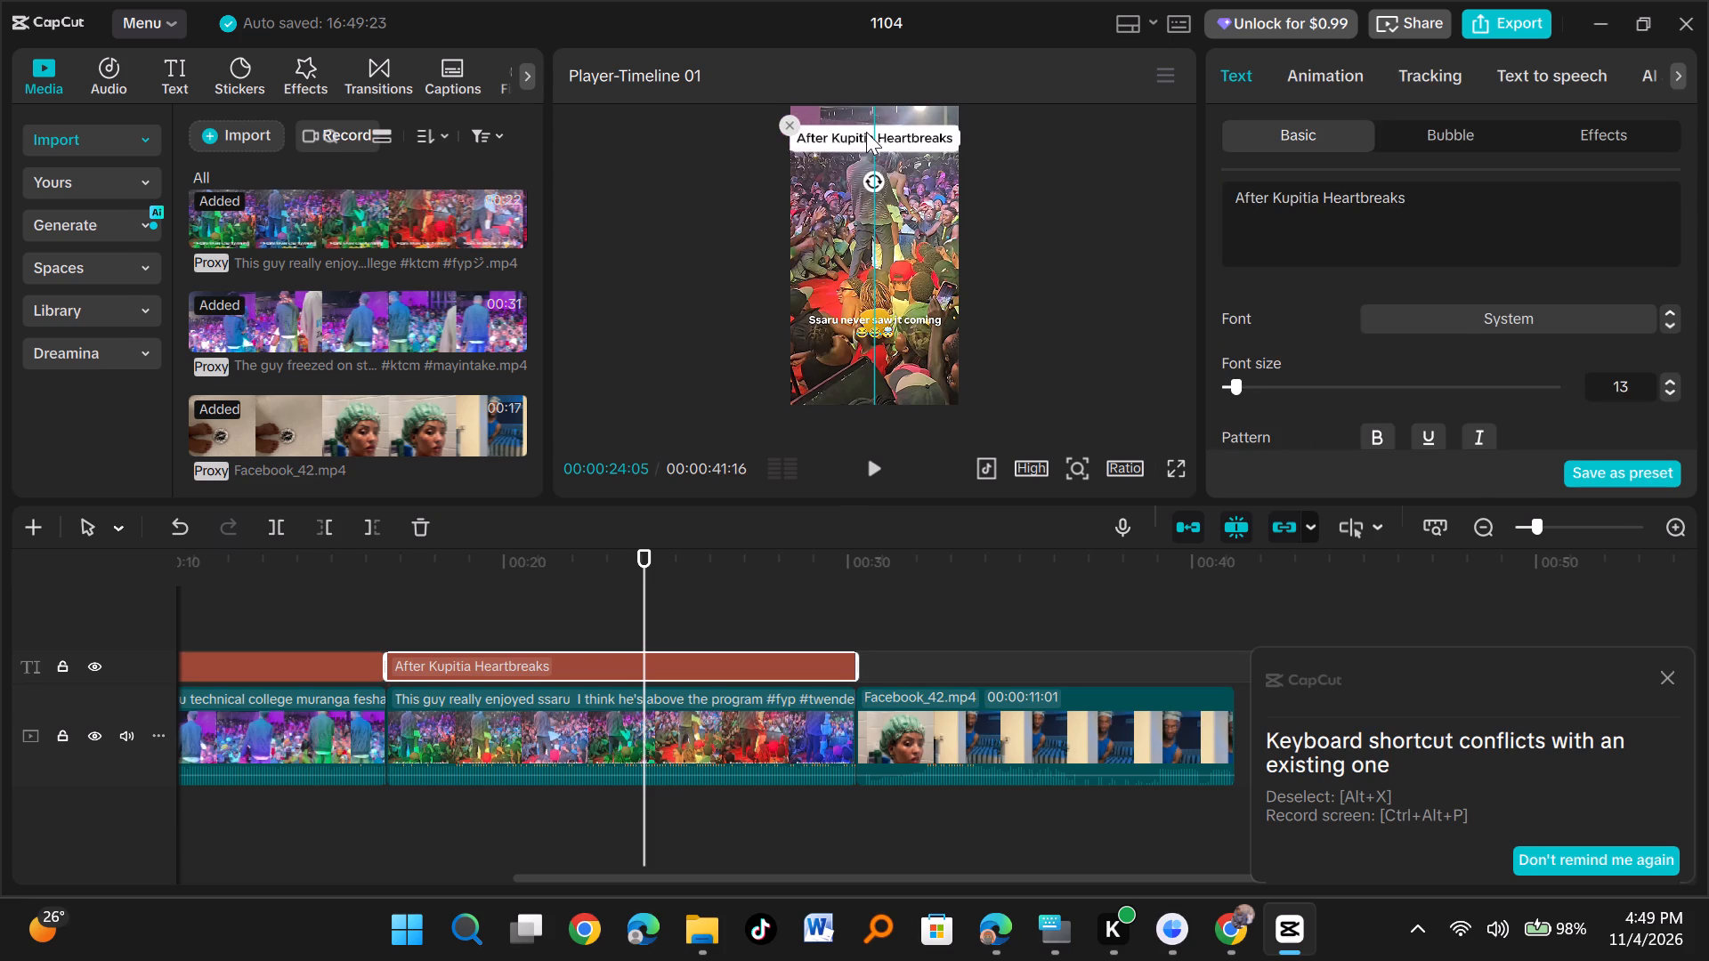
pyautogui.click(1042, 252)
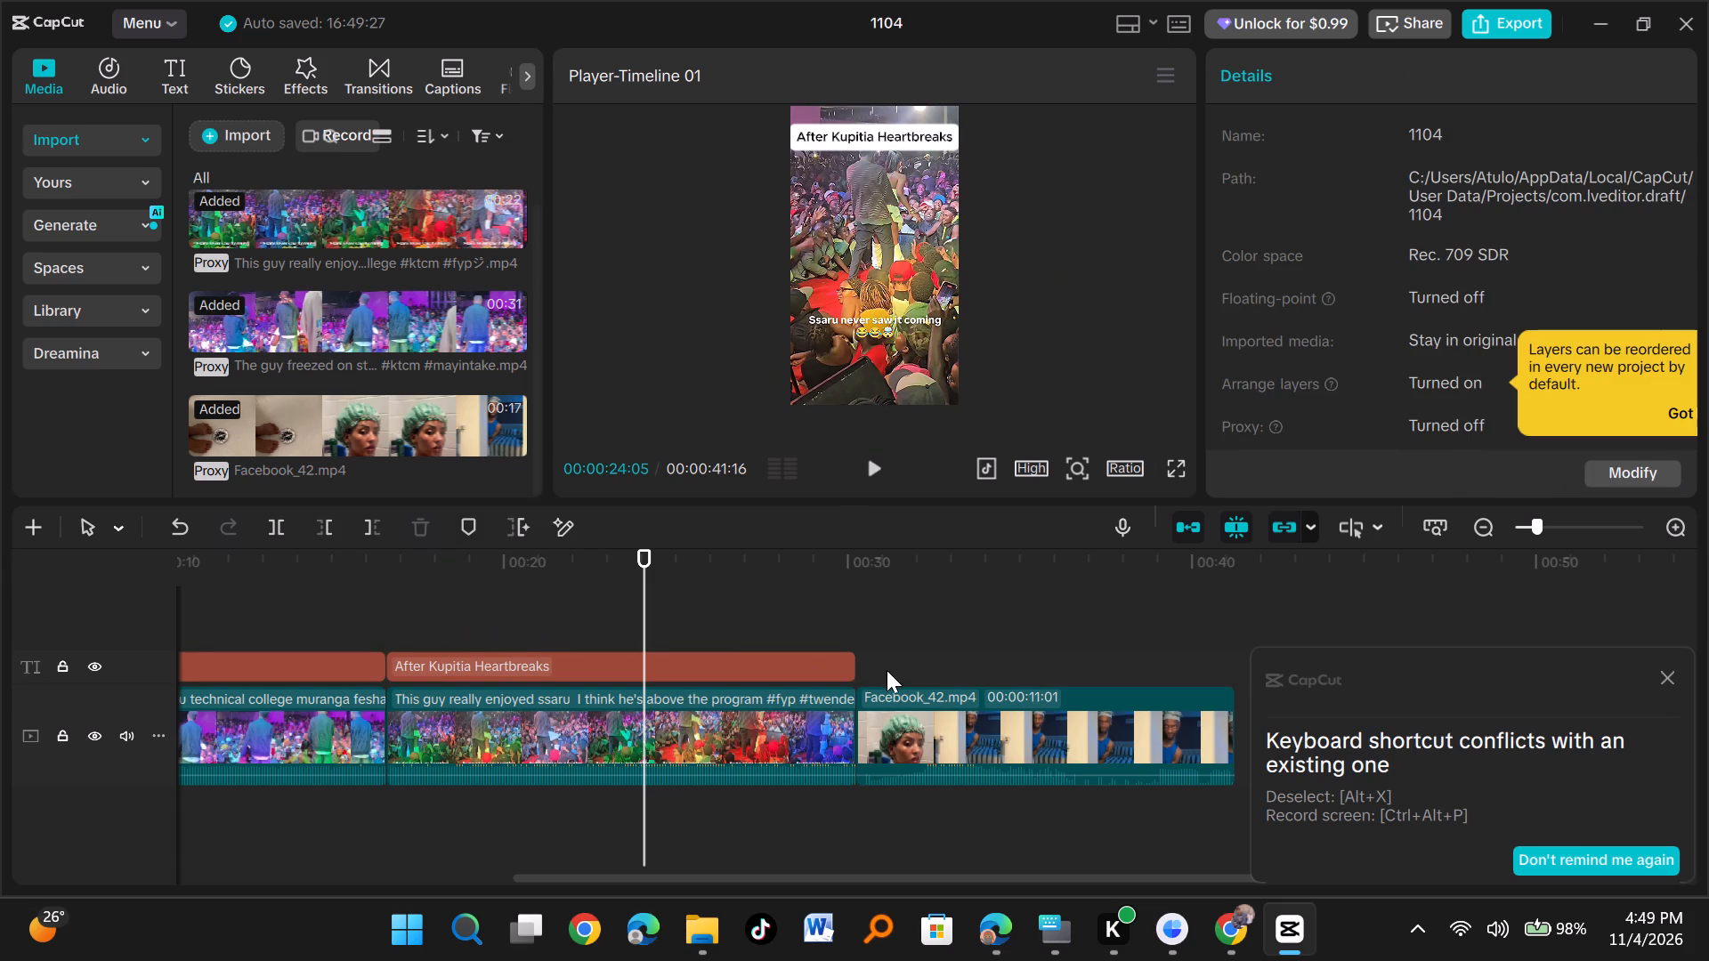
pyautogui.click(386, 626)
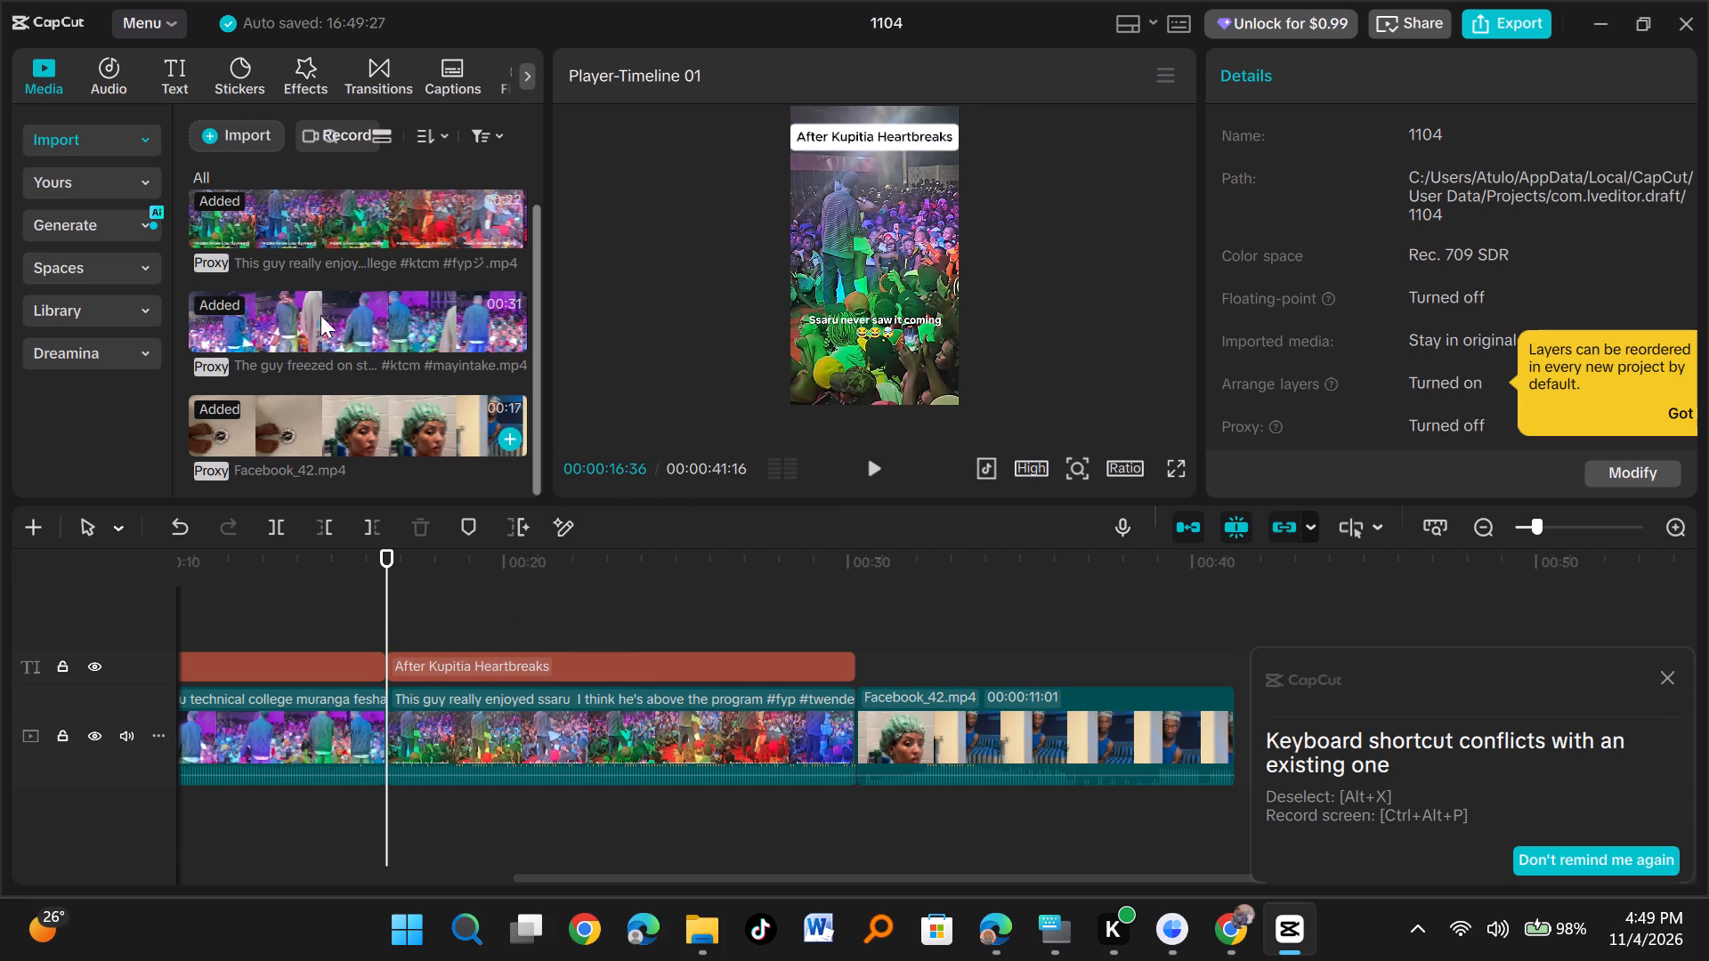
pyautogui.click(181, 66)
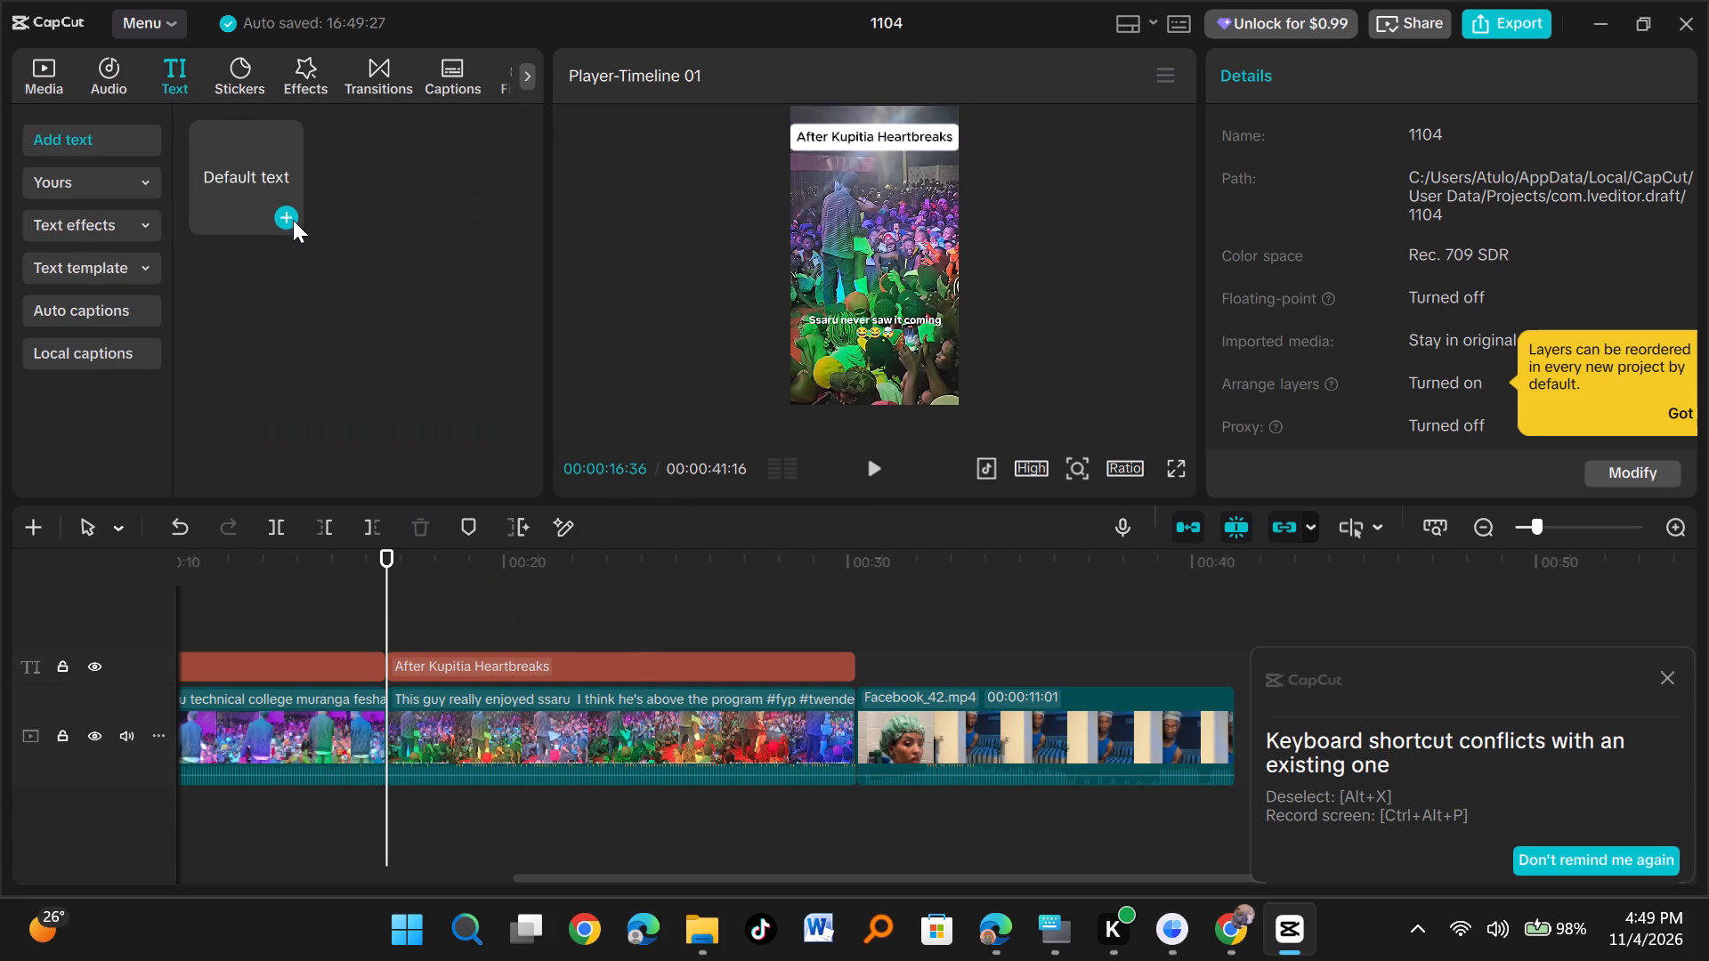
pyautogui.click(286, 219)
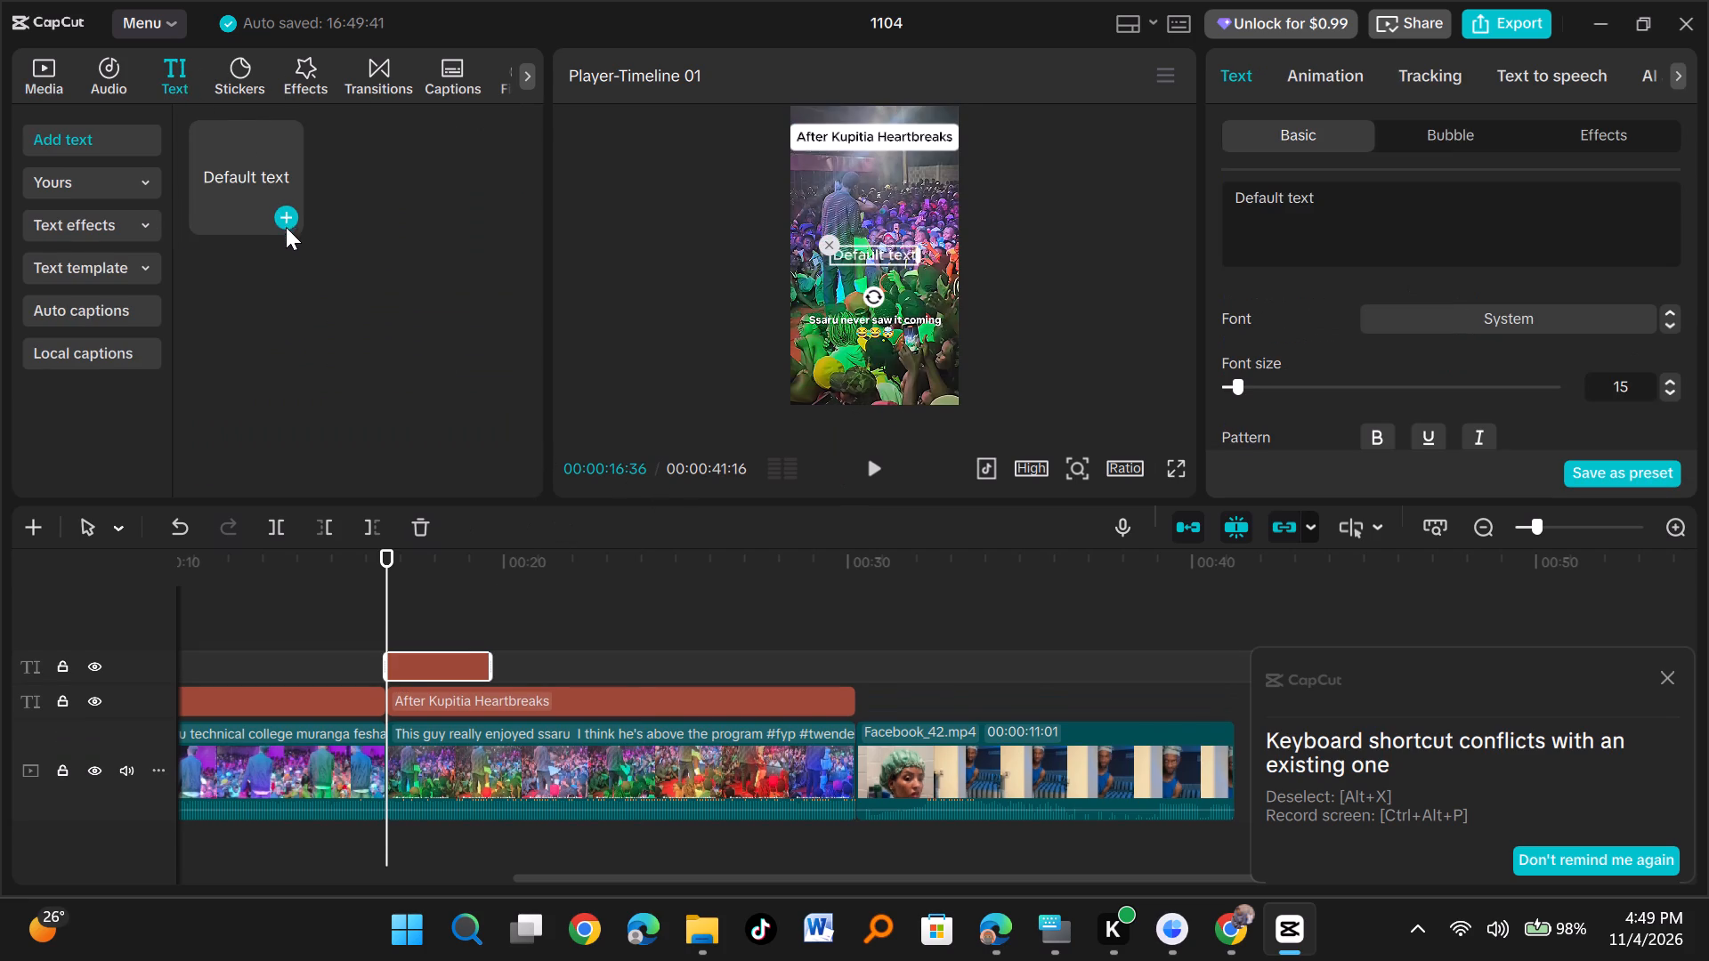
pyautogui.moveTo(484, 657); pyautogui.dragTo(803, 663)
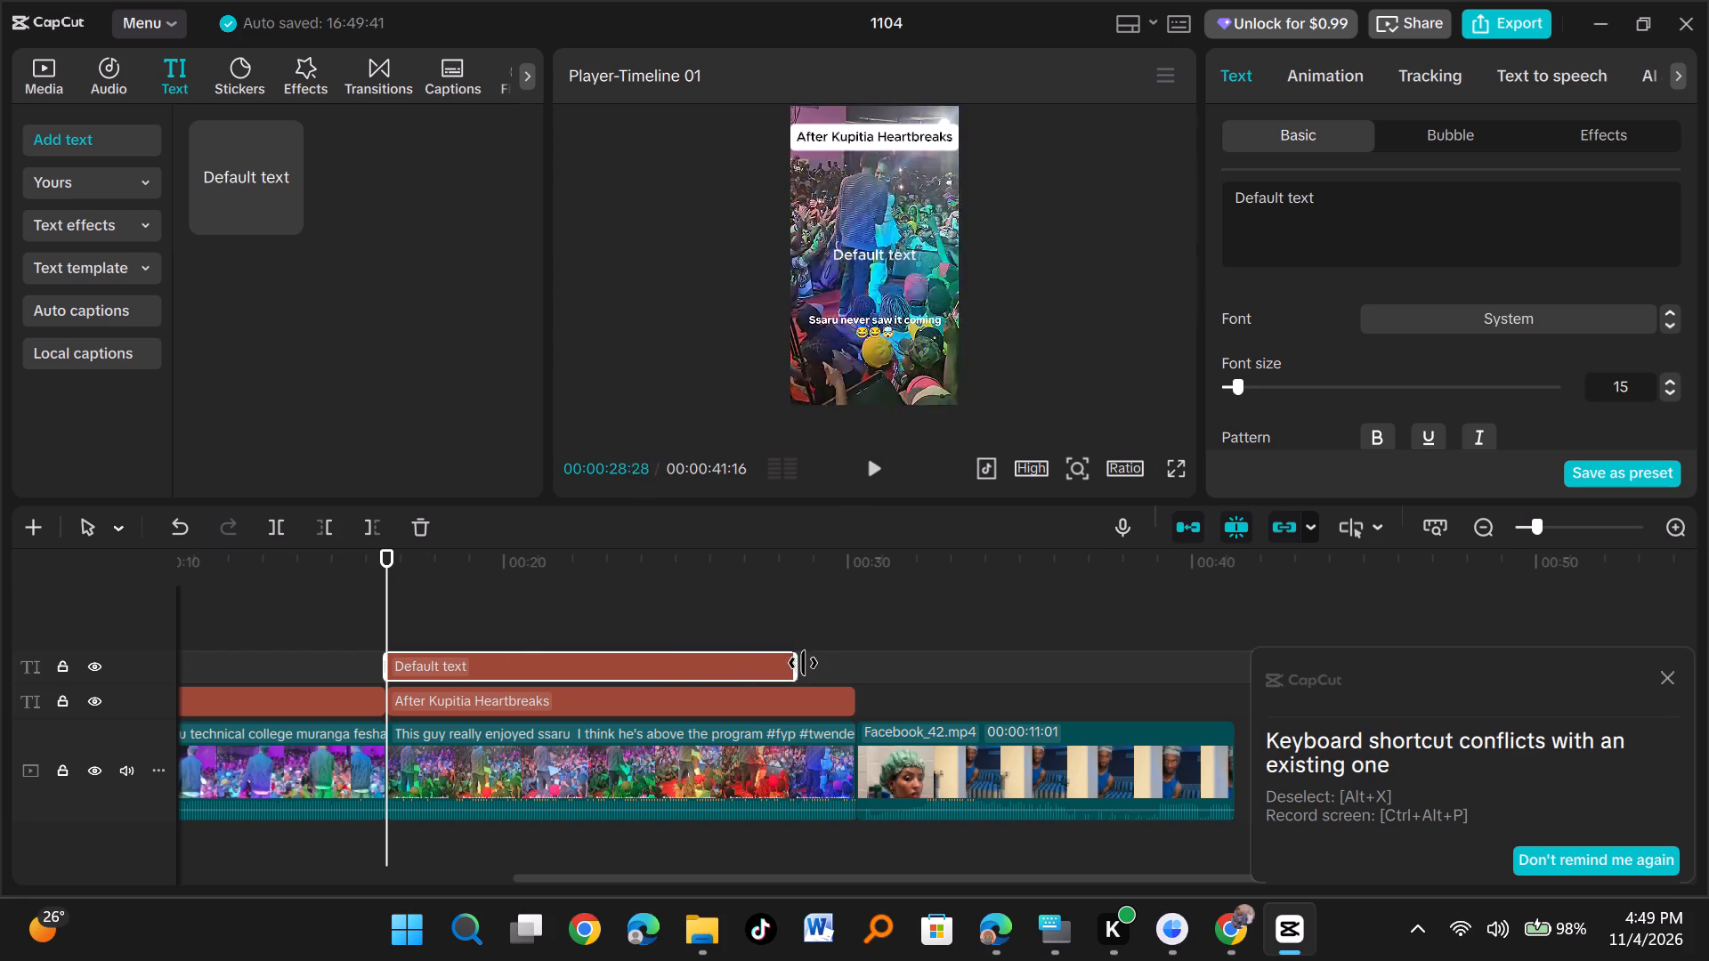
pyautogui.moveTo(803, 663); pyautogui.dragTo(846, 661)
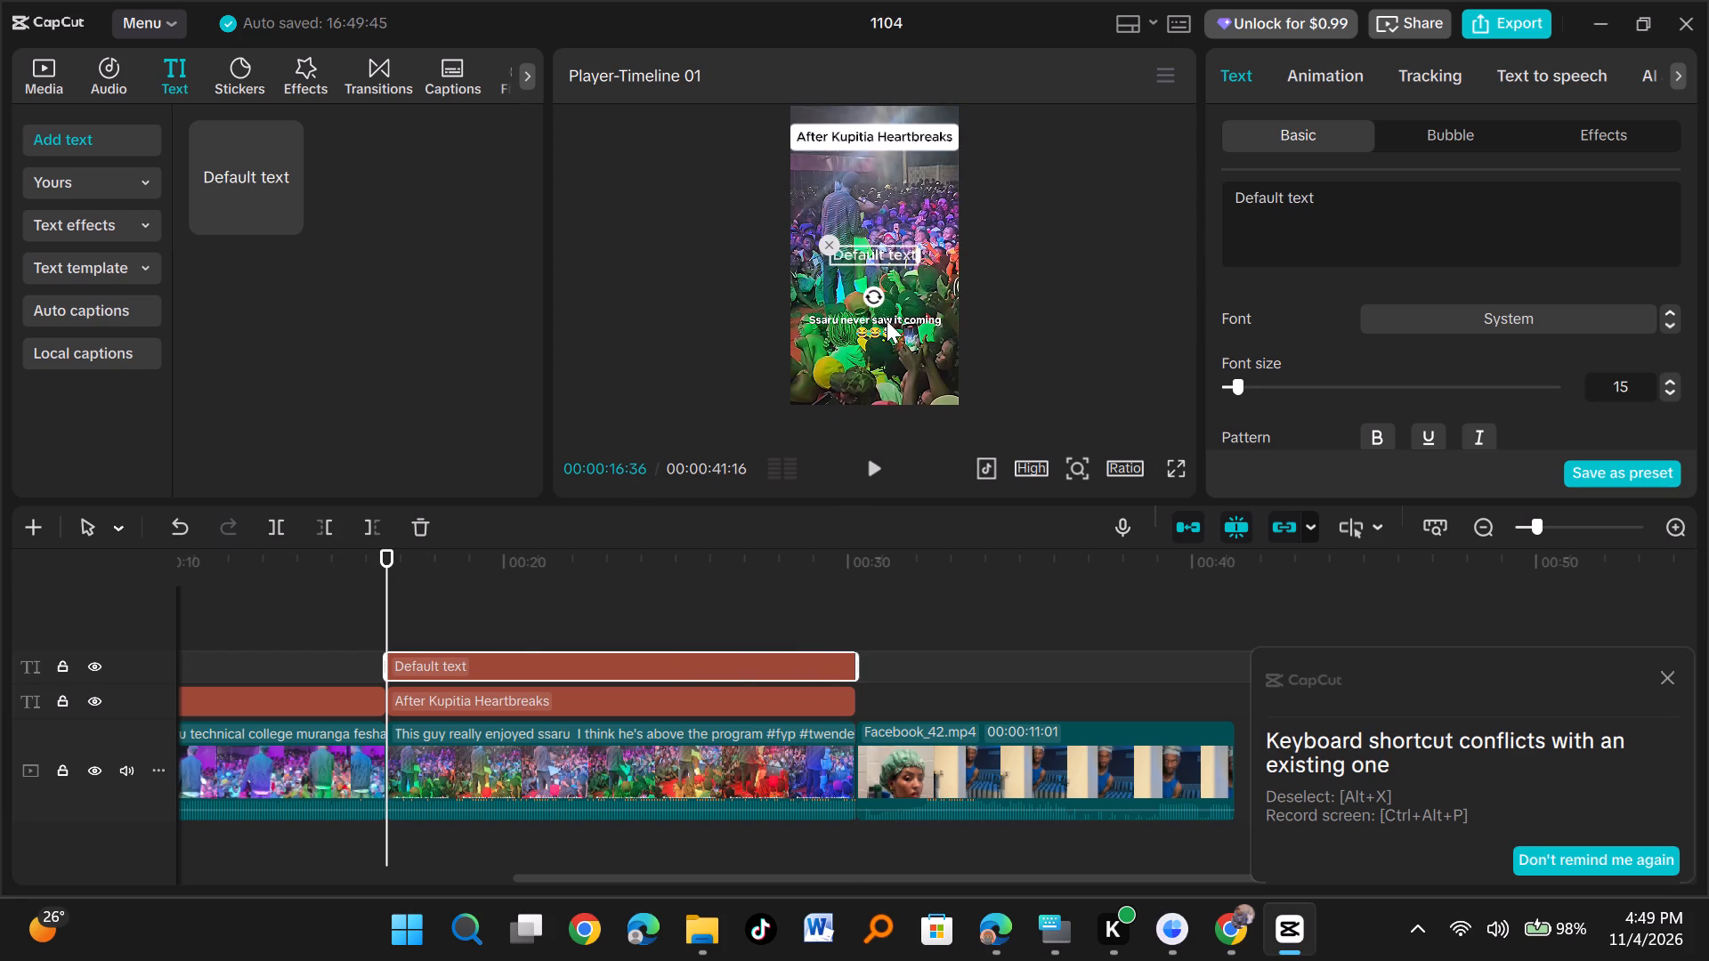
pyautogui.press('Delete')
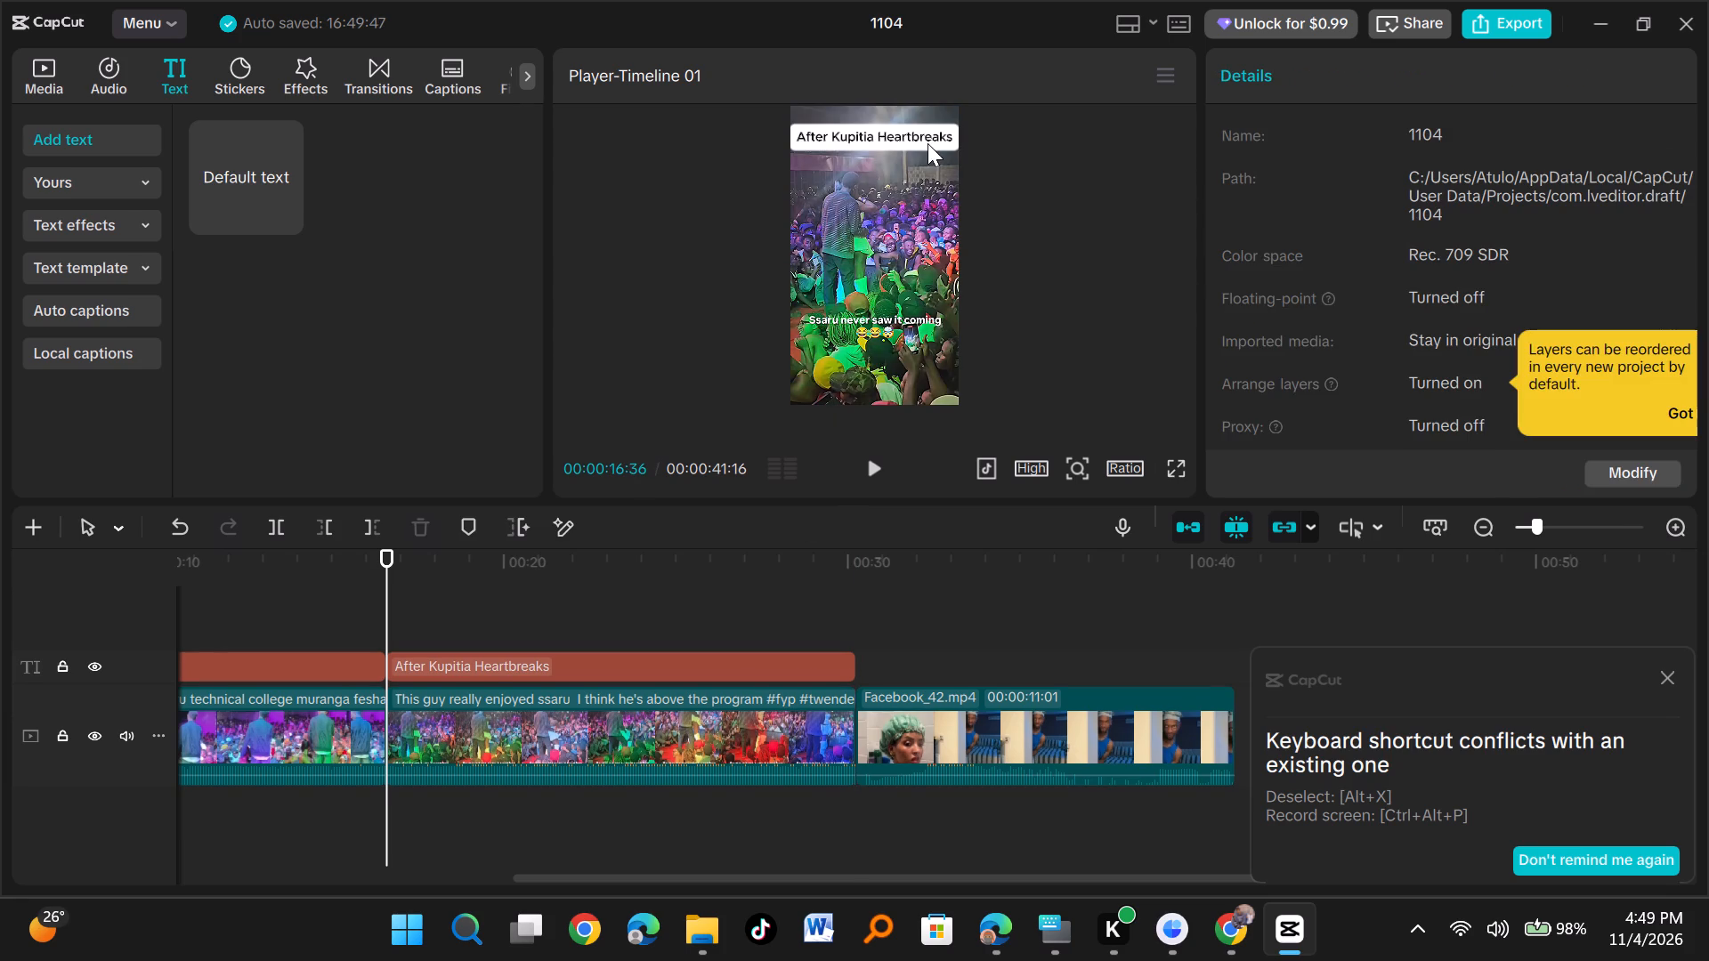
# Move the "After Kupitia Heartbreaks" text down over the "Ssaru never saw it coming" caption in the footage.
pyautogui.moveTo(922, 140); pyautogui.dragTo(923, 328)
# Put the "After Kupitia Heartbreaks" text on its own track above and extend the "First Year apo campo vs" text to the second concert clip's end.
pyautogui.click(330, 626)
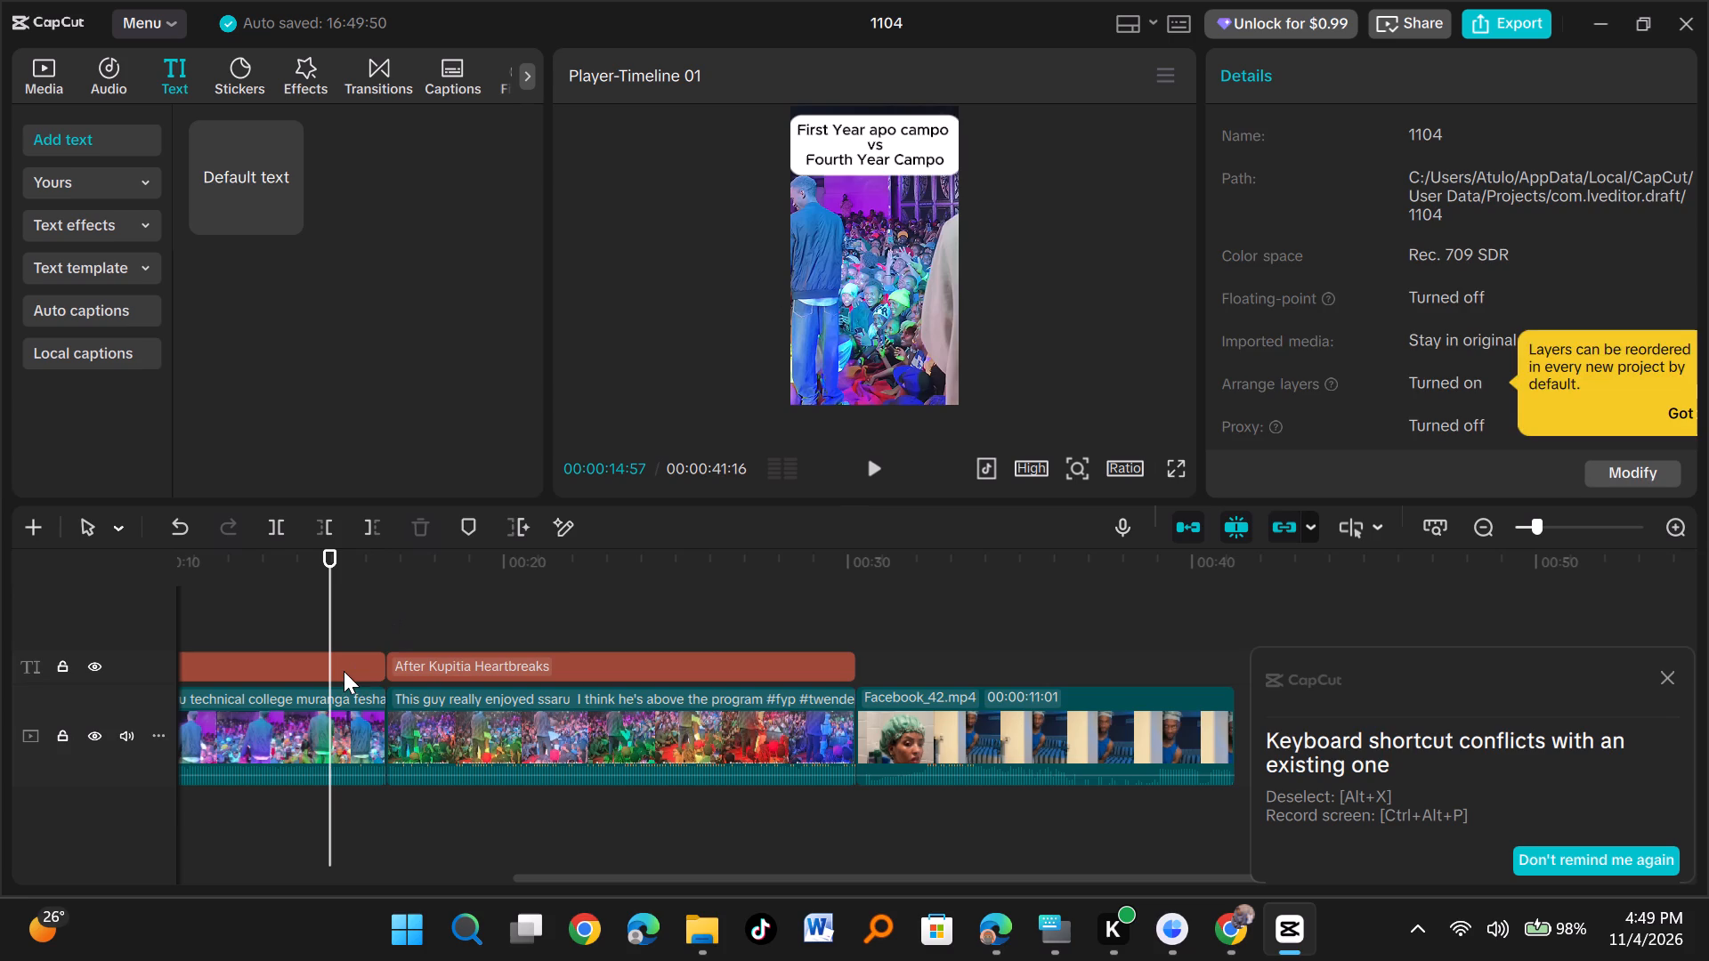
pyautogui.click(341, 673)
pyautogui.moveTo(443, 666); pyautogui.dragTo(447, 640)
pyautogui.click(373, 697)
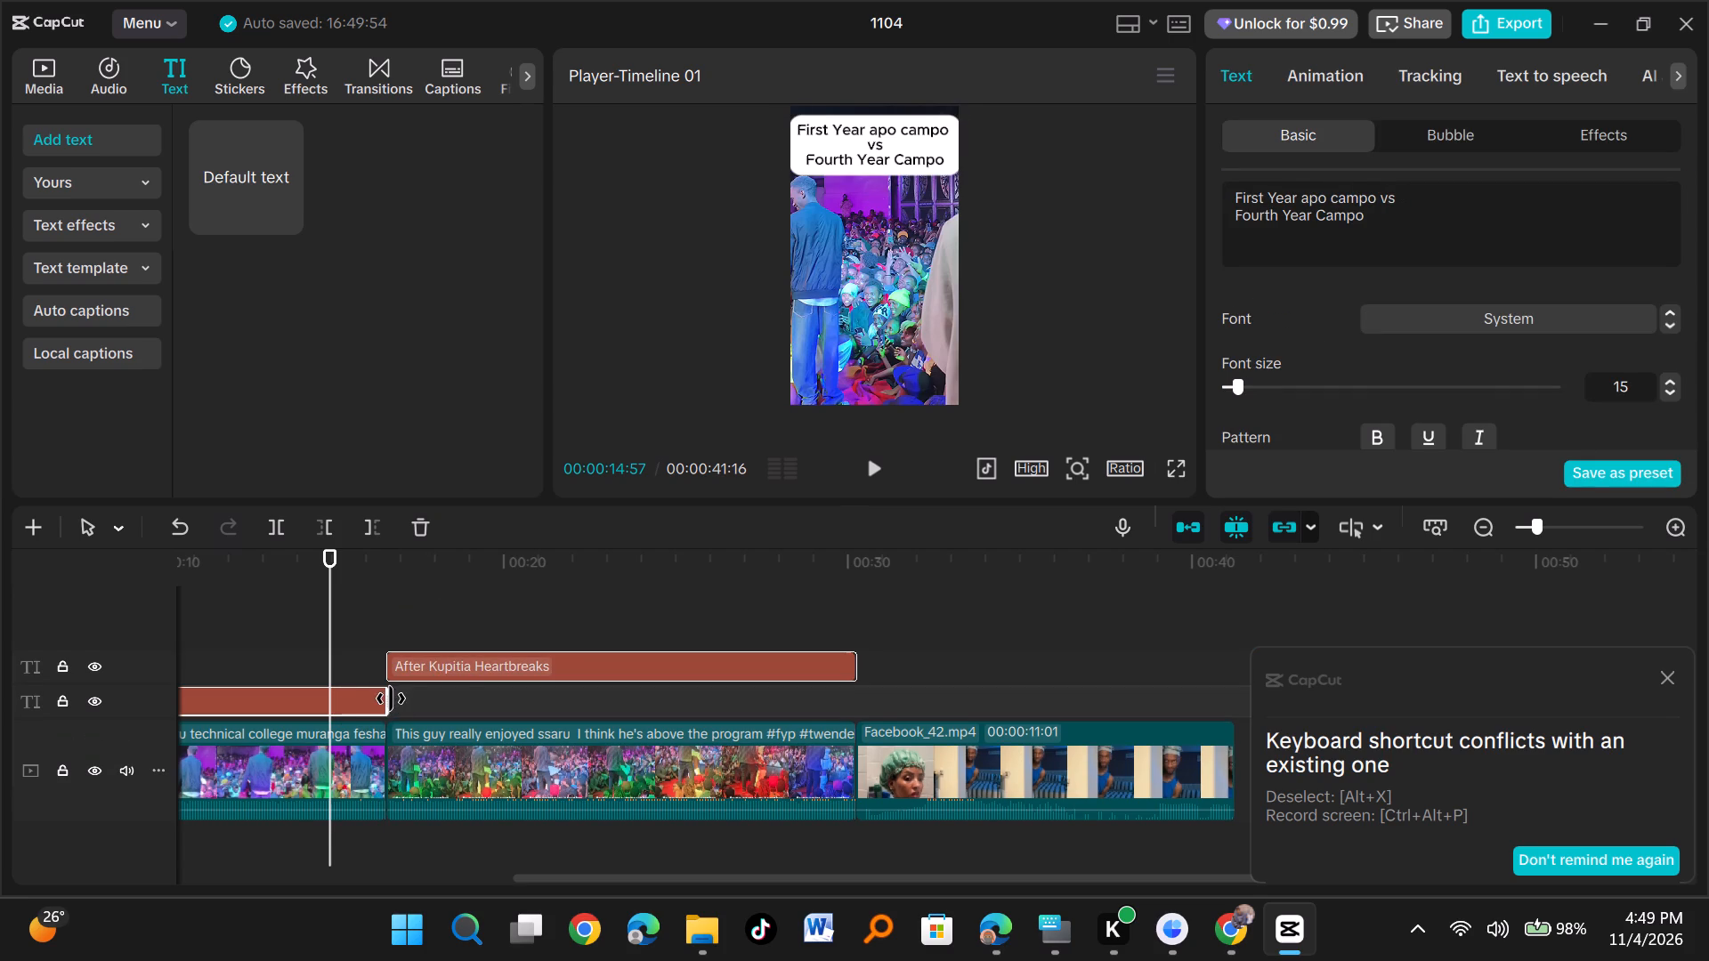
pyautogui.moveTo(391, 699); pyautogui.dragTo(855, 717)
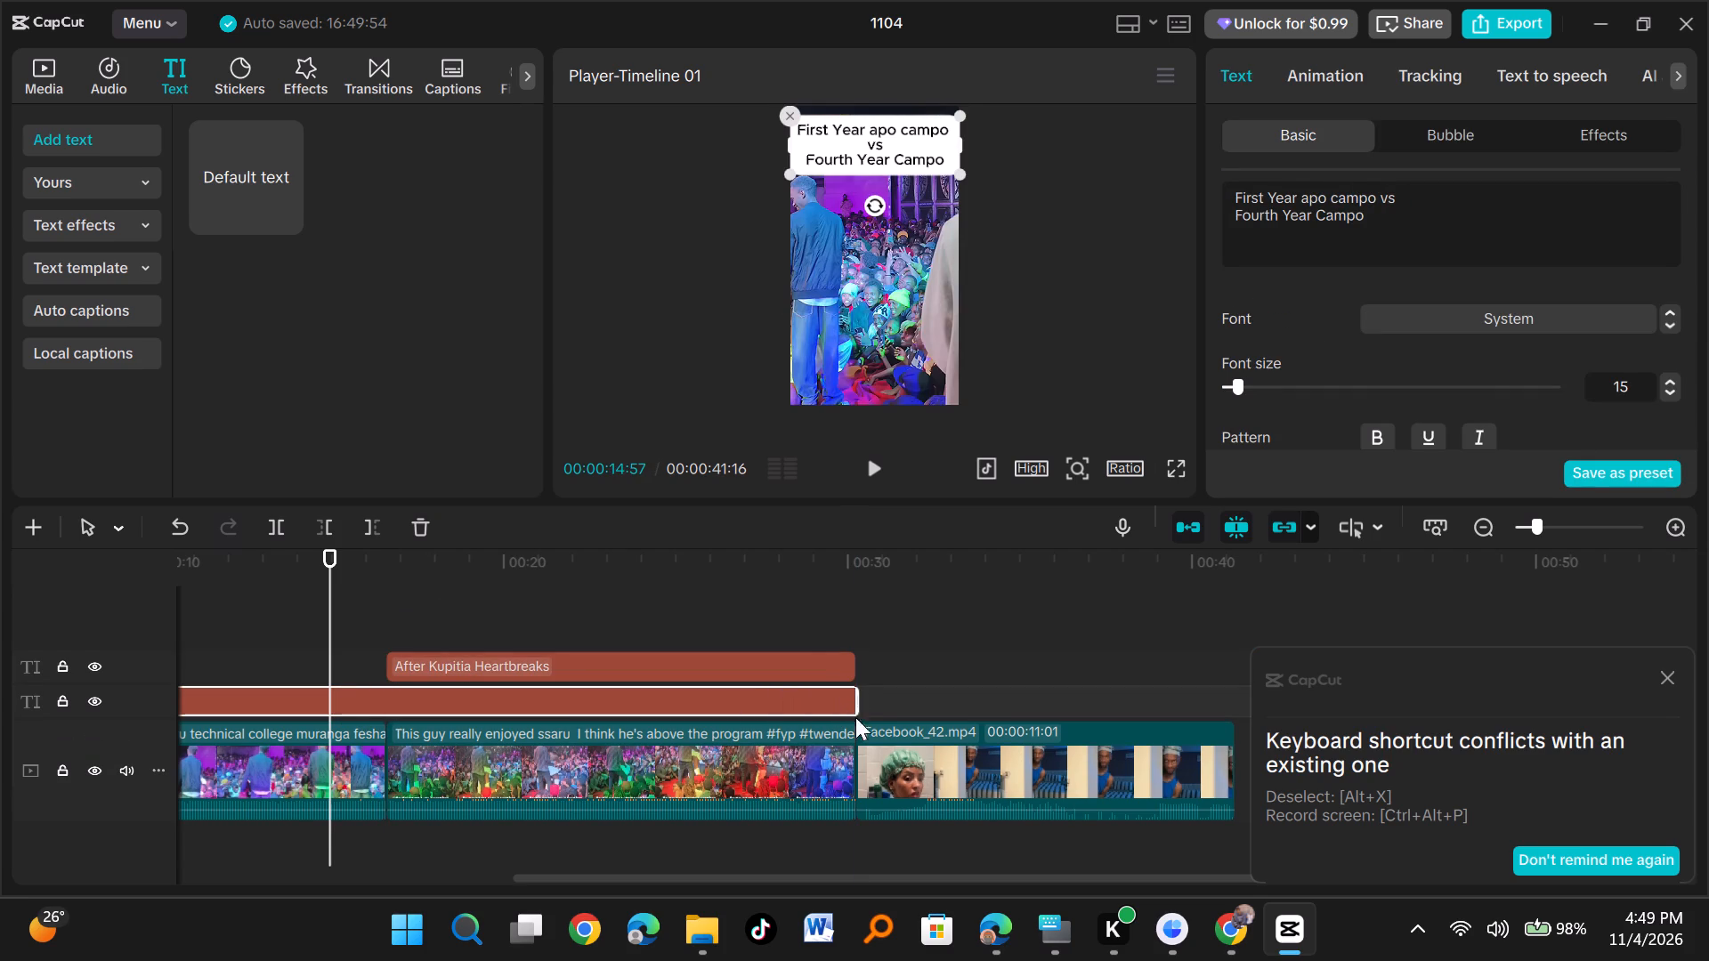
# Reduce the "First Year apo campo vs Fourth Year Campo" text to font size 12 and move it slightly higher in the frame.
pyautogui.click(741, 634)
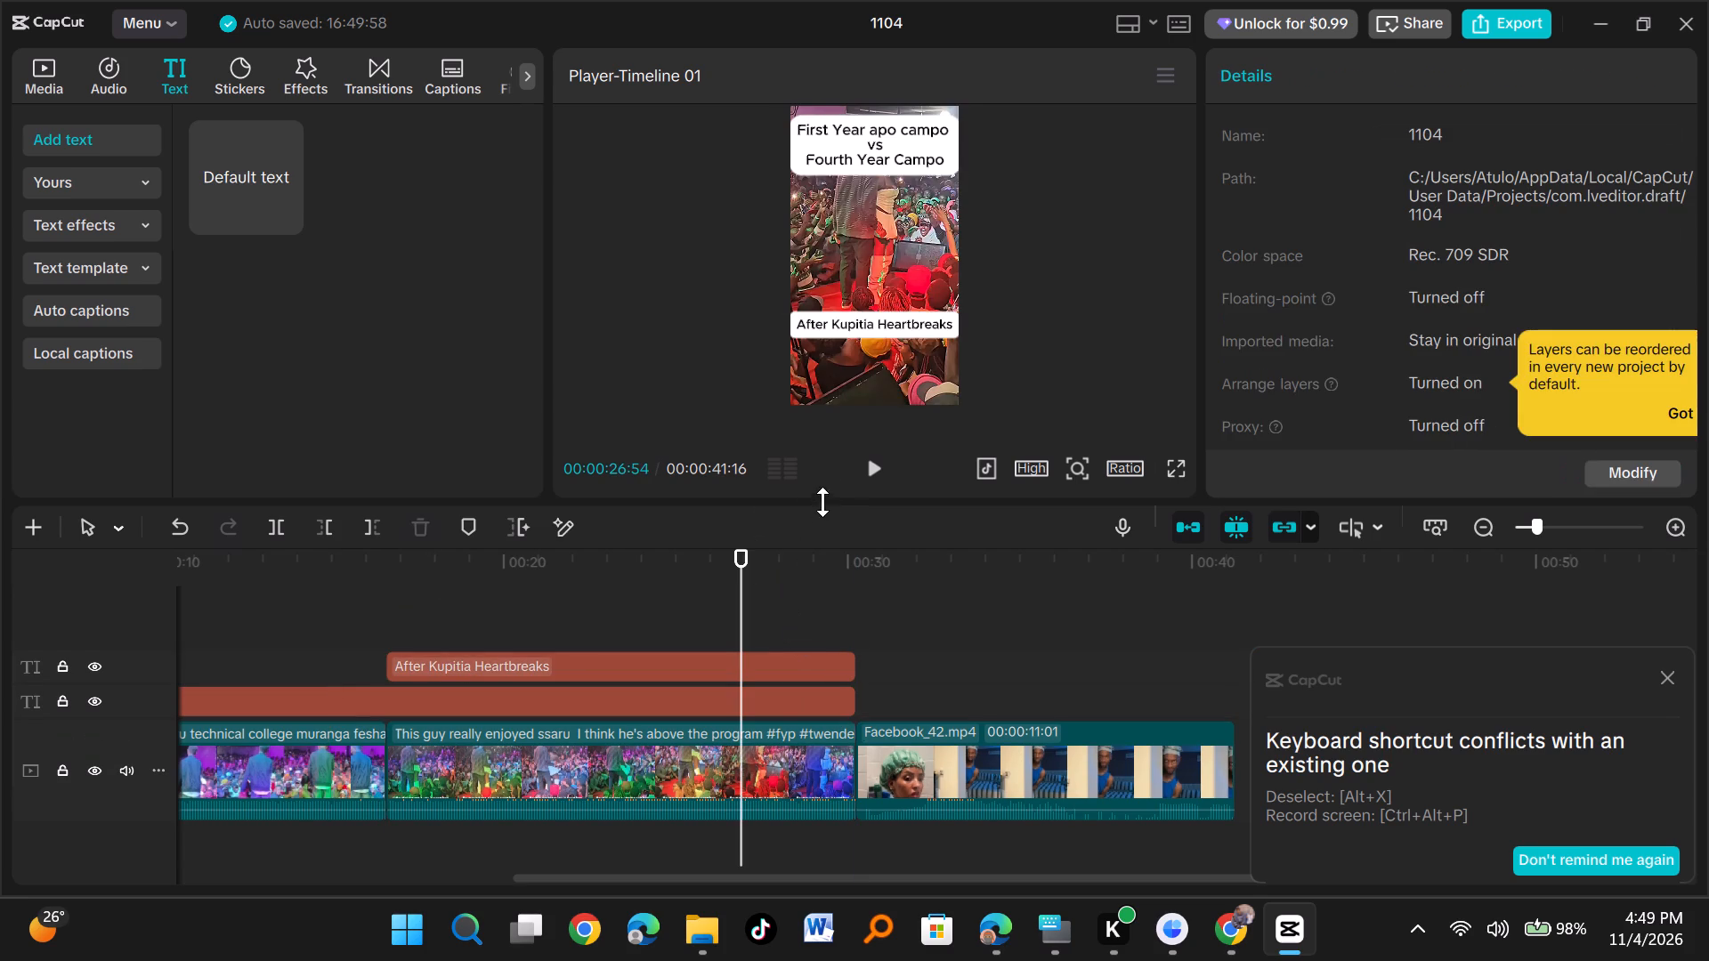
pyautogui.click(875, 148)
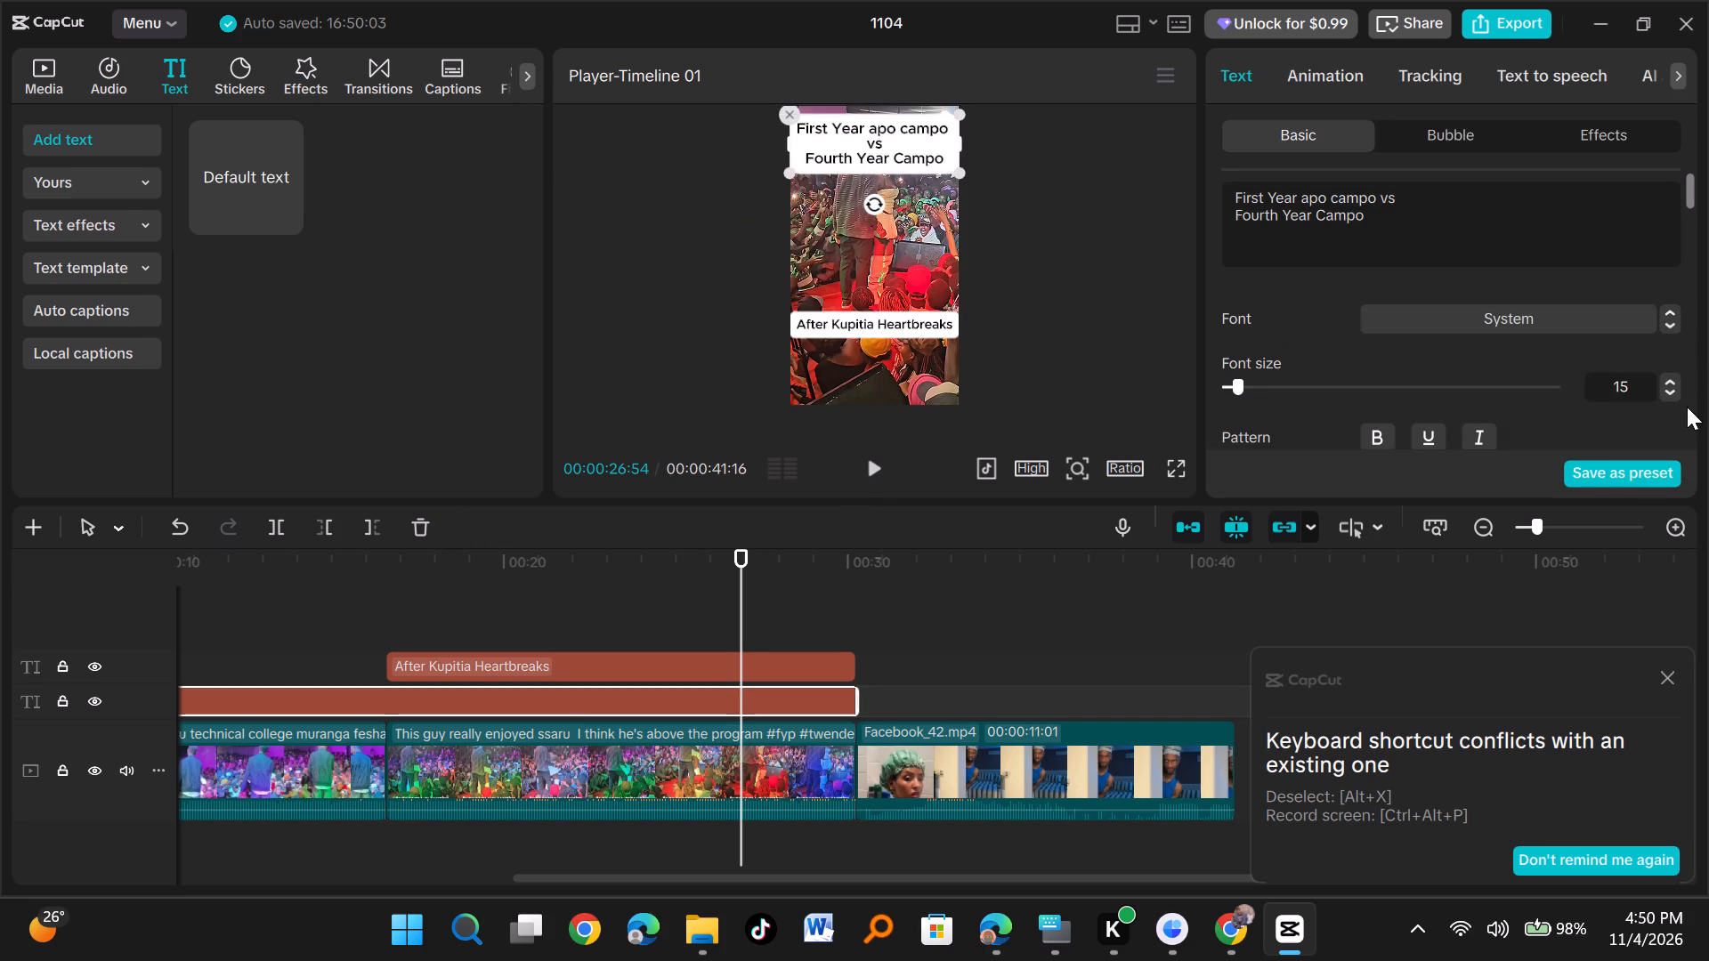
pyautogui.doubleClick(1673, 390)
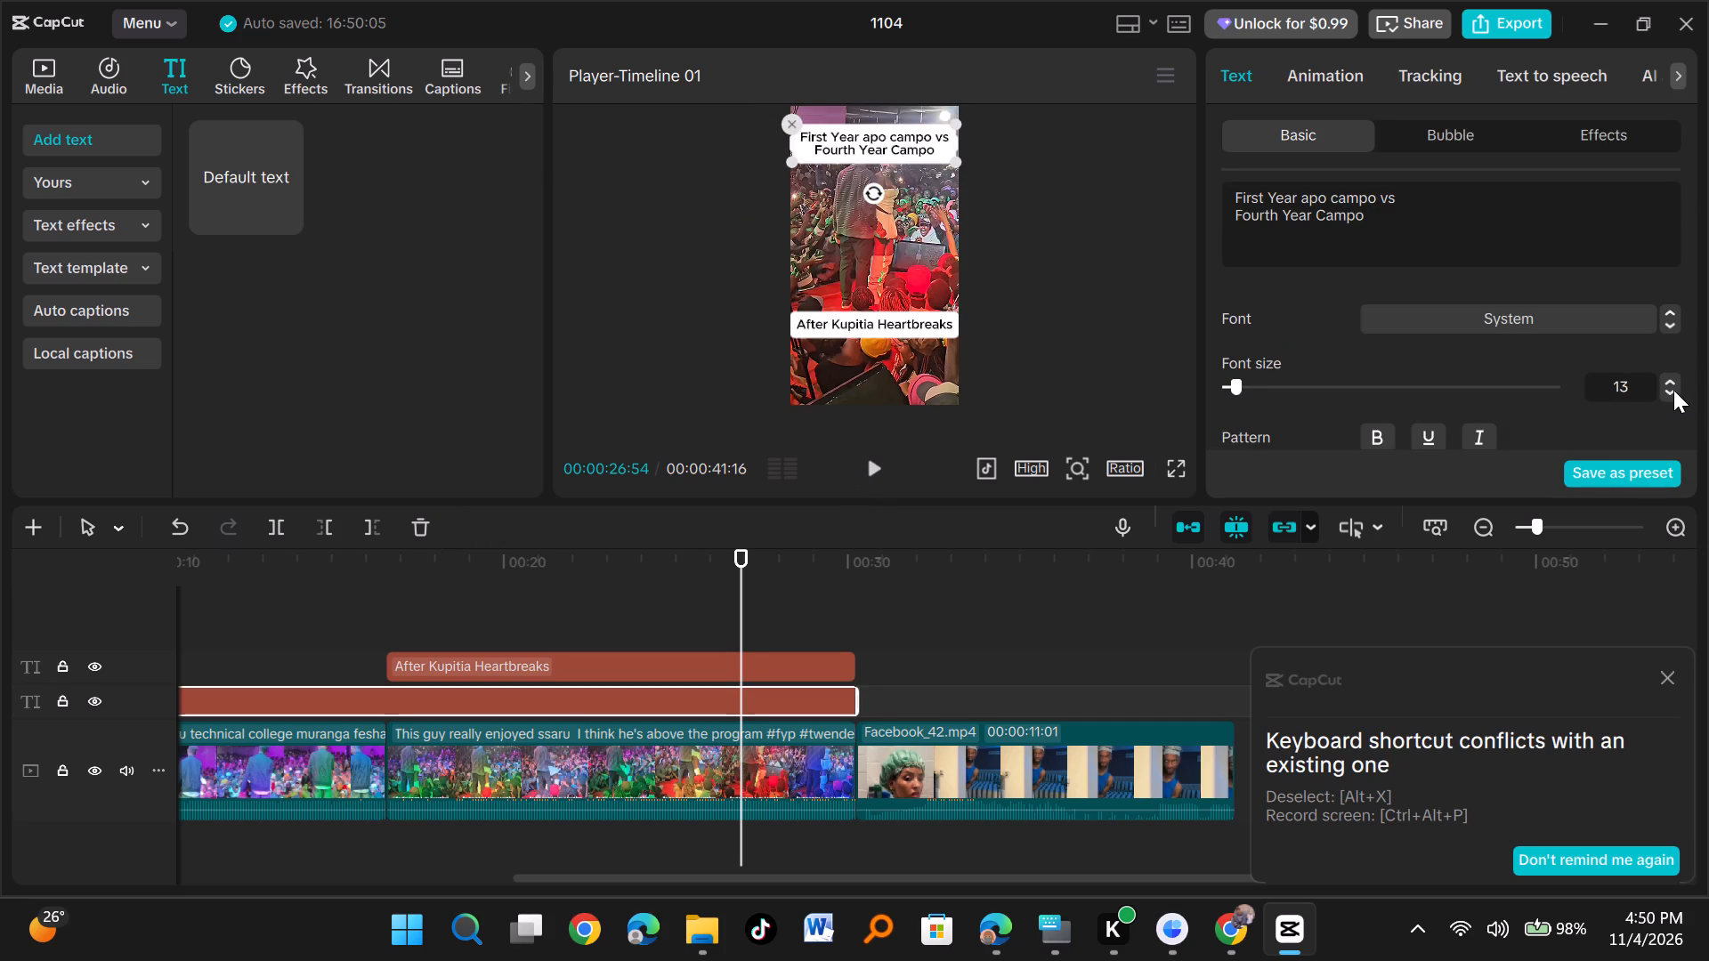
pyautogui.click(1673, 390)
pyautogui.moveTo(860, 141); pyautogui.dragTo(862, 133)
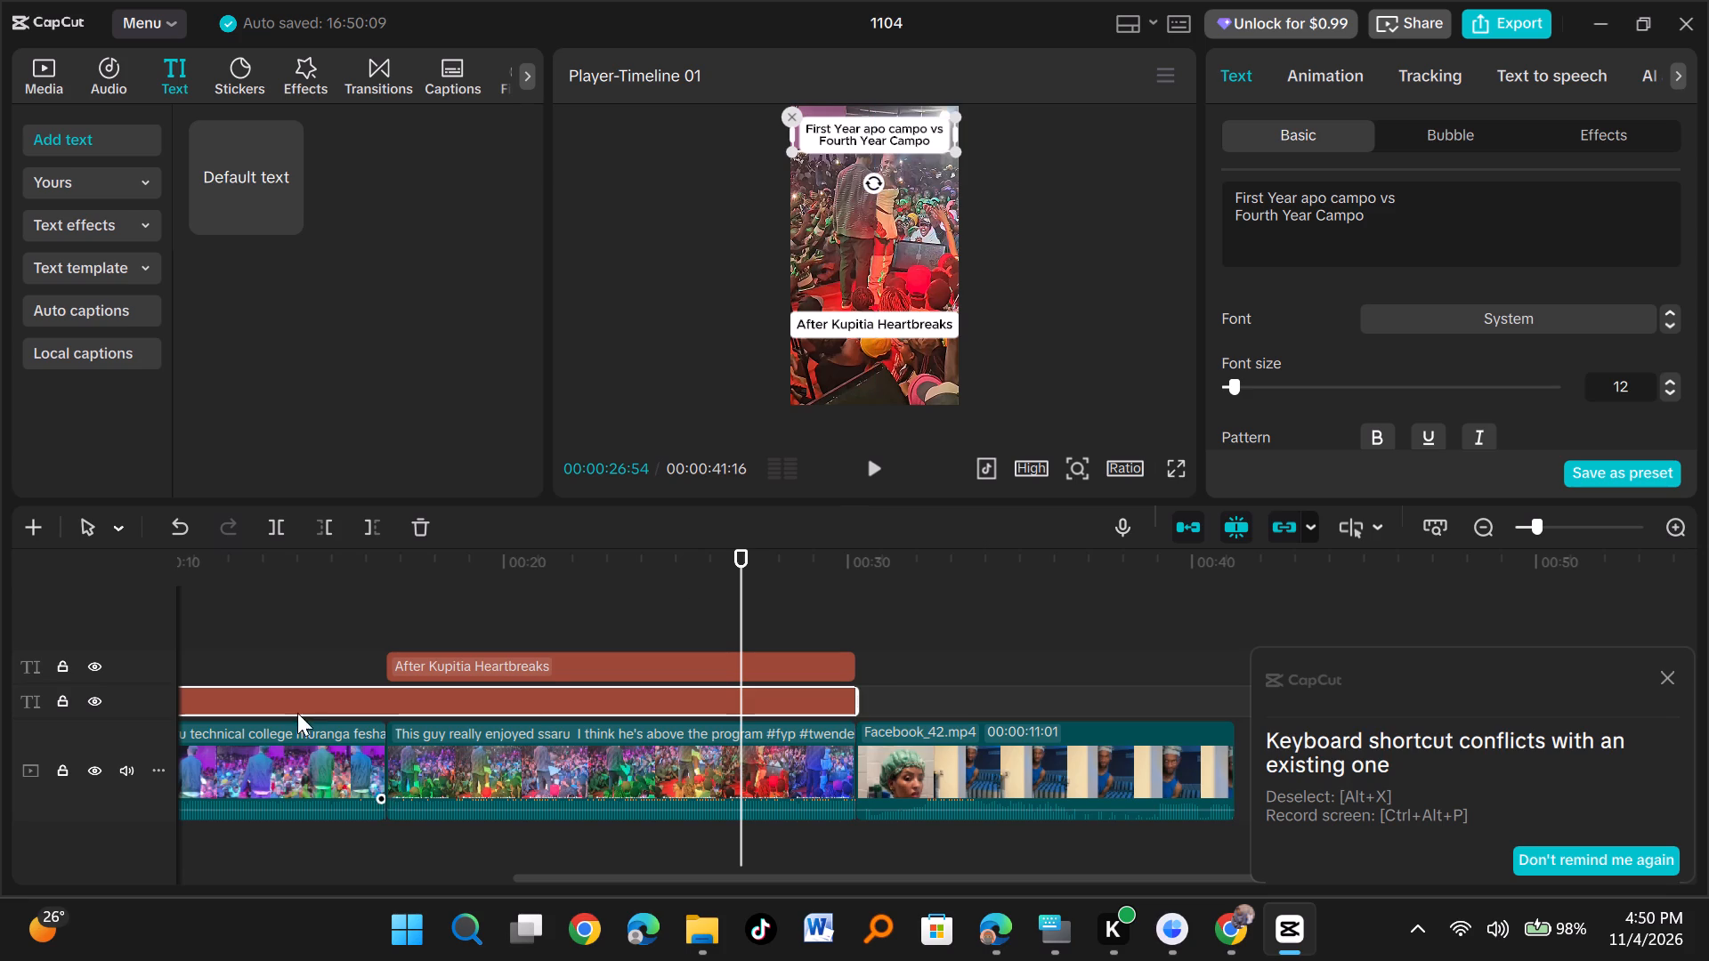
# Play the first concert clip from the start into the second clip to review the text overlays.
pyautogui.click(392, 610)
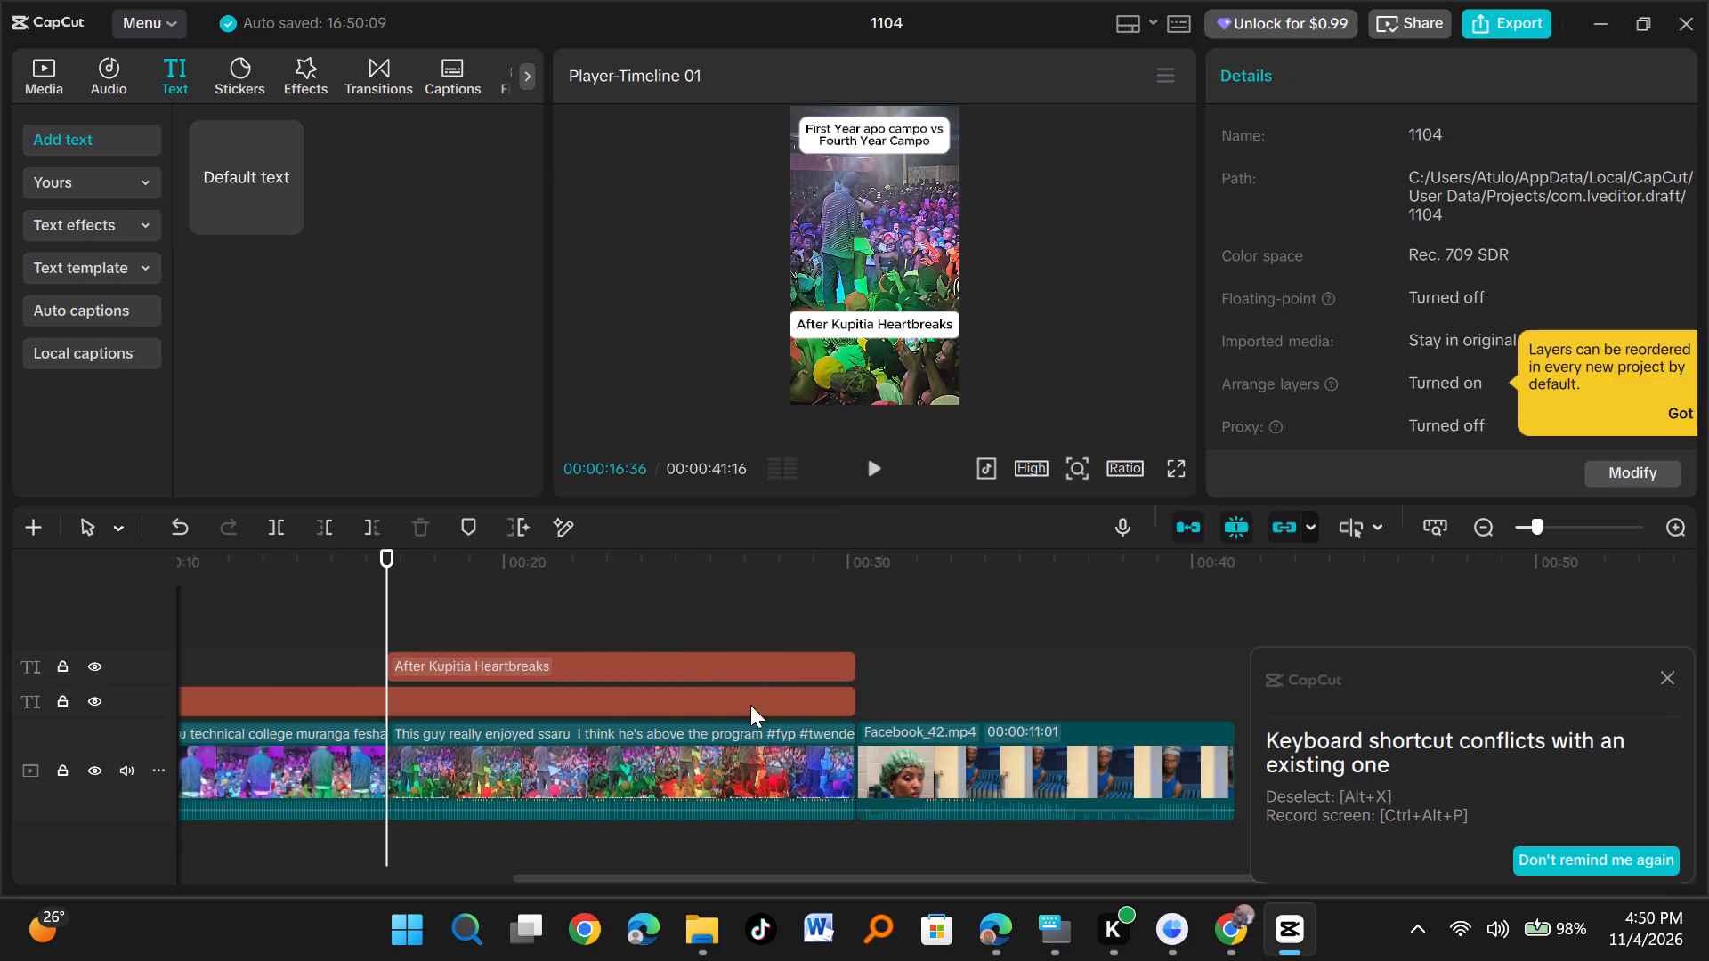
pyautogui.moveTo(392, 557); pyautogui.dragTo(110, 611)
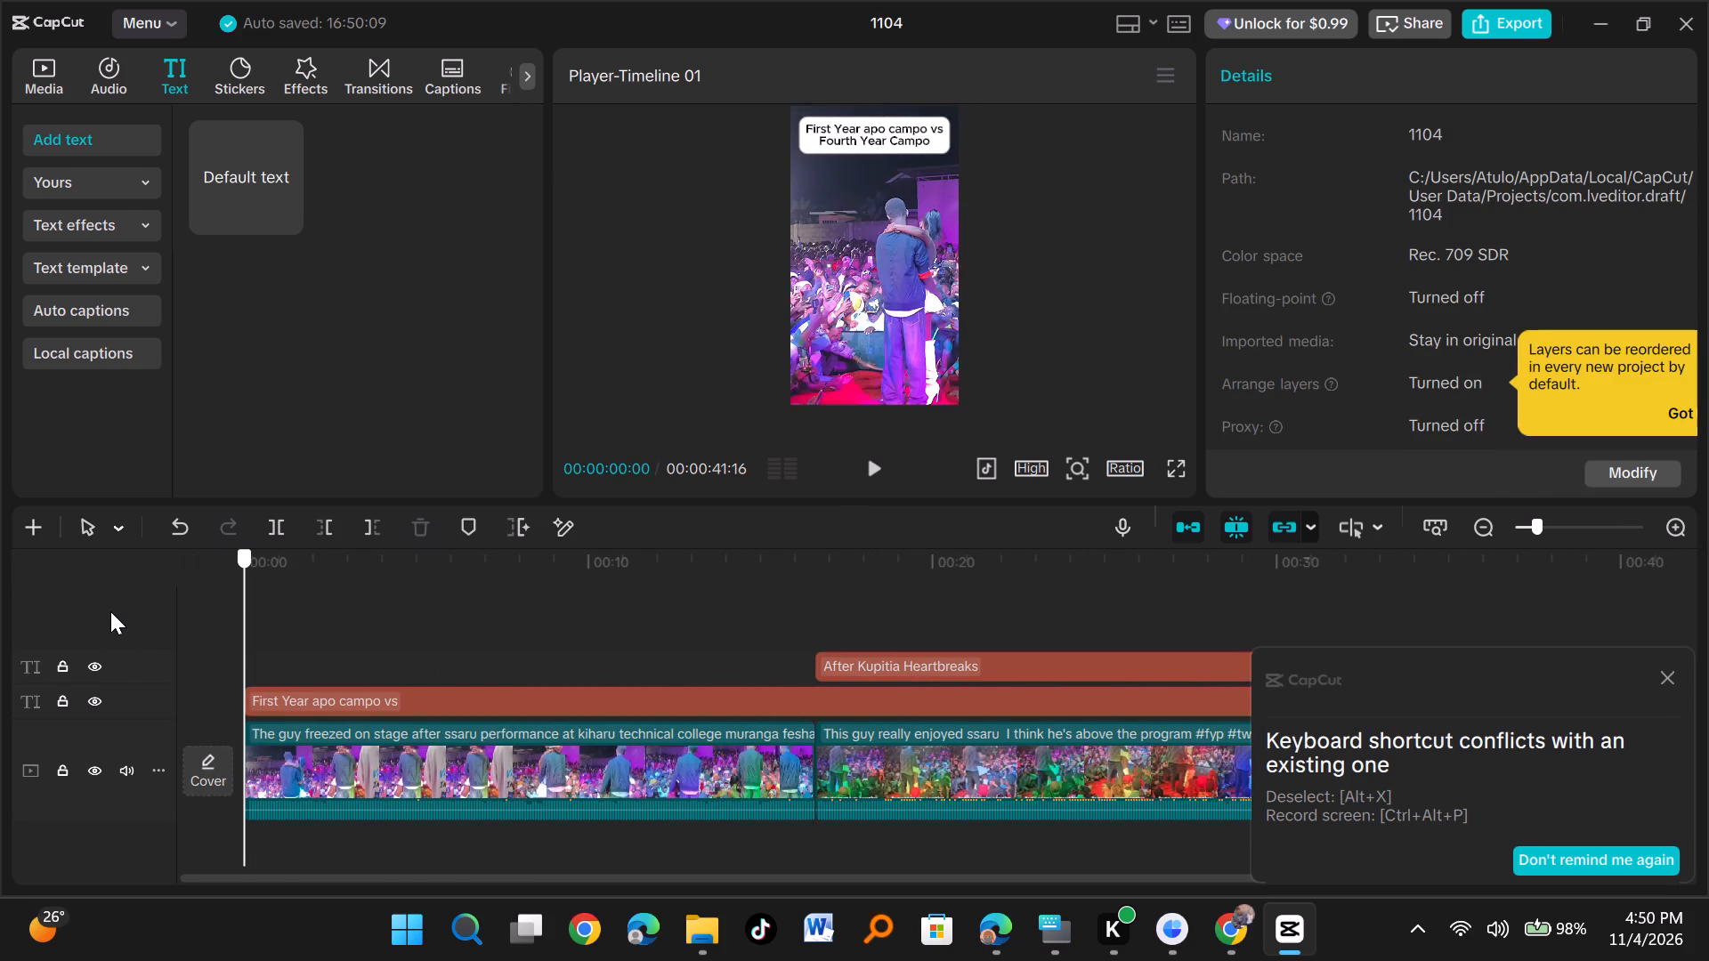
pyautogui.moveTo(110, 611); pyautogui.dragTo(141, 618)
pyautogui.click(870, 455)
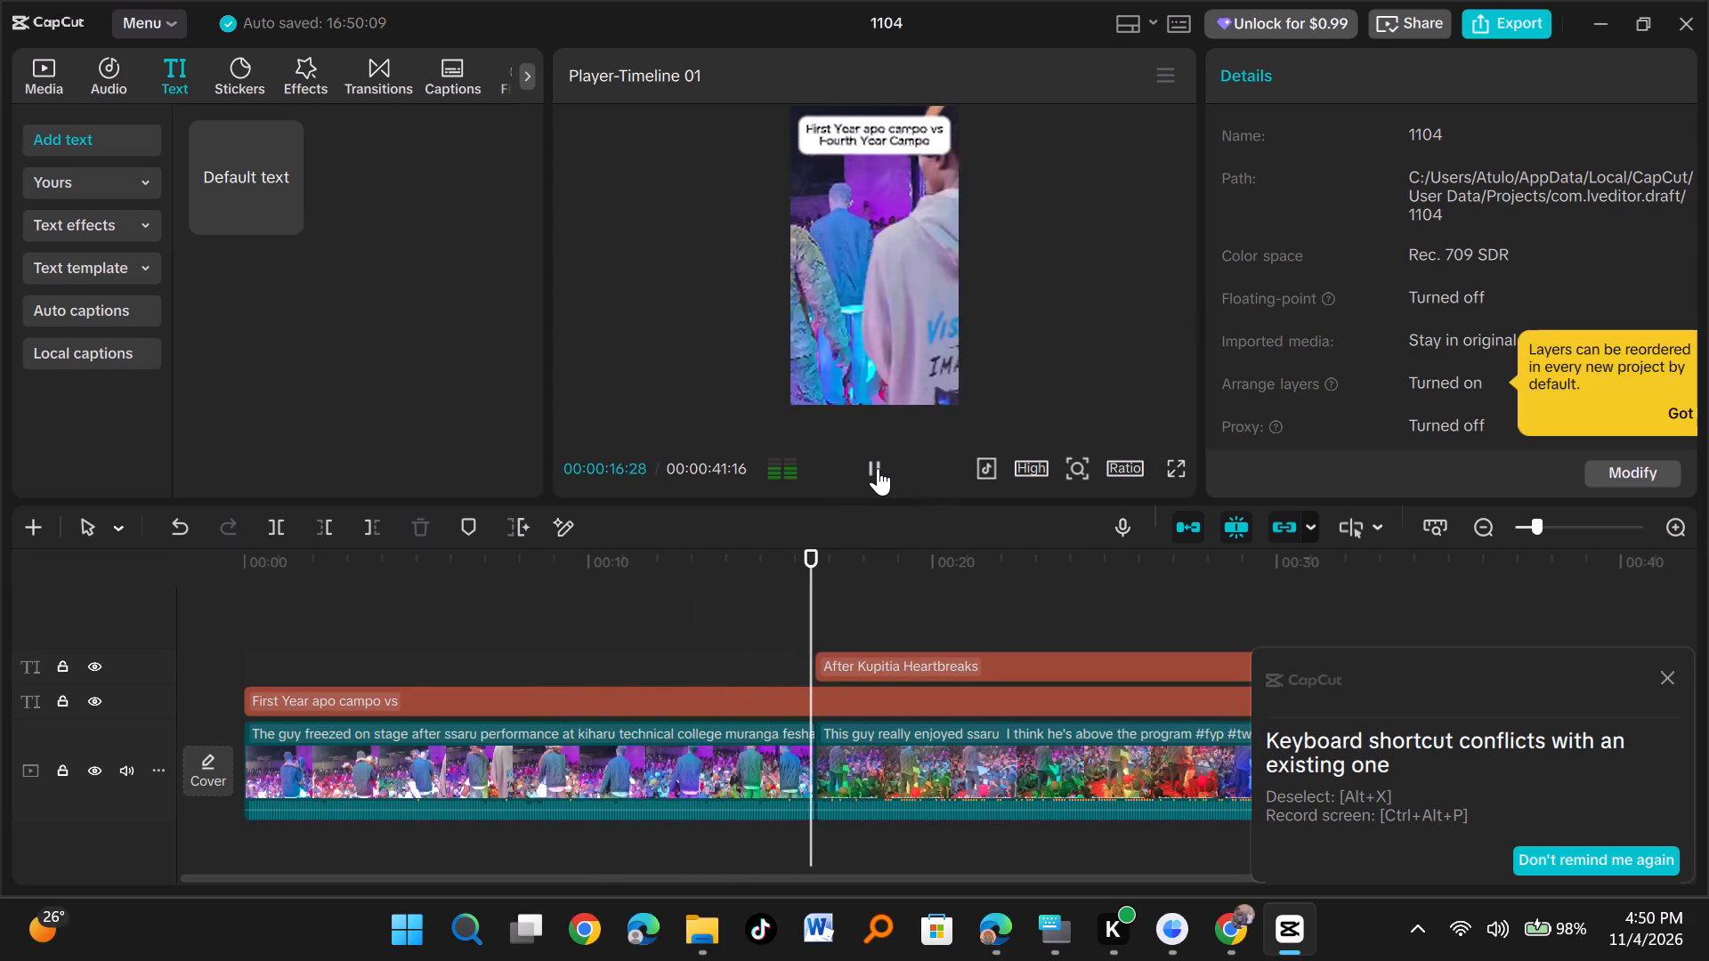
pyautogui.click(878, 468)
pyautogui.moveTo(838, 549); pyautogui.dragTo(830, 550)
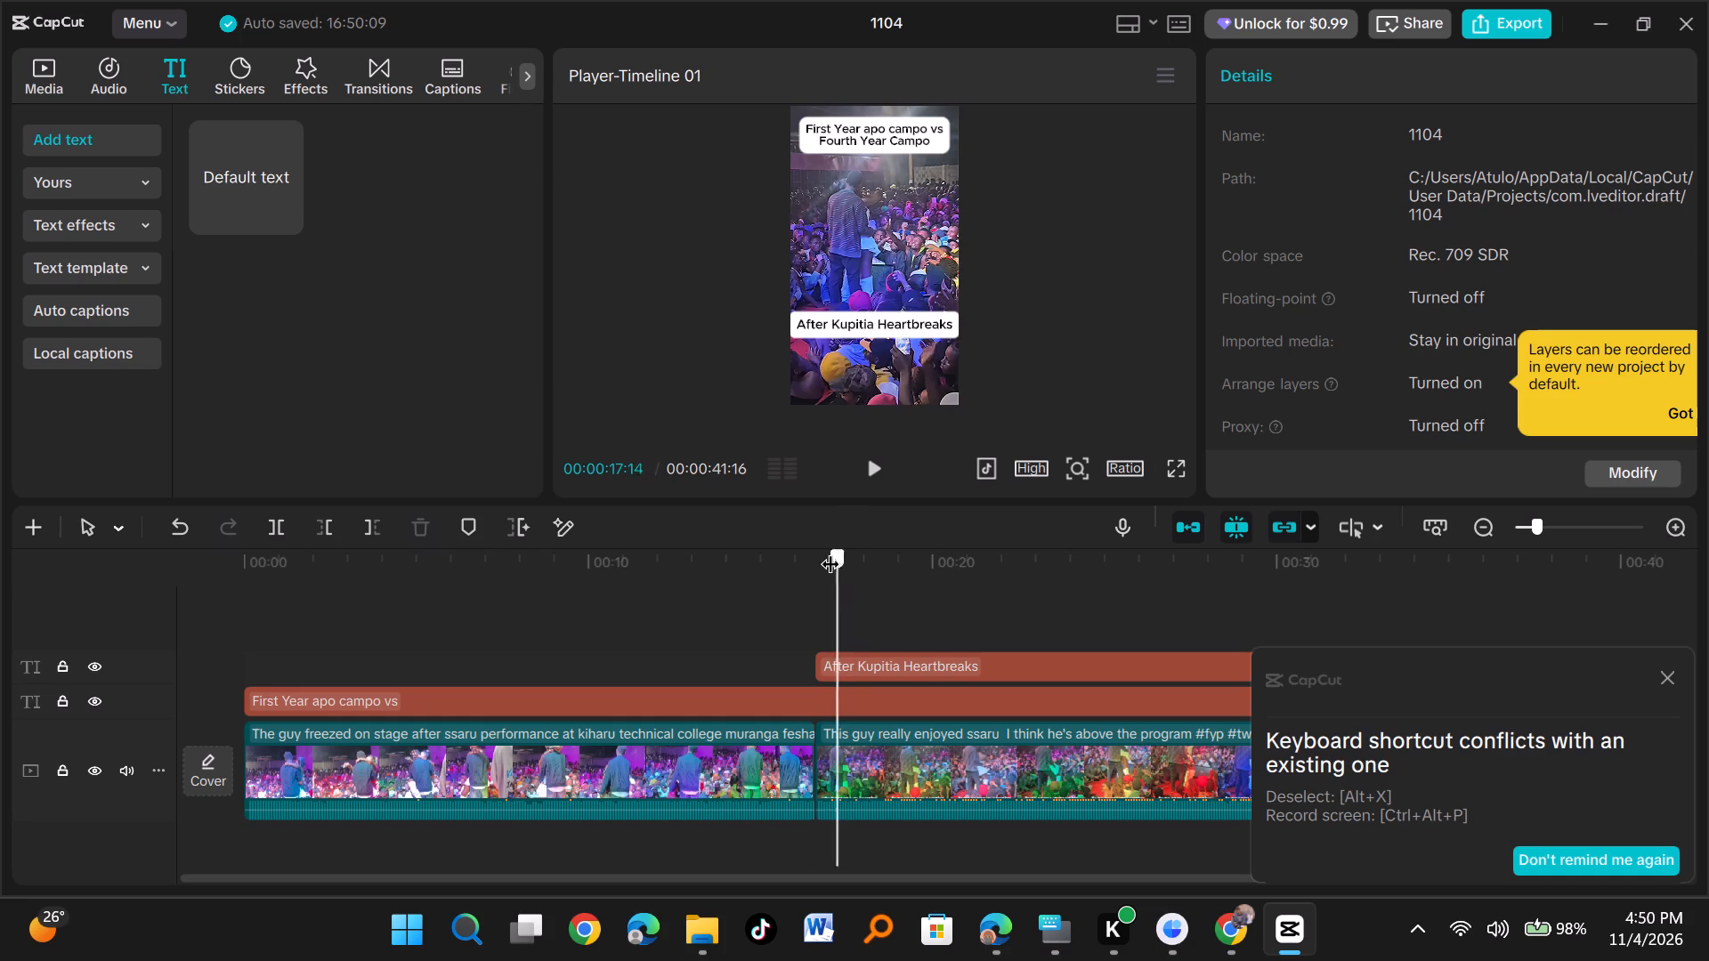
# Add a default text at the start of the video and extend it to the end of the first concert clip.
pyautogui.moveTo(830, 550); pyautogui.dragTo(171, 646)
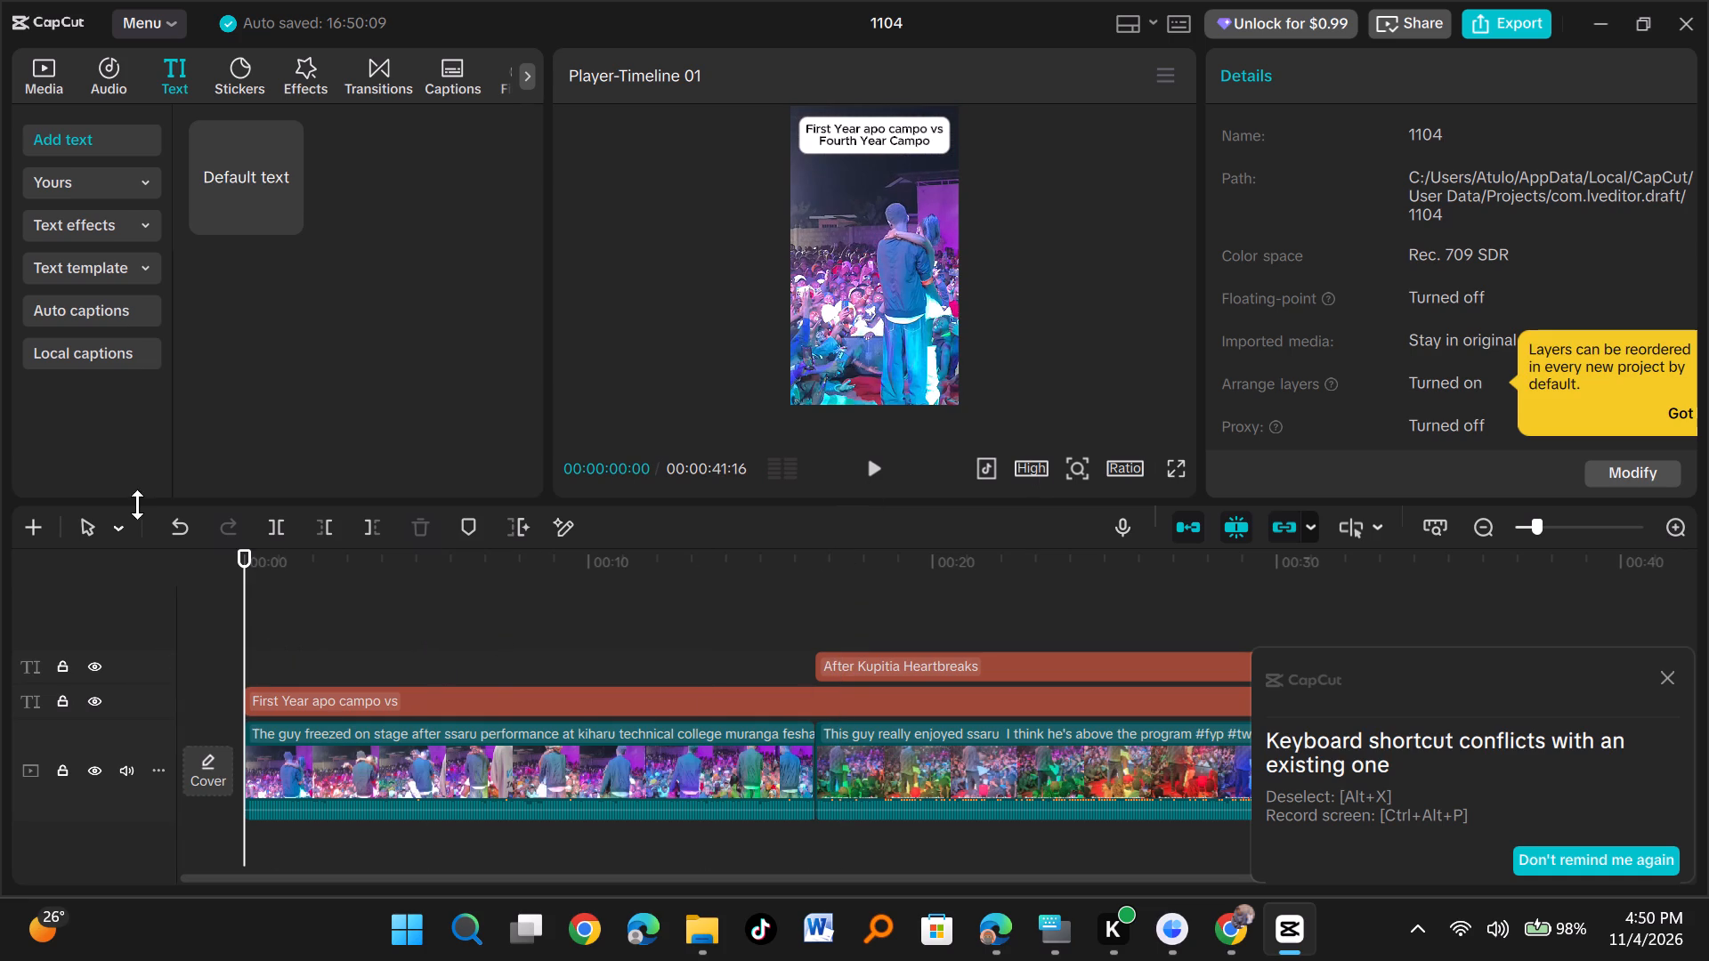
pyautogui.click(290, 221)
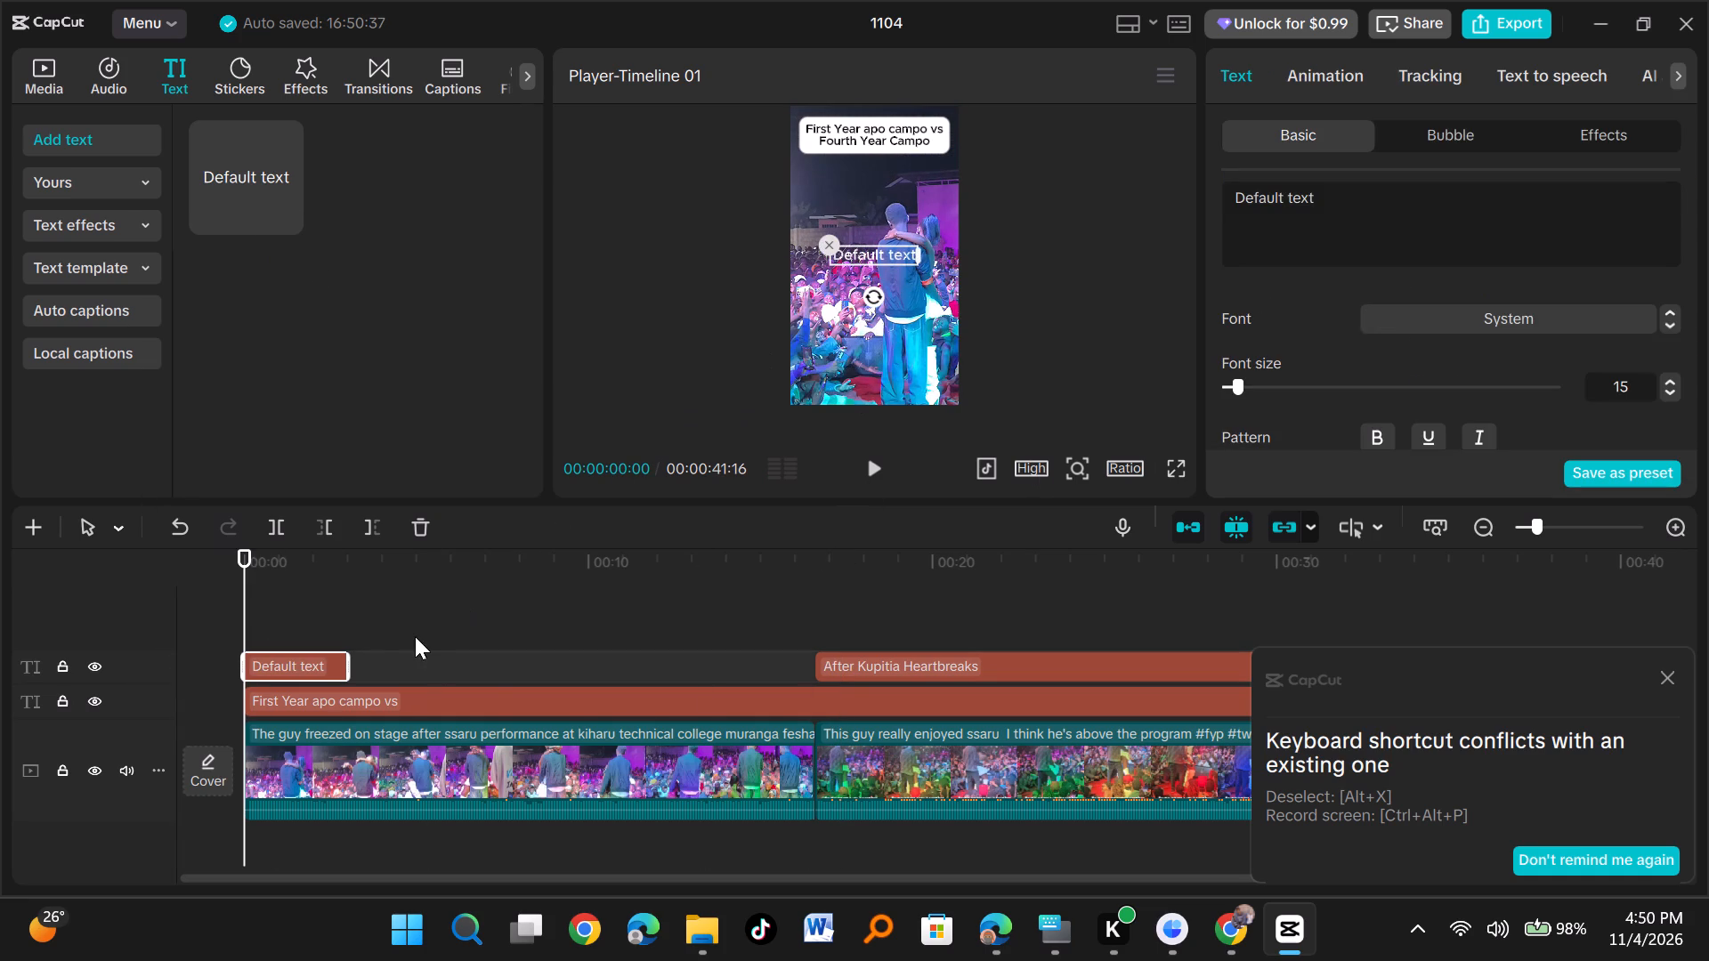
pyautogui.moveTo(349, 662); pyautogui.dragTo(806, 658)
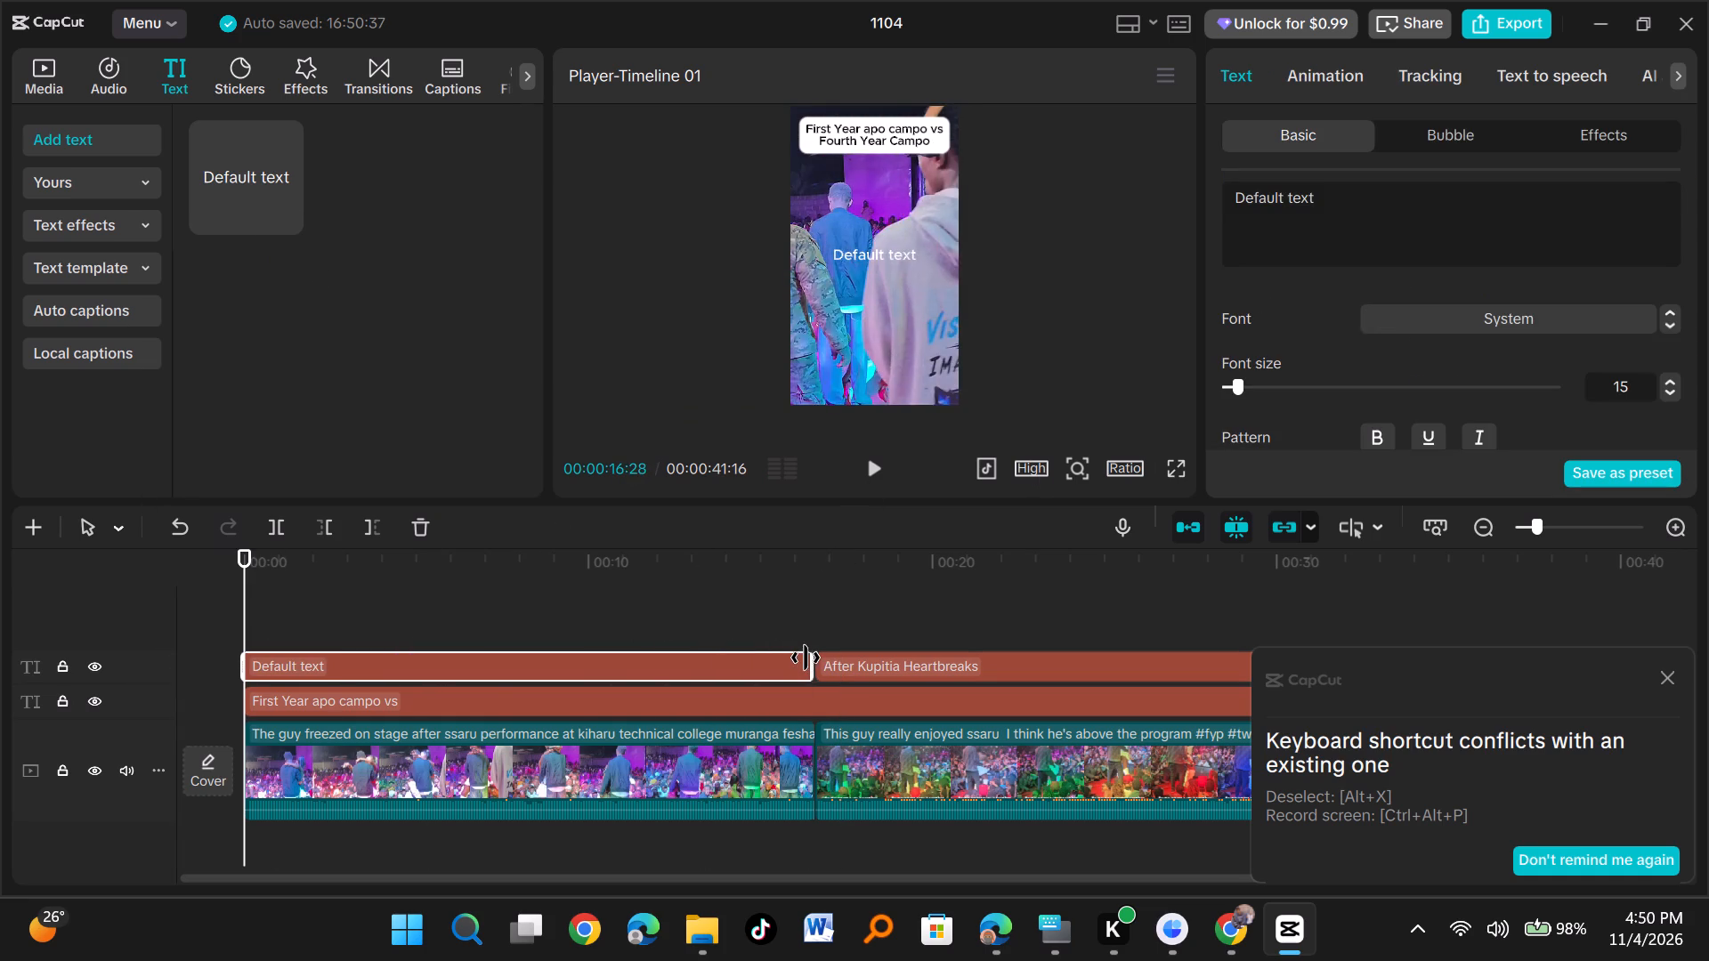
pyautogui.moveTo(806, 658); pyautogui.dragTo(822, 660)
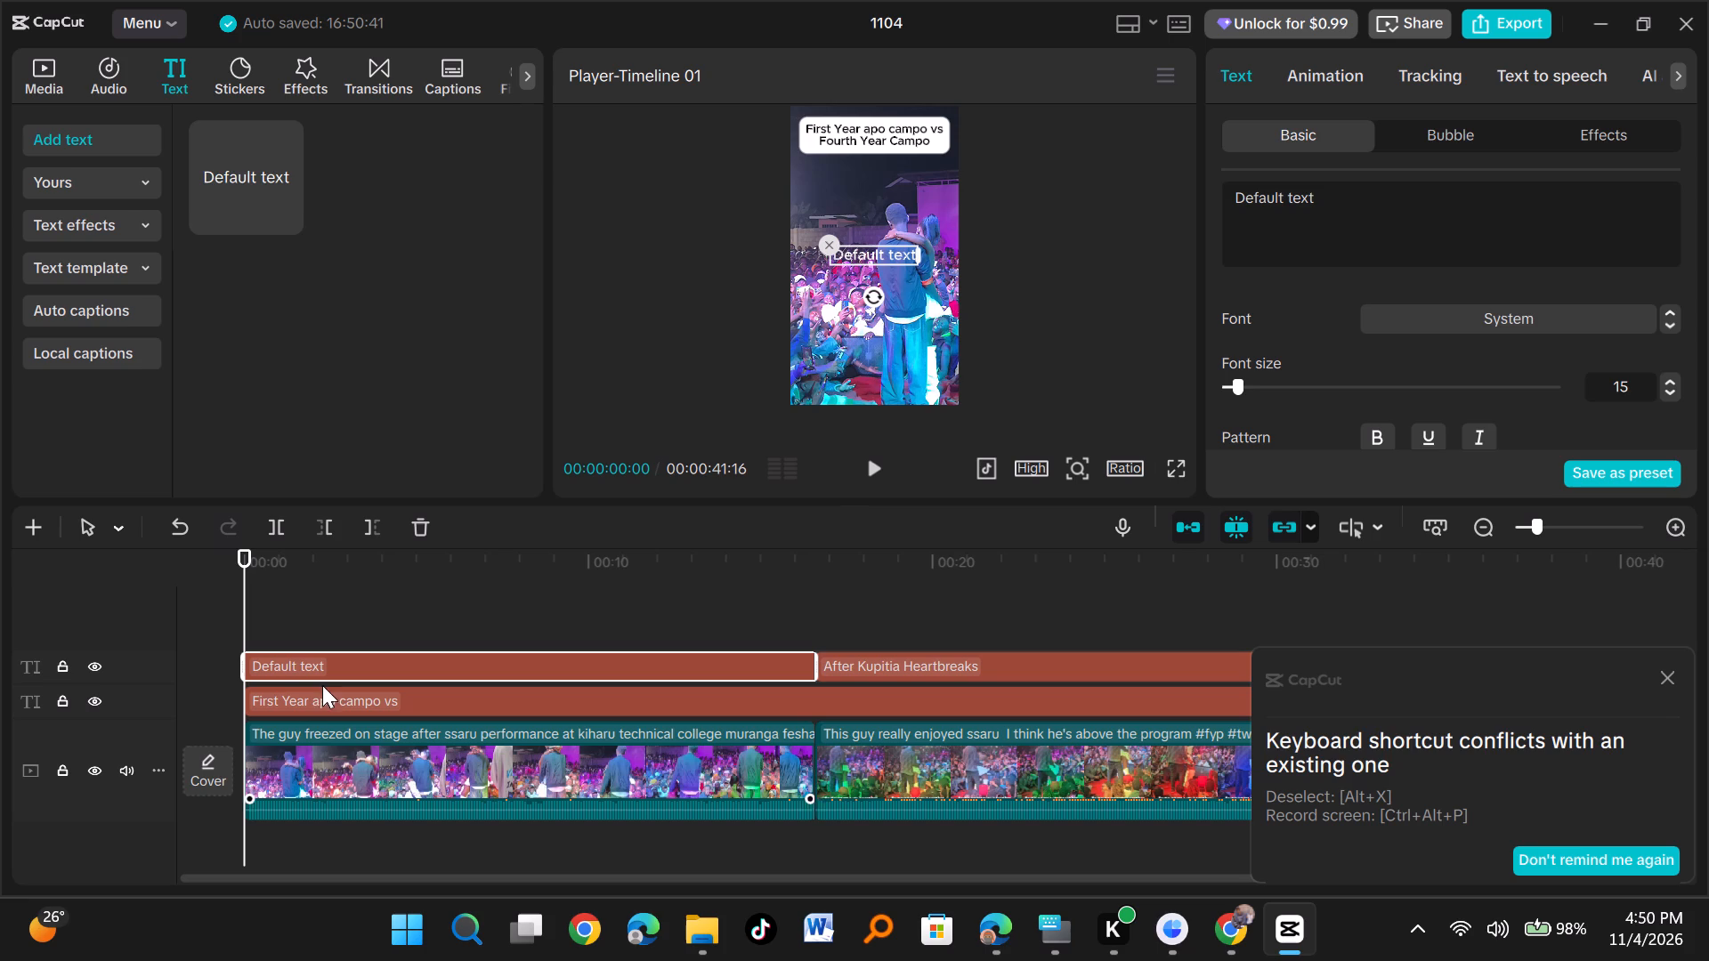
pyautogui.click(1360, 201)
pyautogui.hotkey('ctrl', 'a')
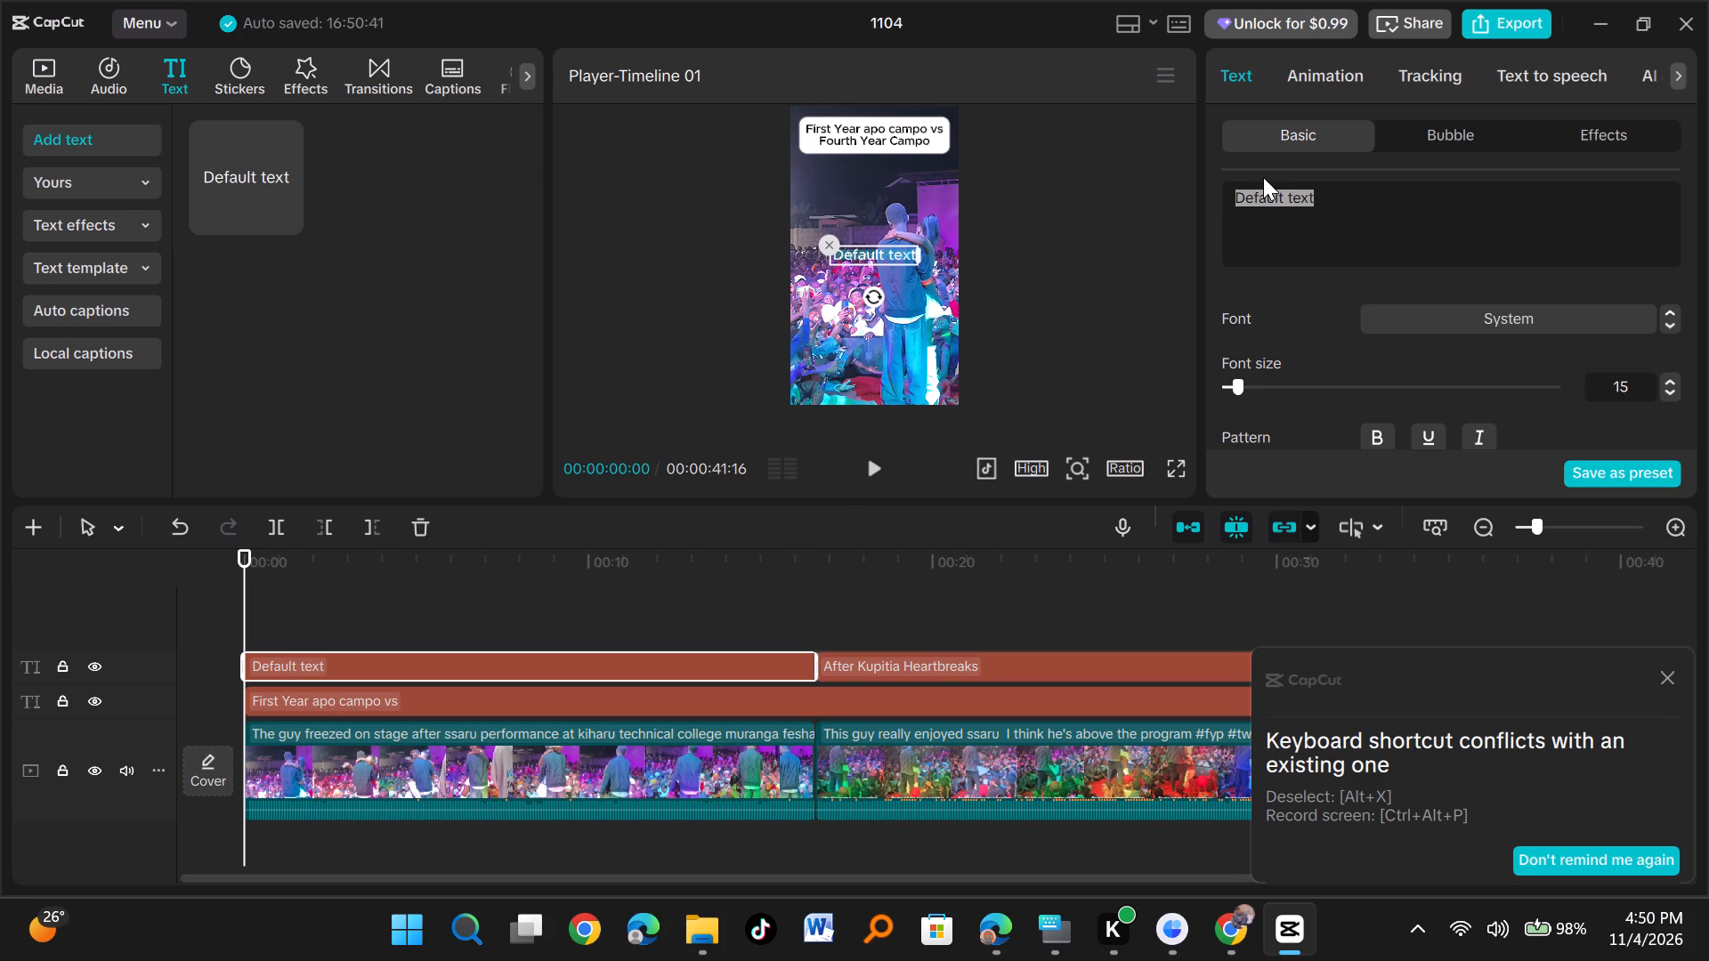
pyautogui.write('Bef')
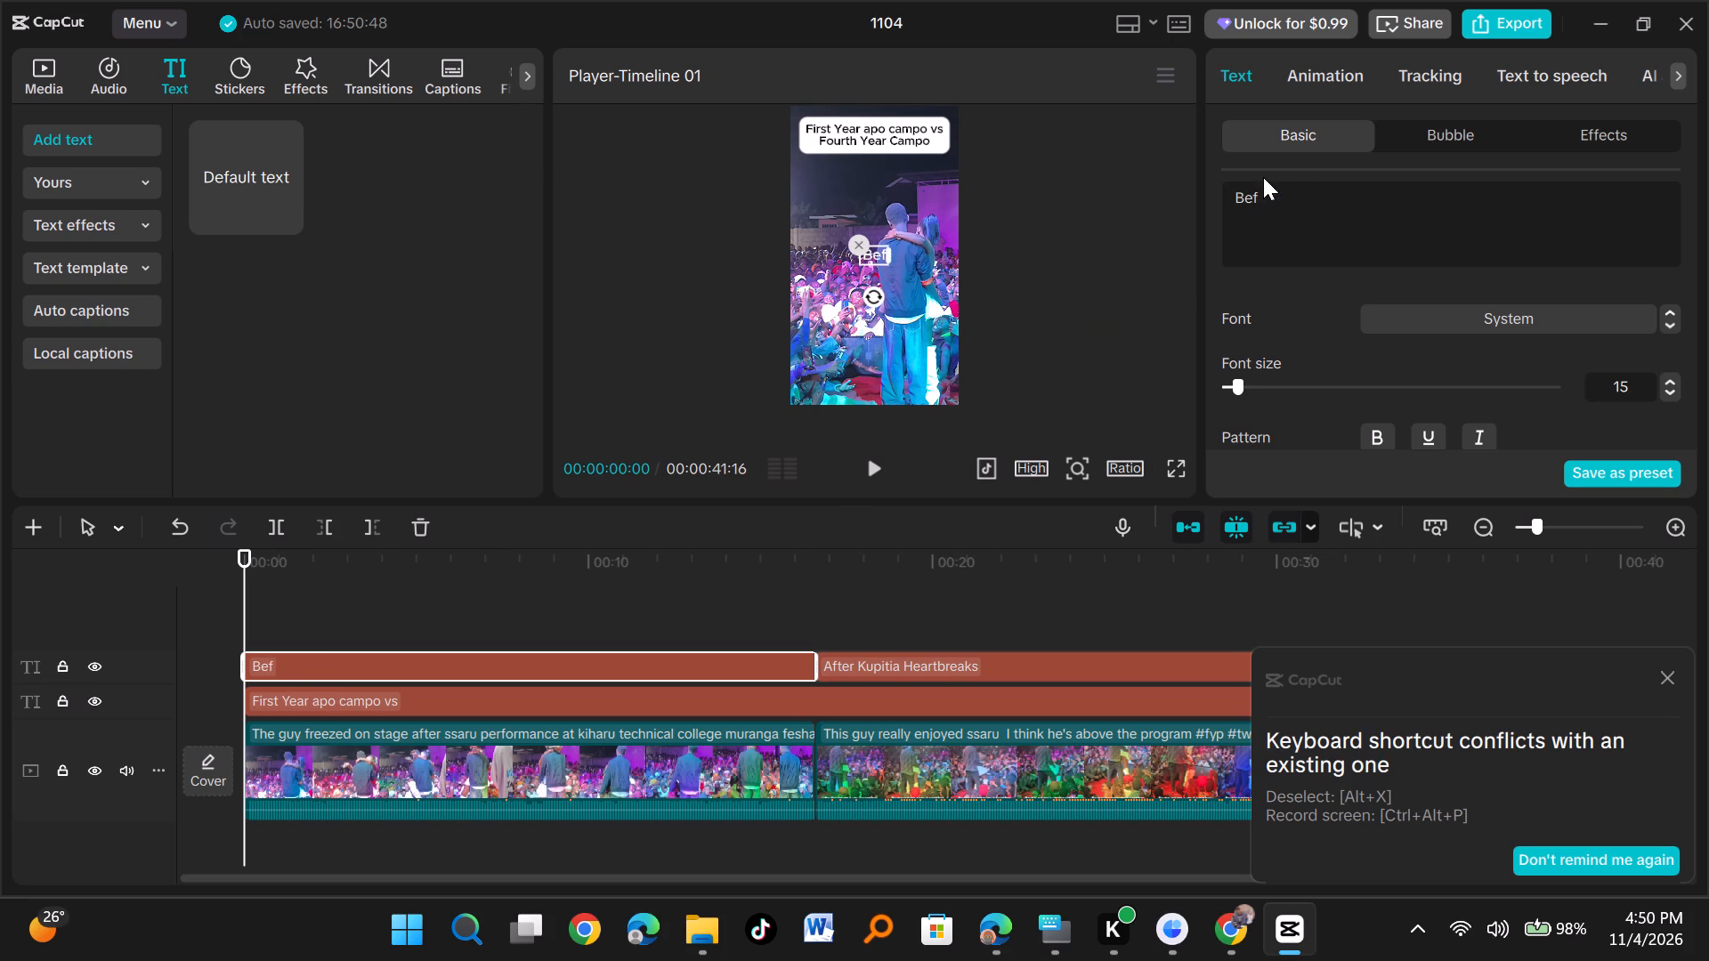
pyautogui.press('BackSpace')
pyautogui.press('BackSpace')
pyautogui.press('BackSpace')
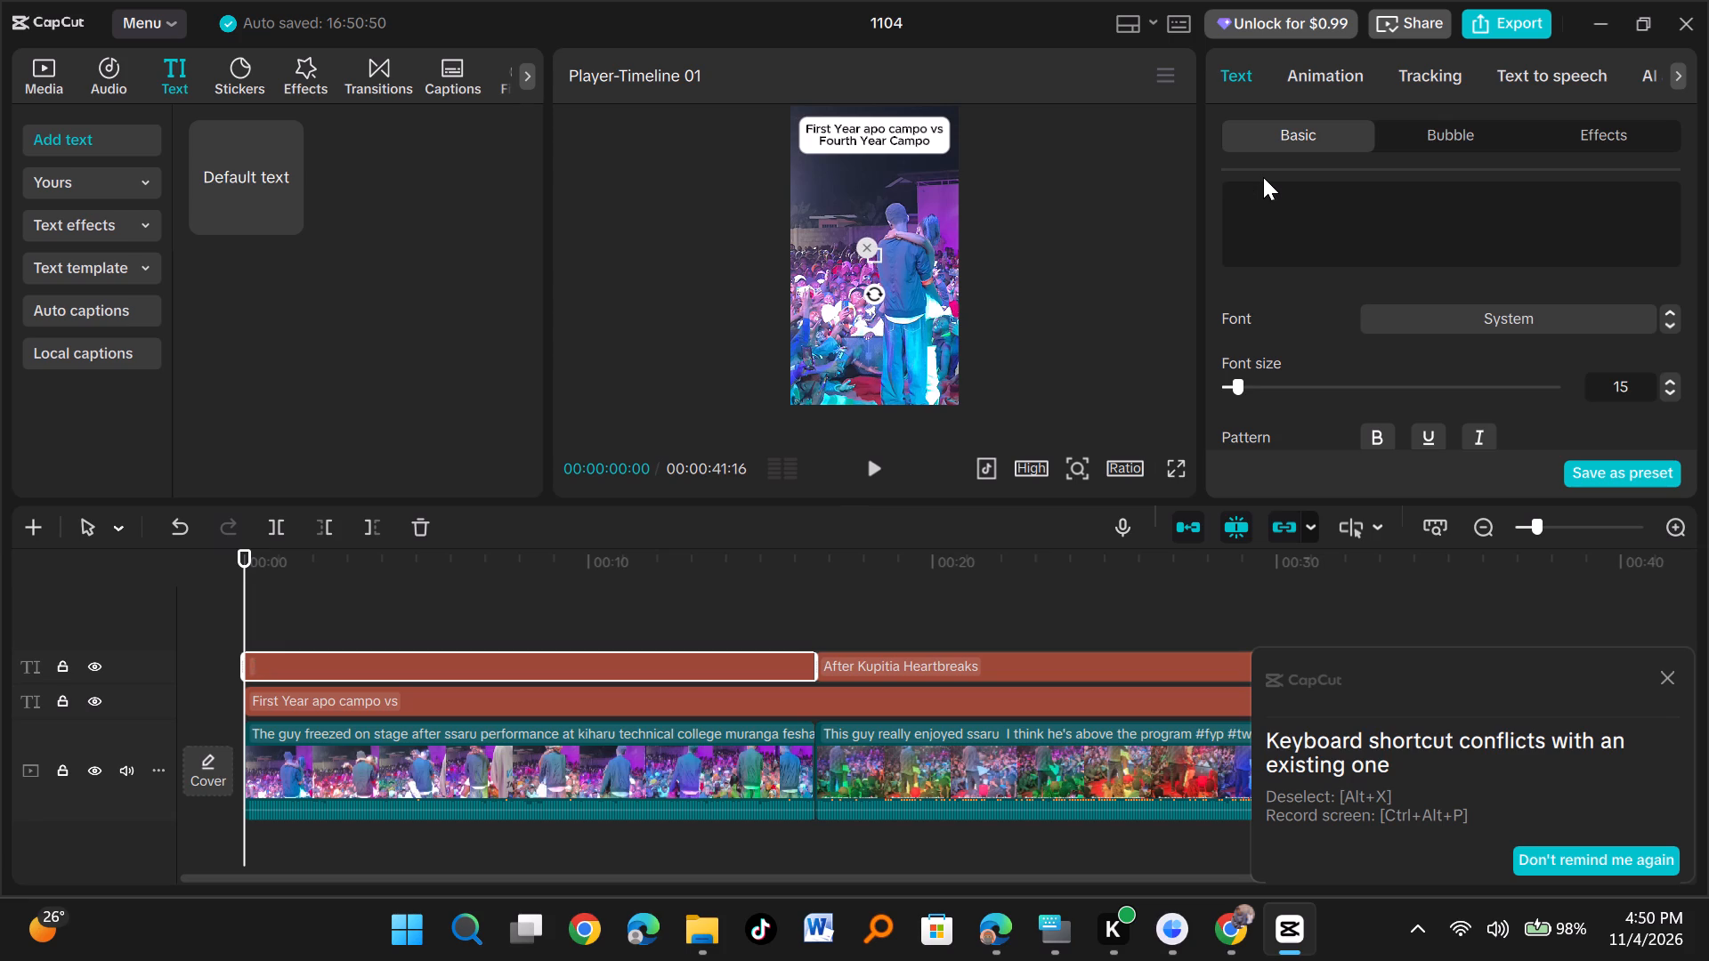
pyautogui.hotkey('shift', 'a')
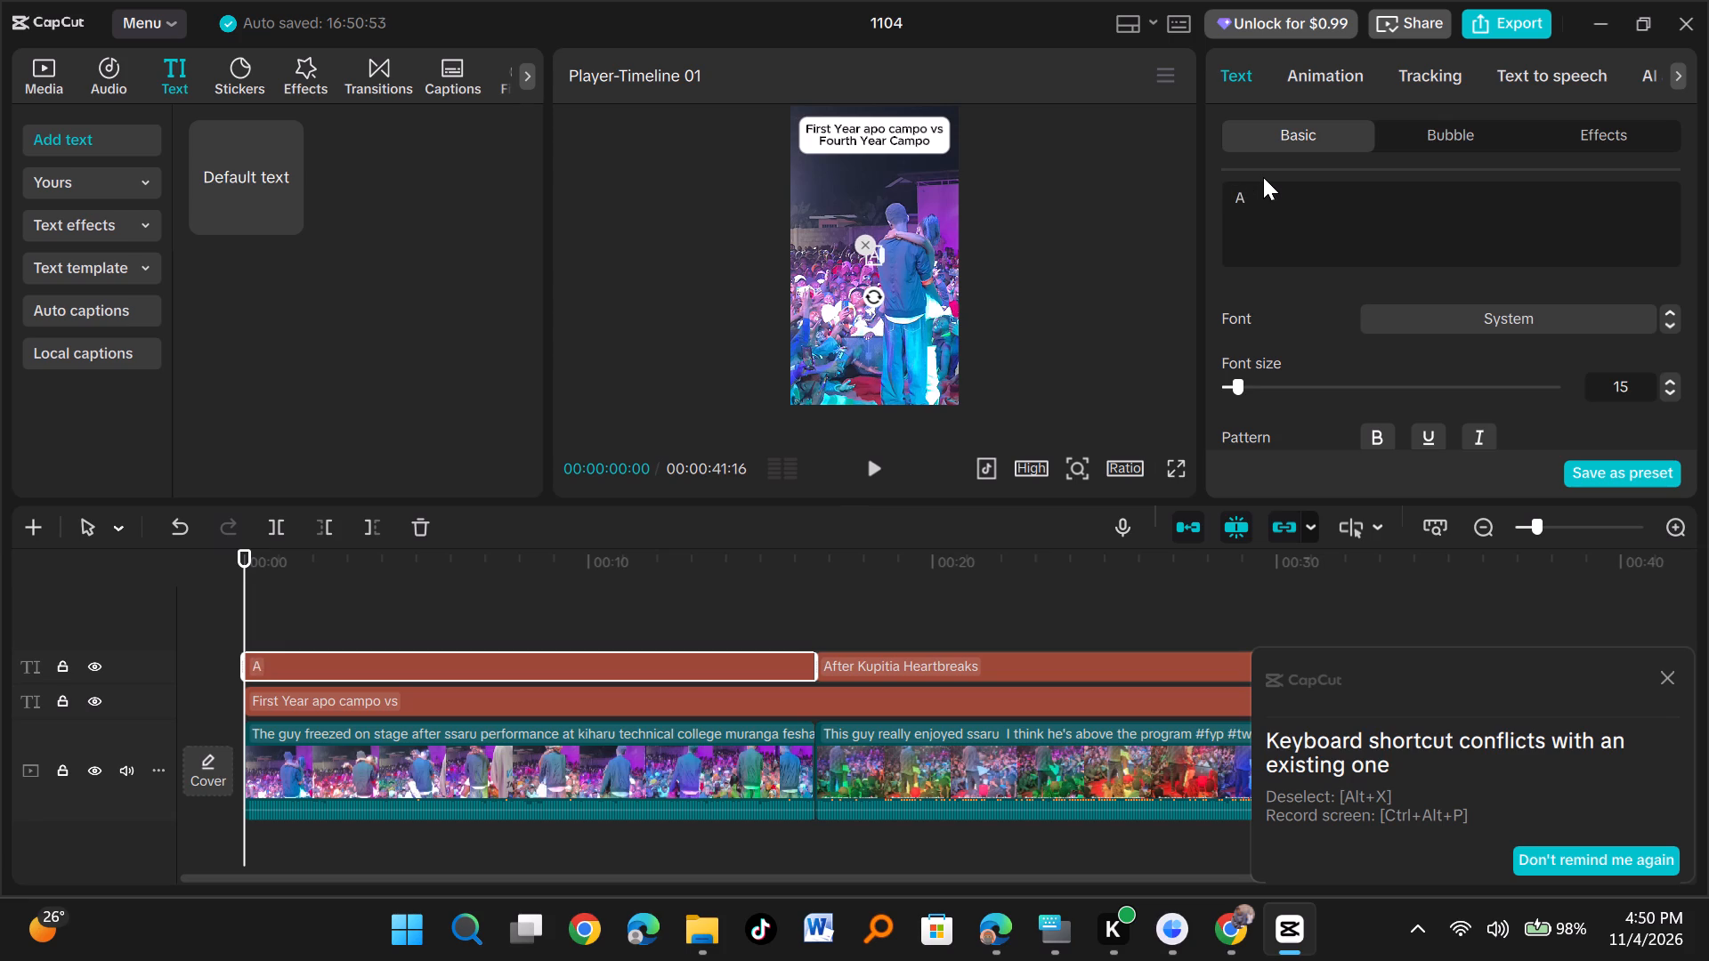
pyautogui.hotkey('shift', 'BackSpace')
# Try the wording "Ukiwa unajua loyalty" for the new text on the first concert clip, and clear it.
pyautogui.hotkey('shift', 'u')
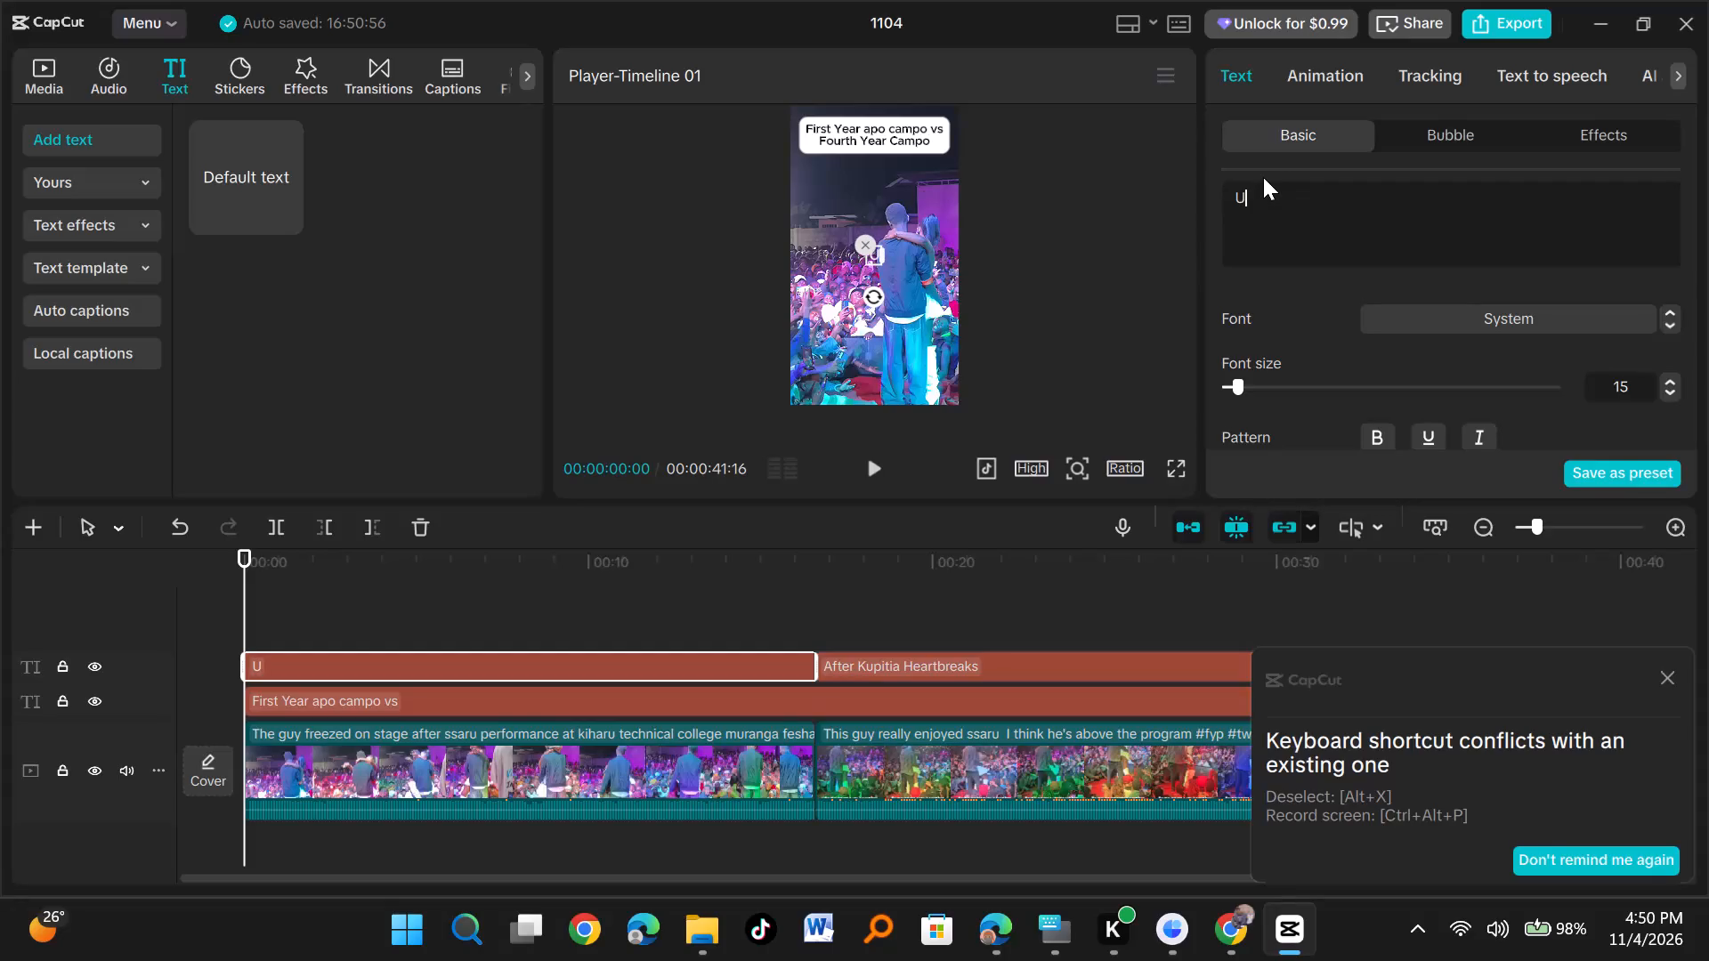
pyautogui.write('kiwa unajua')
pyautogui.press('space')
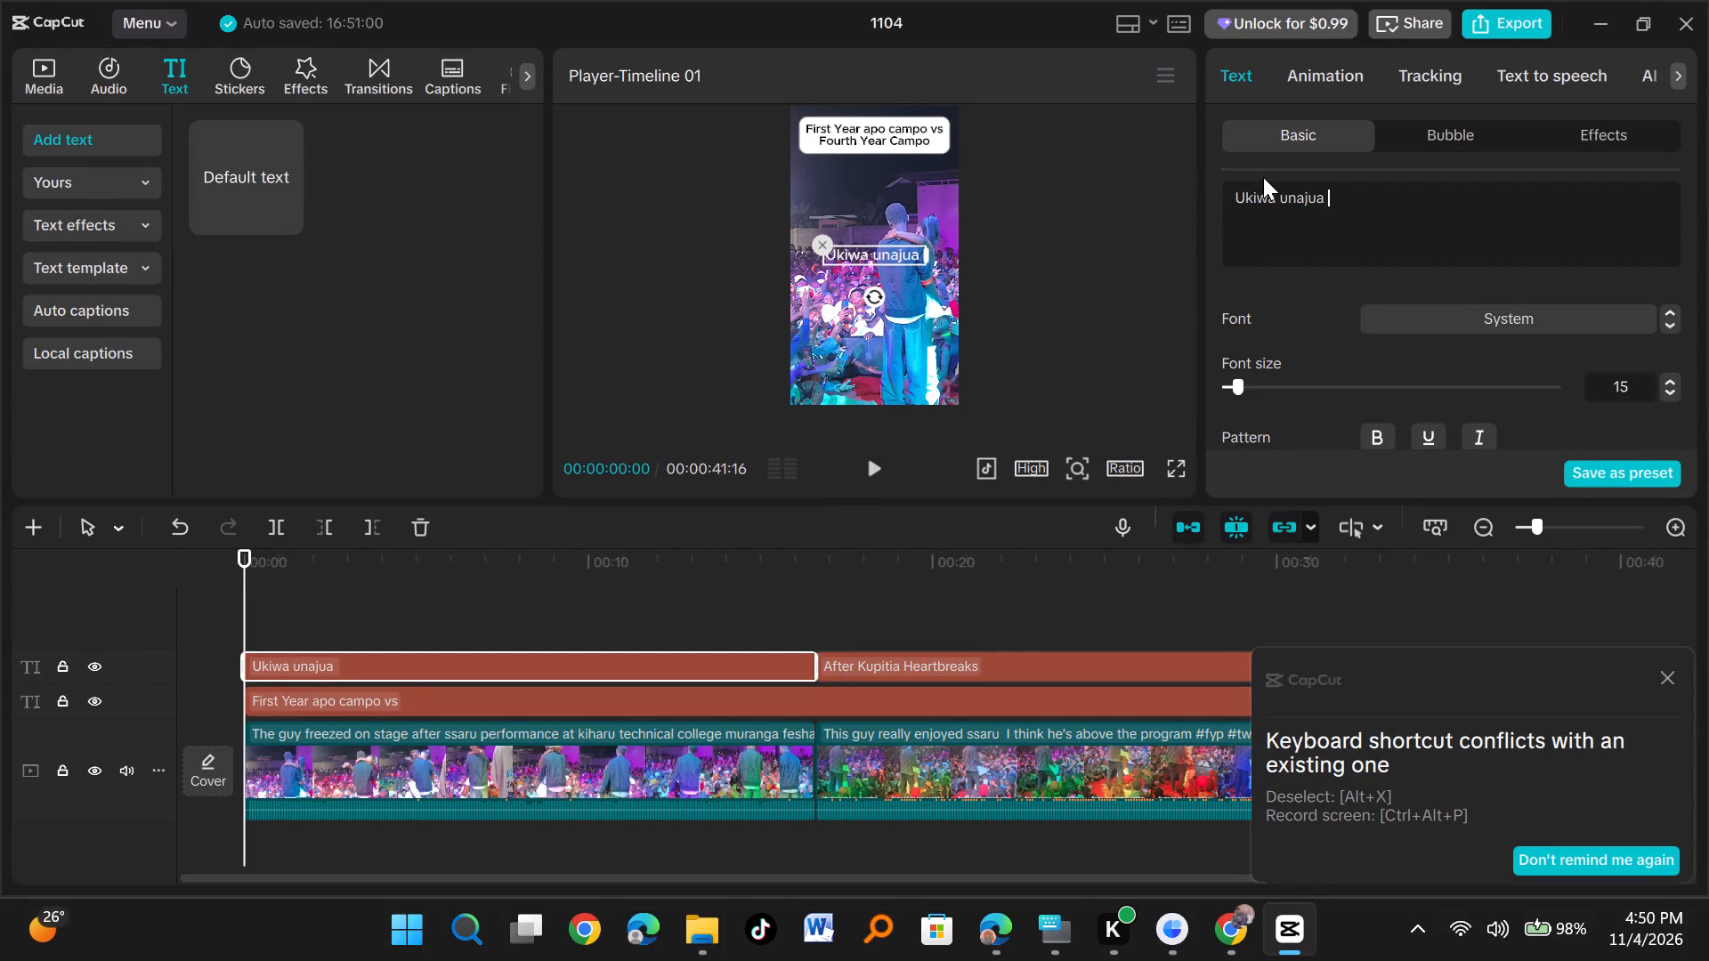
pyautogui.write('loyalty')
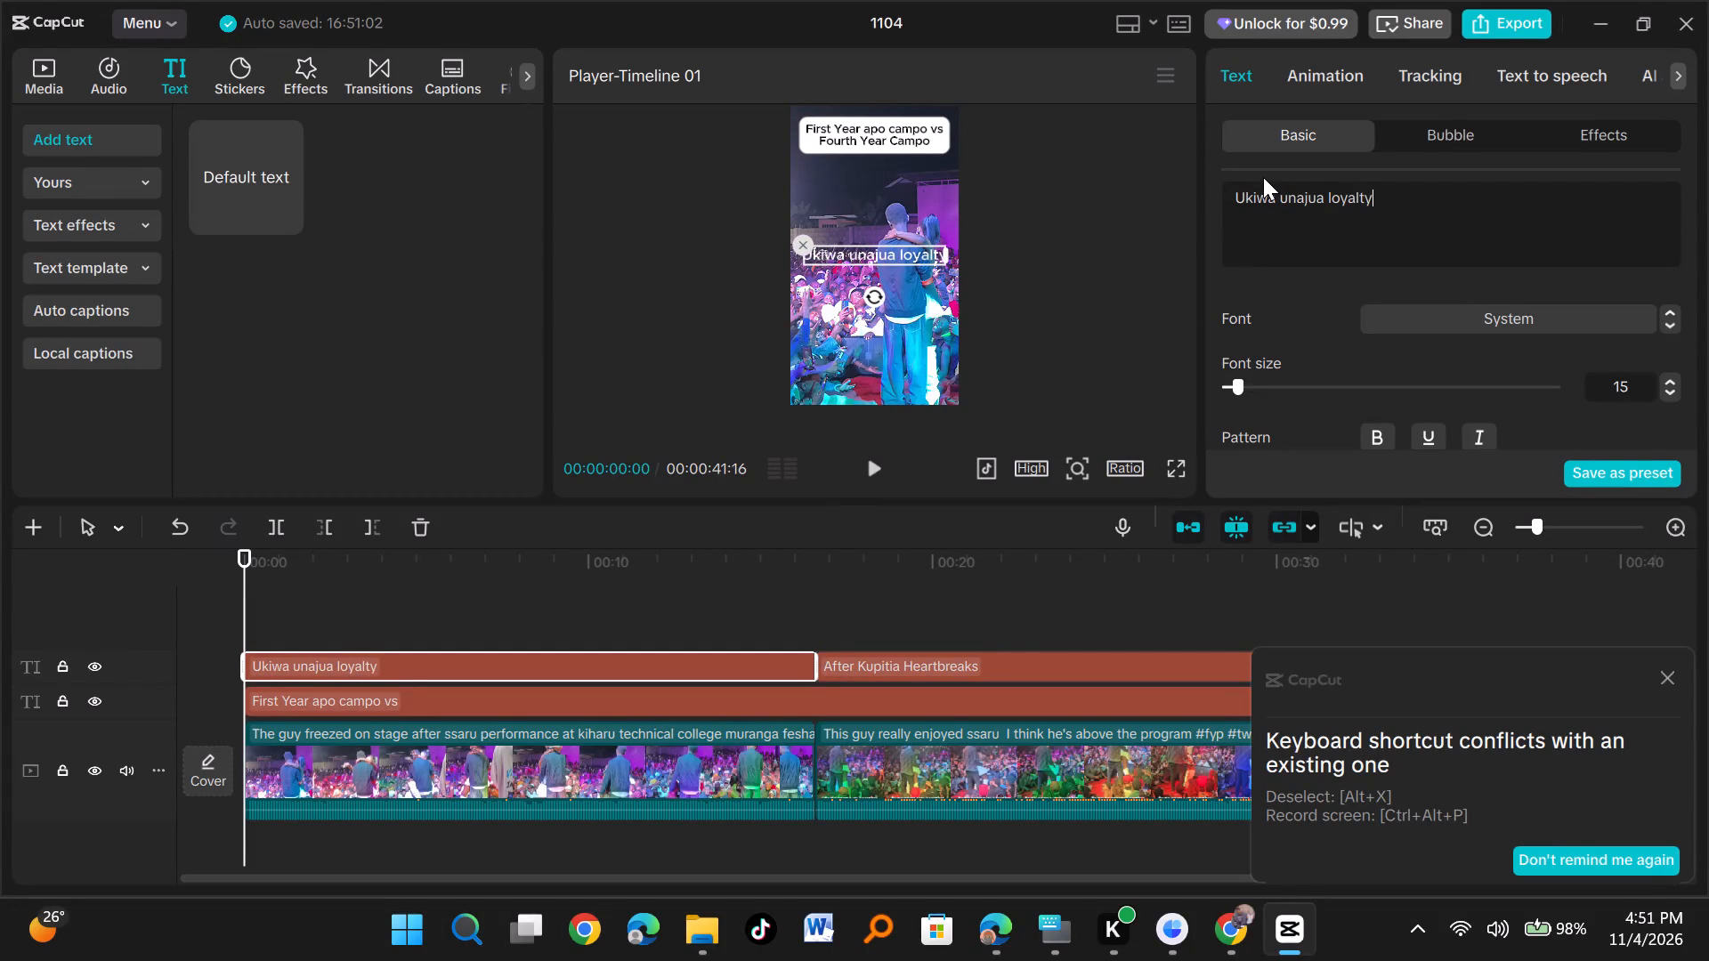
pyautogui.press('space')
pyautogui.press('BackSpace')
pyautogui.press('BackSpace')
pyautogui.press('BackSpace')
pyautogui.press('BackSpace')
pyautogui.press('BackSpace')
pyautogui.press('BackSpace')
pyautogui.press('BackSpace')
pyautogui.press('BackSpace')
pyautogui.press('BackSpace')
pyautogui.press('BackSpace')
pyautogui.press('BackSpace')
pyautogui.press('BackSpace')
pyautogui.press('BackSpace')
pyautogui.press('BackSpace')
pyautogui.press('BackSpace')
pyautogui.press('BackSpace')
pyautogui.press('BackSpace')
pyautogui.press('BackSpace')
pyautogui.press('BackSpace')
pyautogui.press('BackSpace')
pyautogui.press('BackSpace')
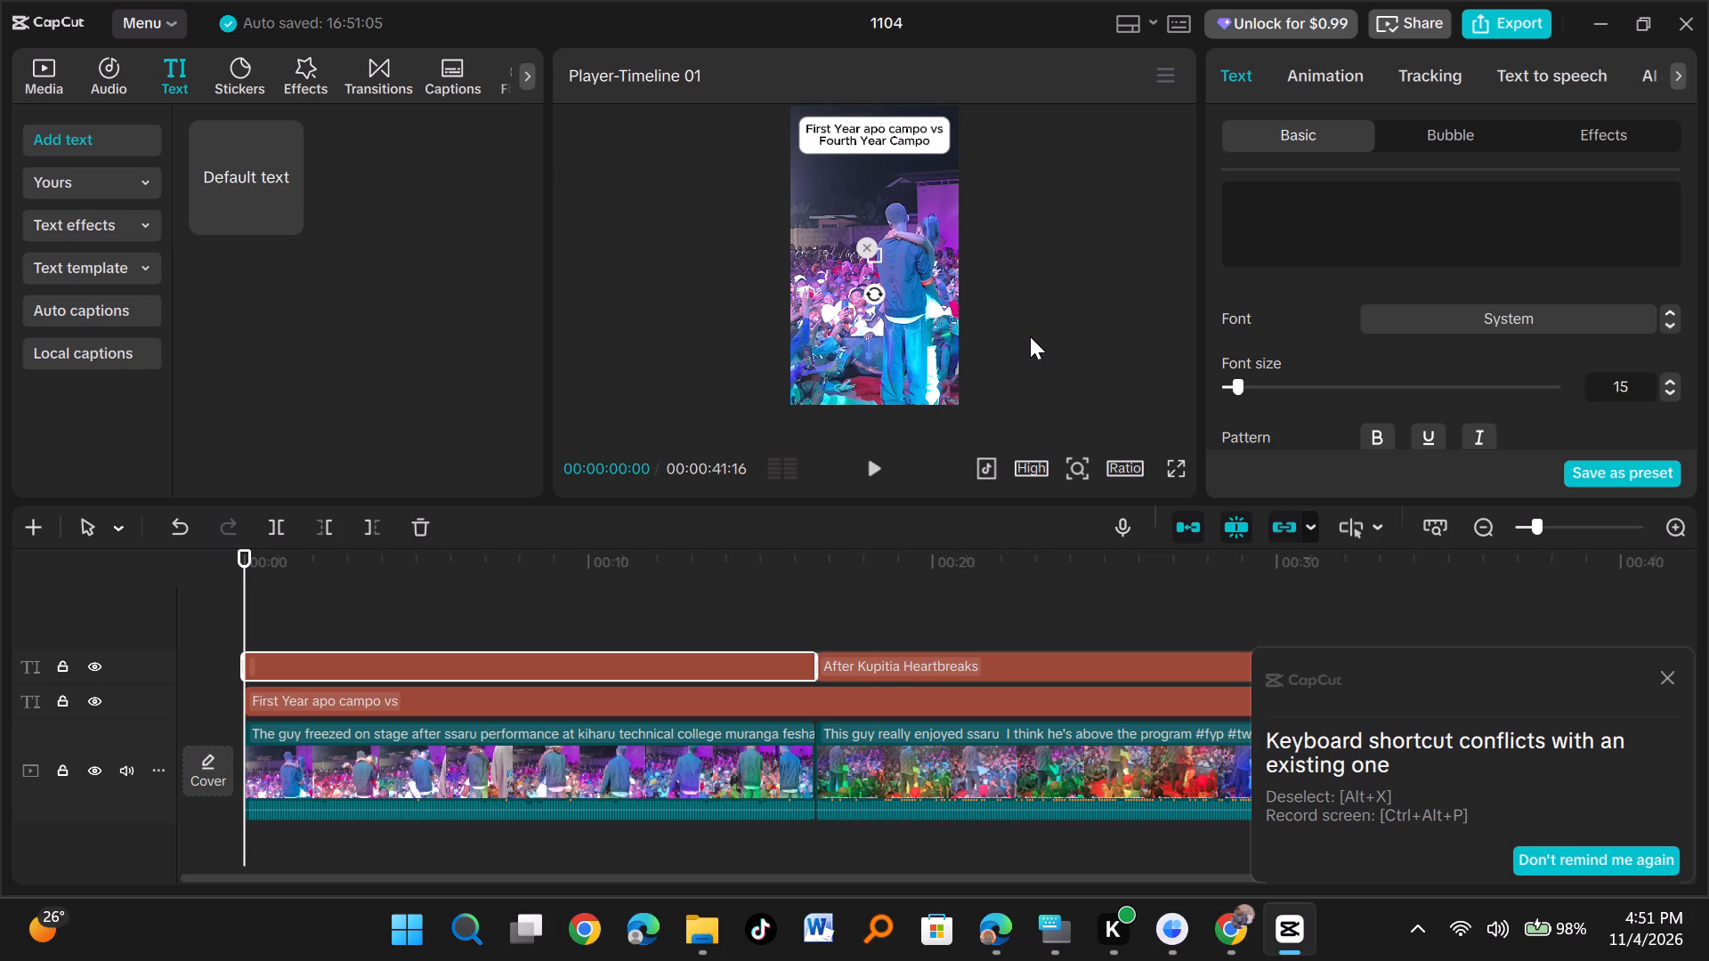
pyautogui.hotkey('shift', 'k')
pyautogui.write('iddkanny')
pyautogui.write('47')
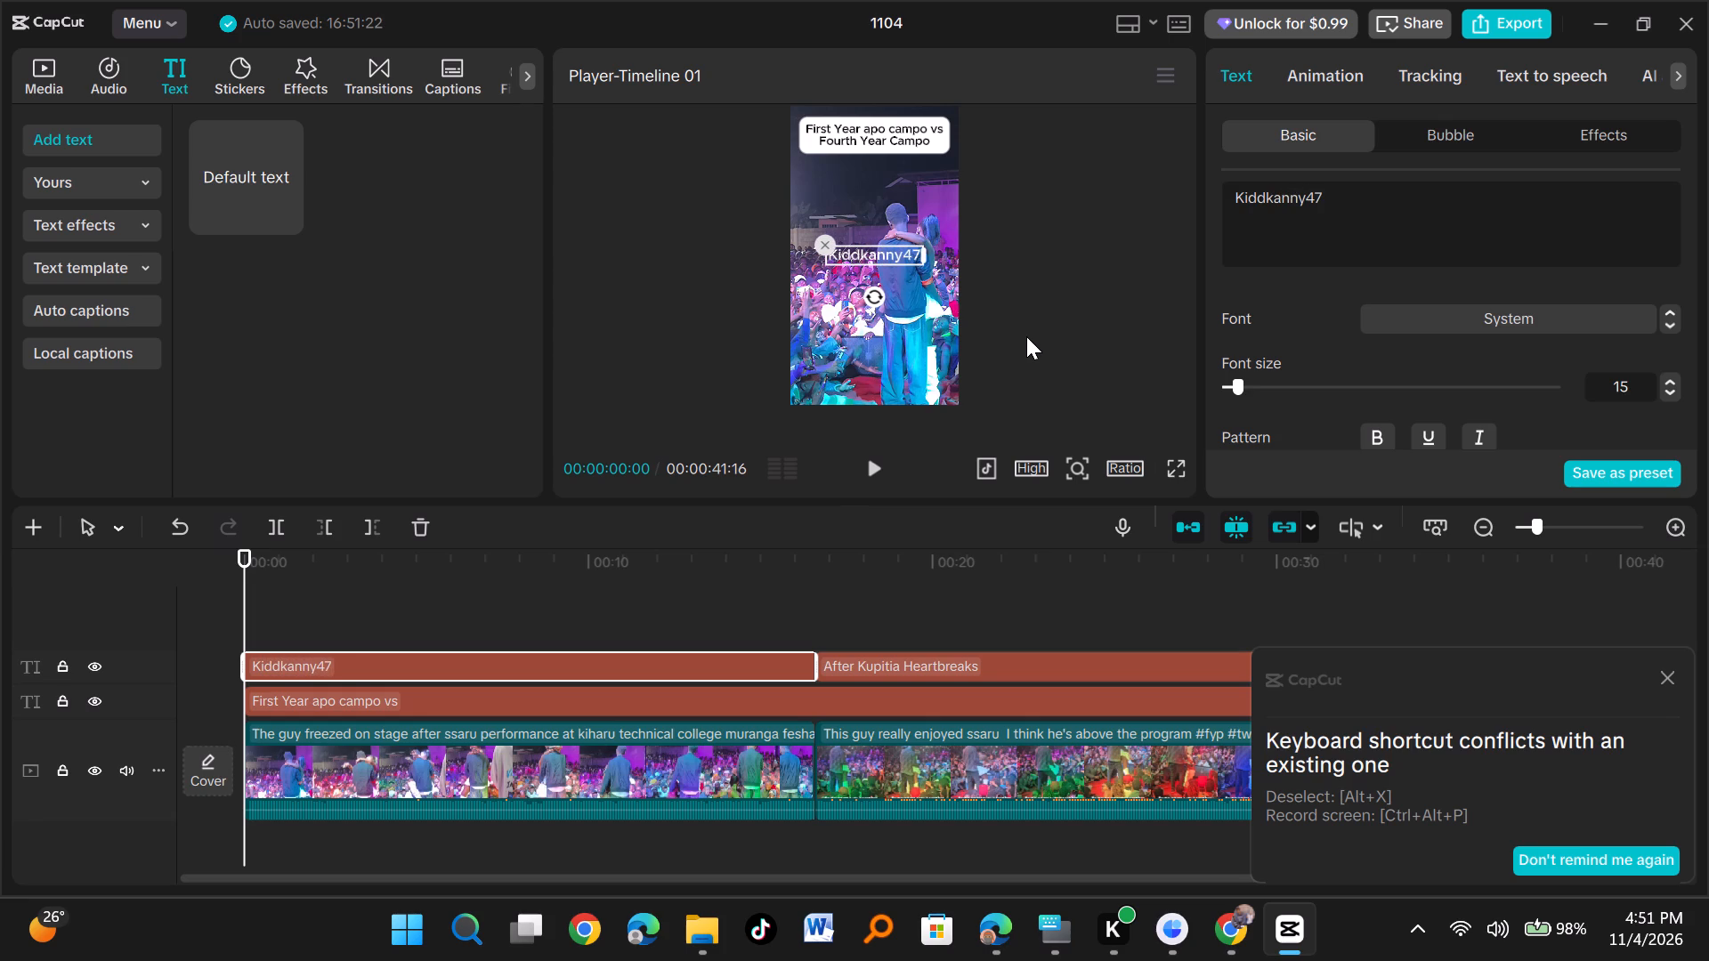
pyautogui.doubleClick(1669, 393)
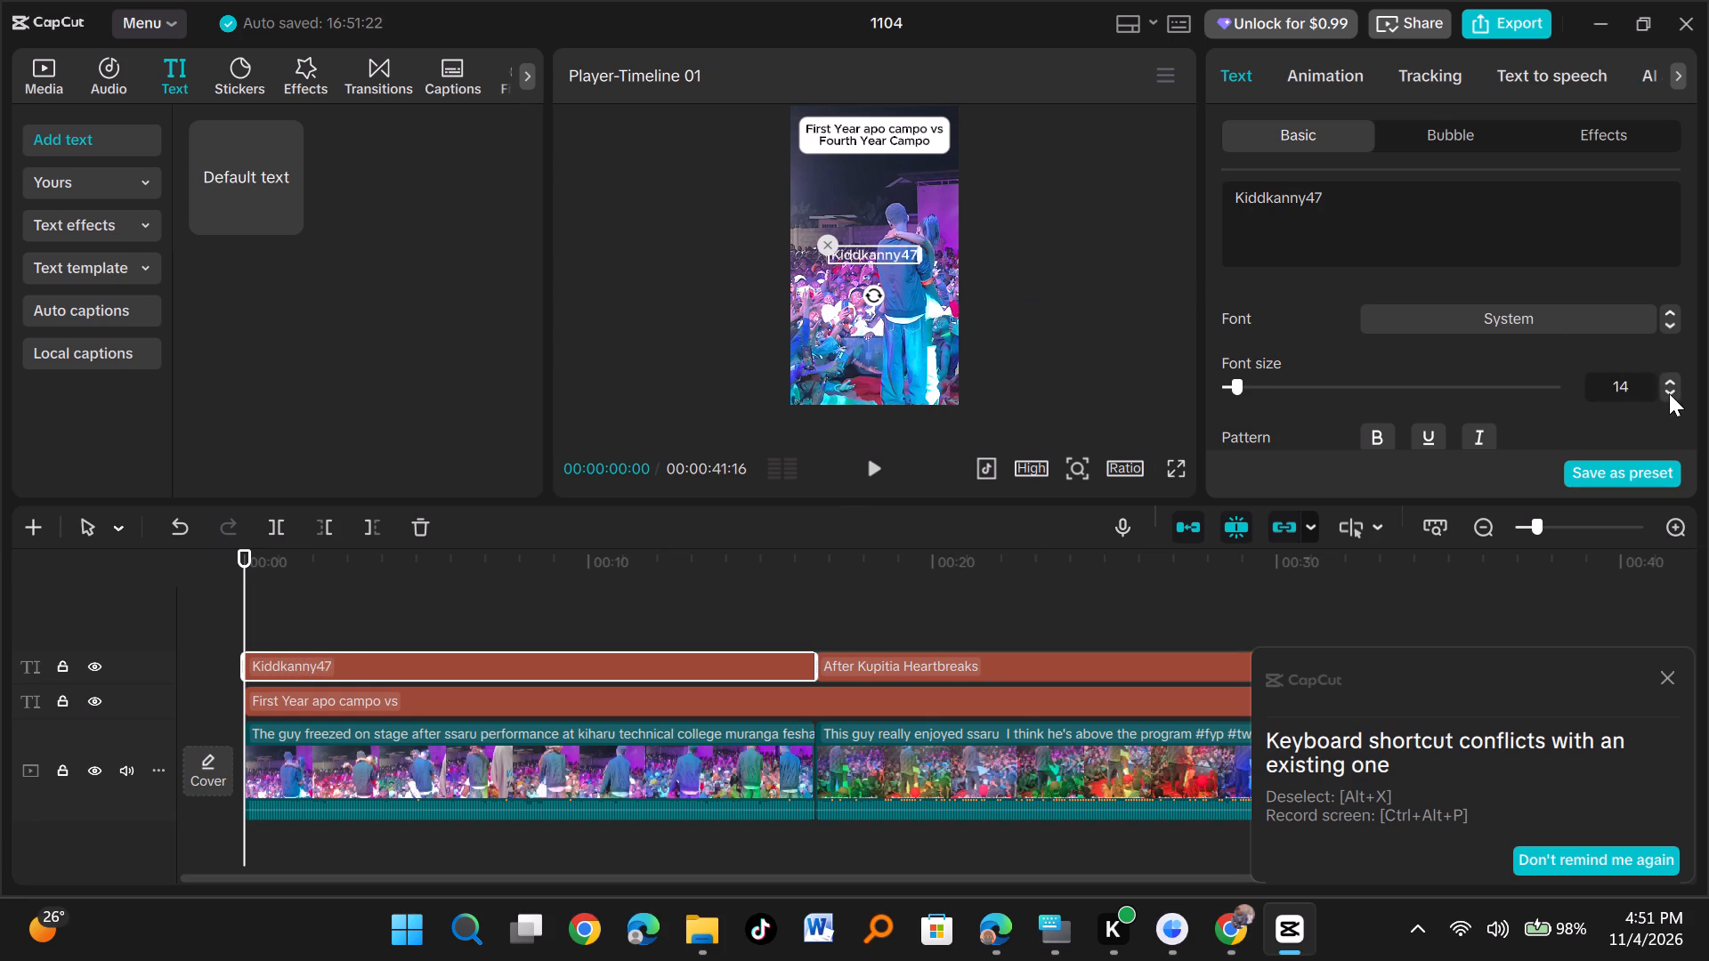
pyautogui.moveTo(872, 255); pyautogui.dragTo(846, 322)
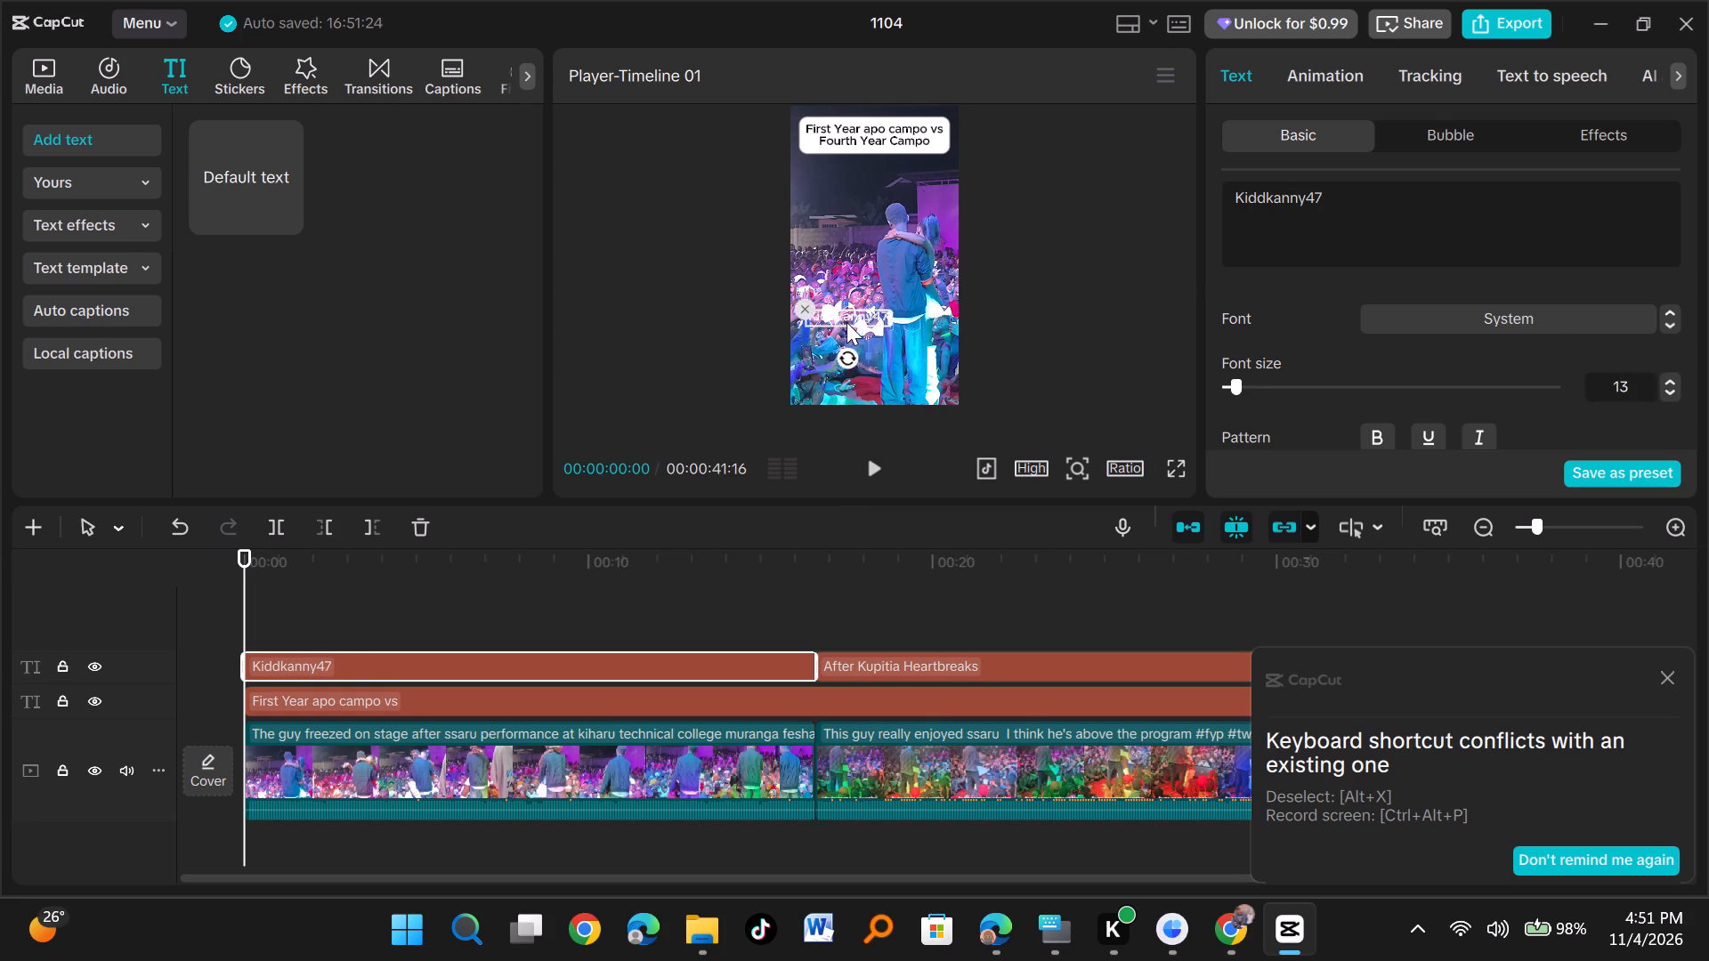
pyautogui.moveTo(846, 322); pyautogui.dragTo(841, 343)
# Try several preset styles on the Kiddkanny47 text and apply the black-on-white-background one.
pyautogui.scroll(-2, 1391, 331)
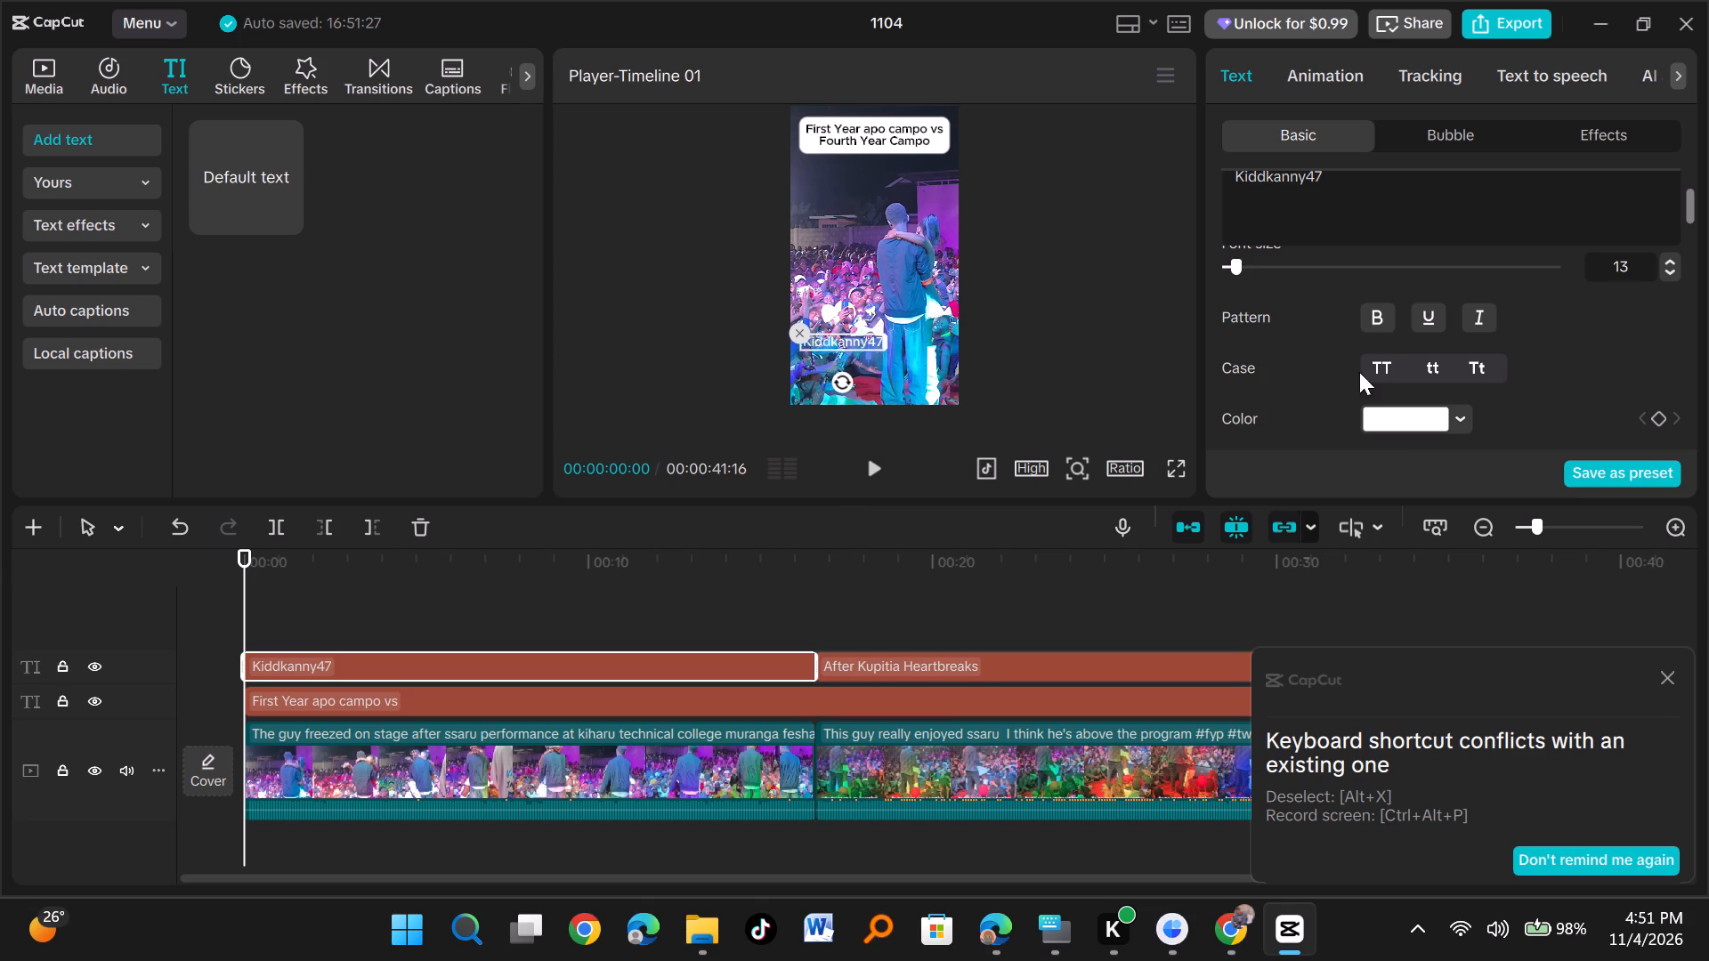
pyautogui.scroll(-2, 1361, 372)
pyautogui.click(1305, 354)
pyautogui.click(1260, 363)
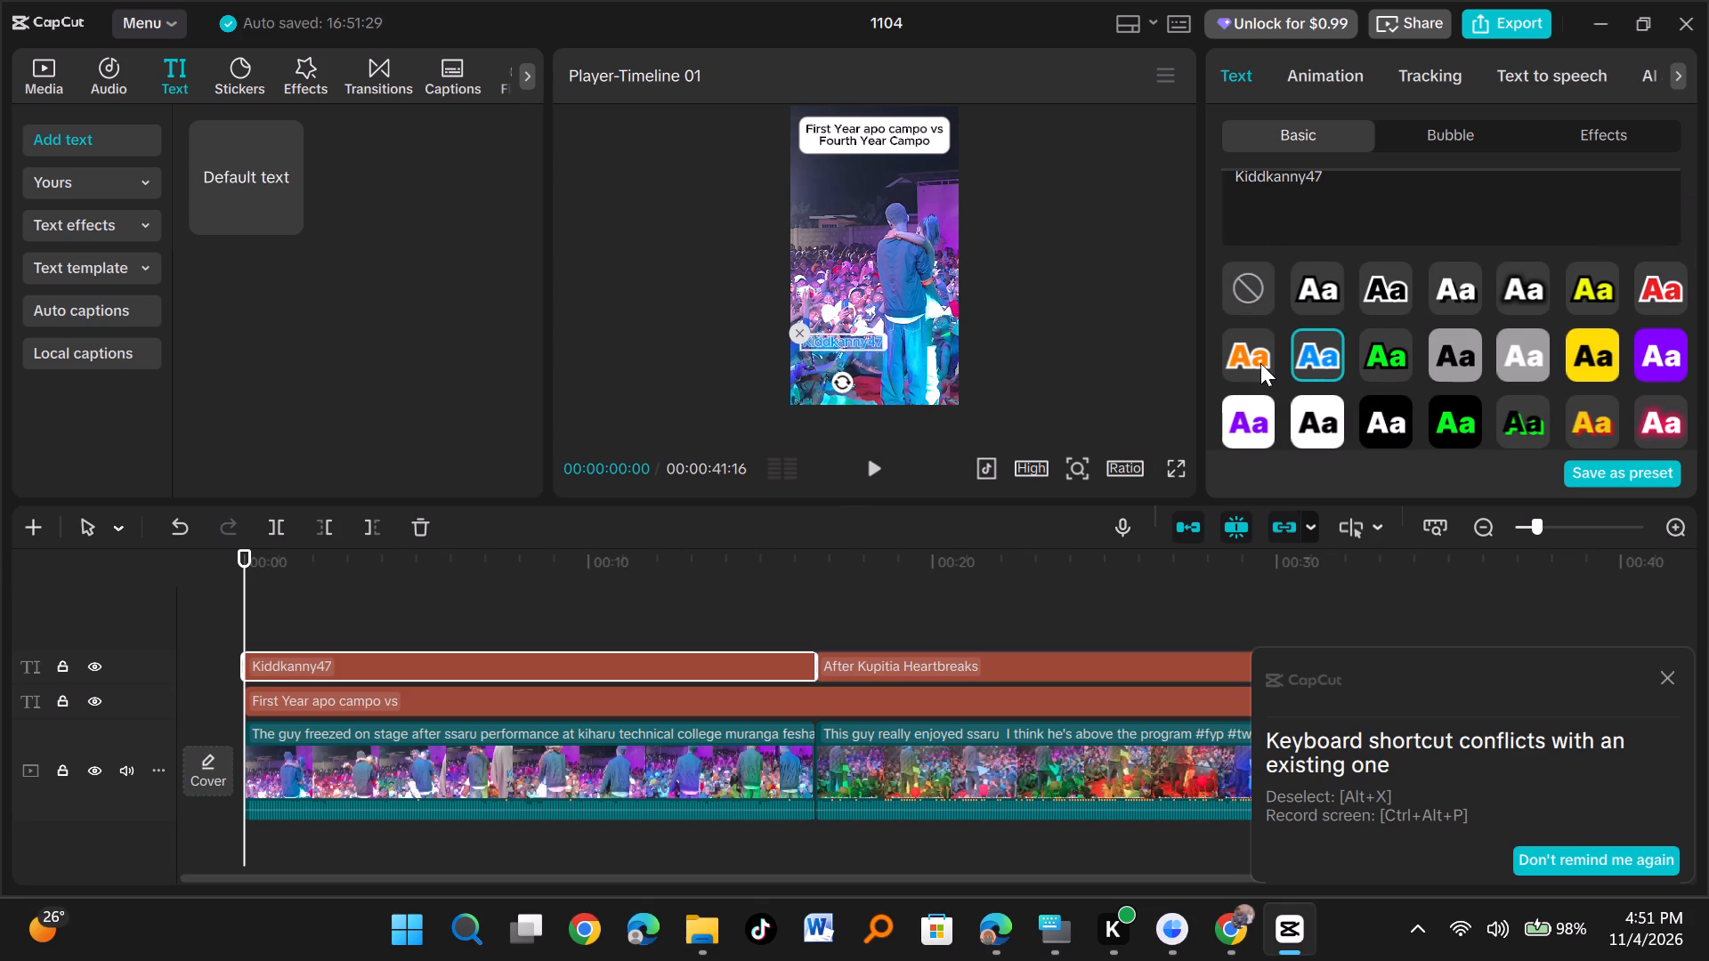
pyautogui.click(1387, 354)
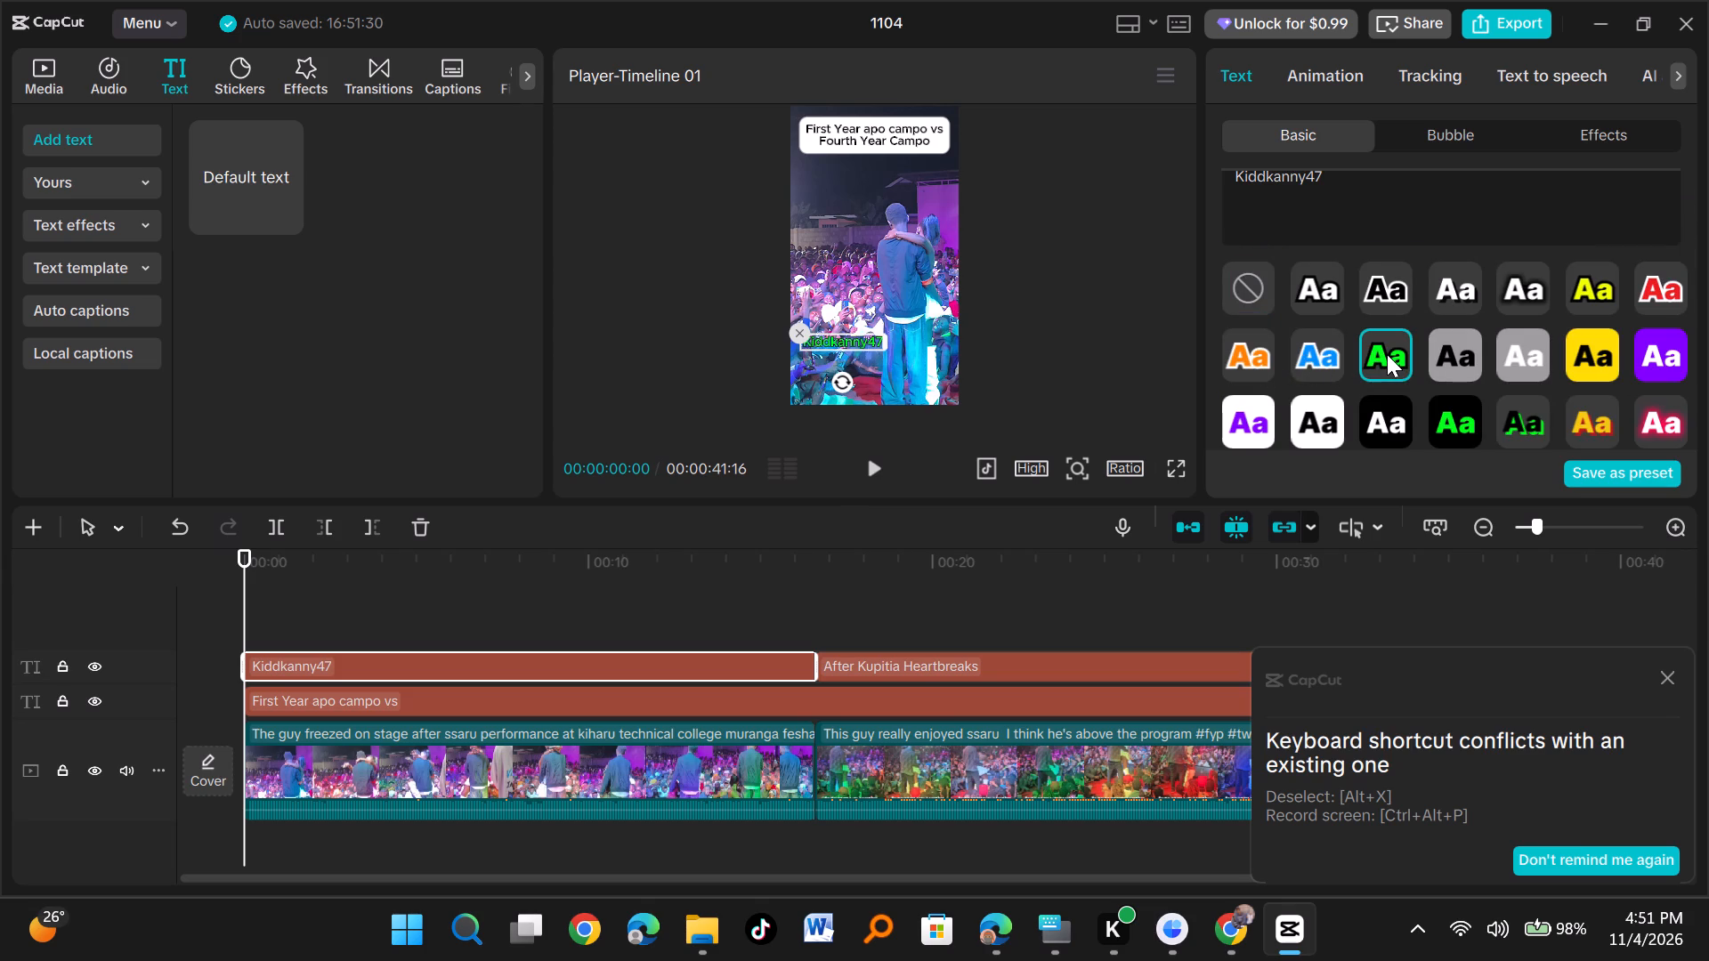
pyautogui.click(1373, 303)
pyautogui.click(1340, 295)
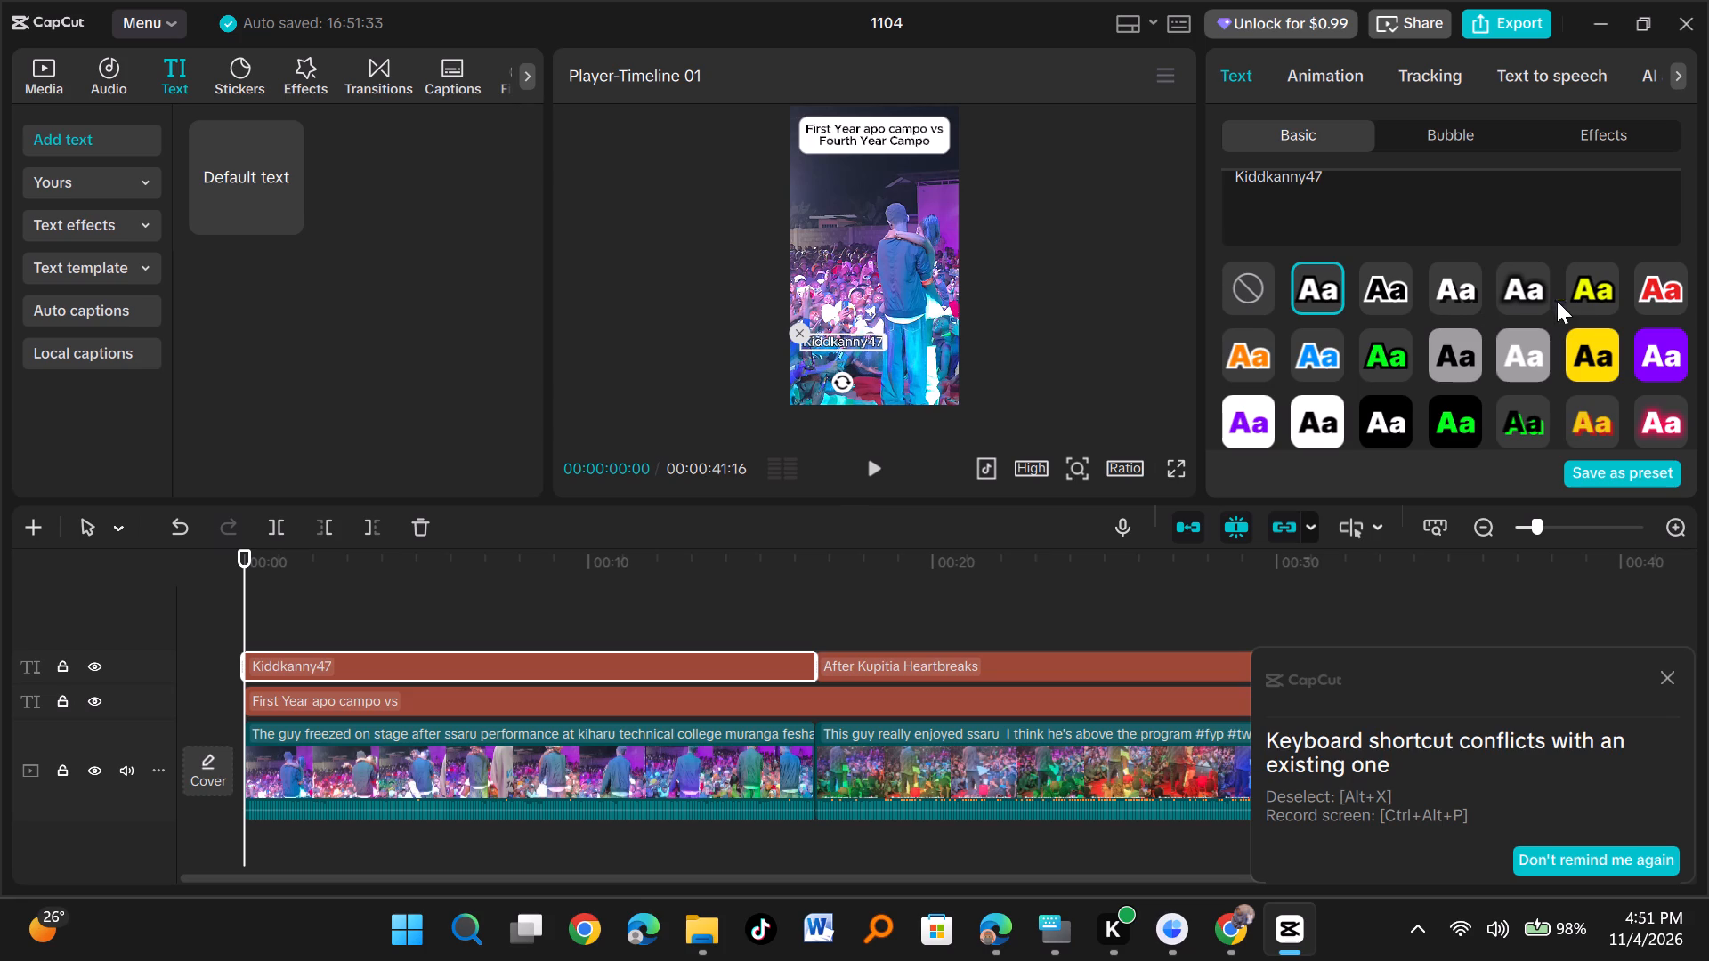
pyautogui.click(1325, 417)
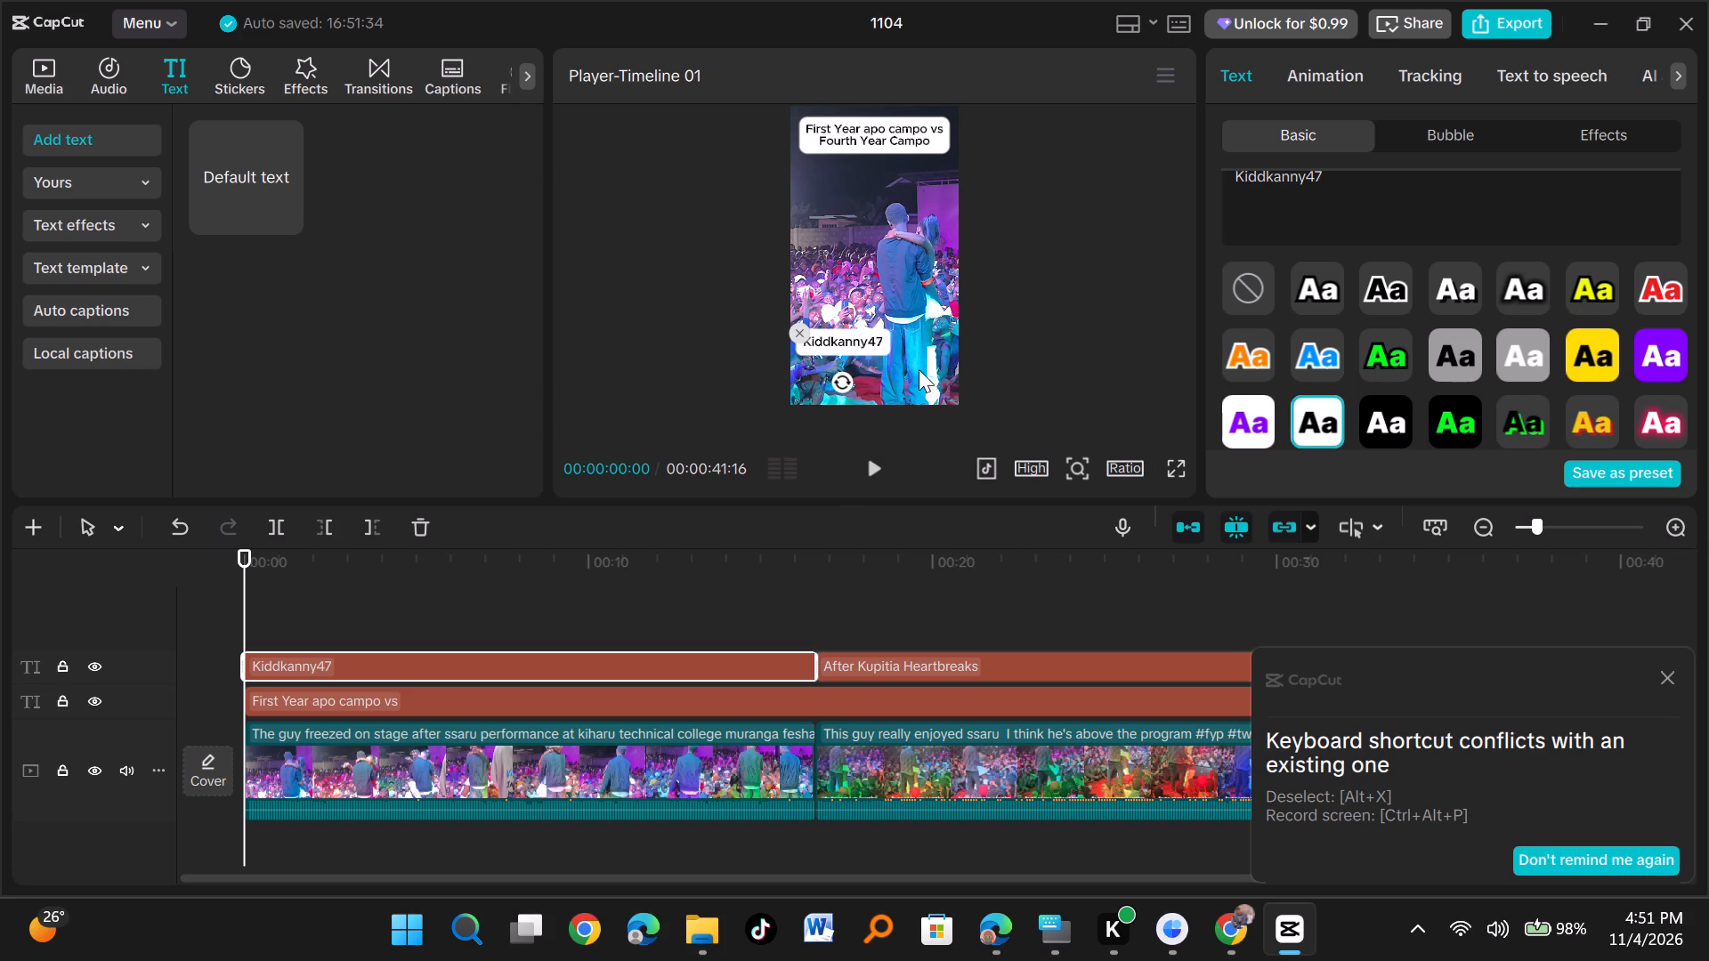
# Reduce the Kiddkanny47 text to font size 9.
pyautogui.scroll(3, 1444, 241)
pyautogui.scroll(4, 1521, 298)
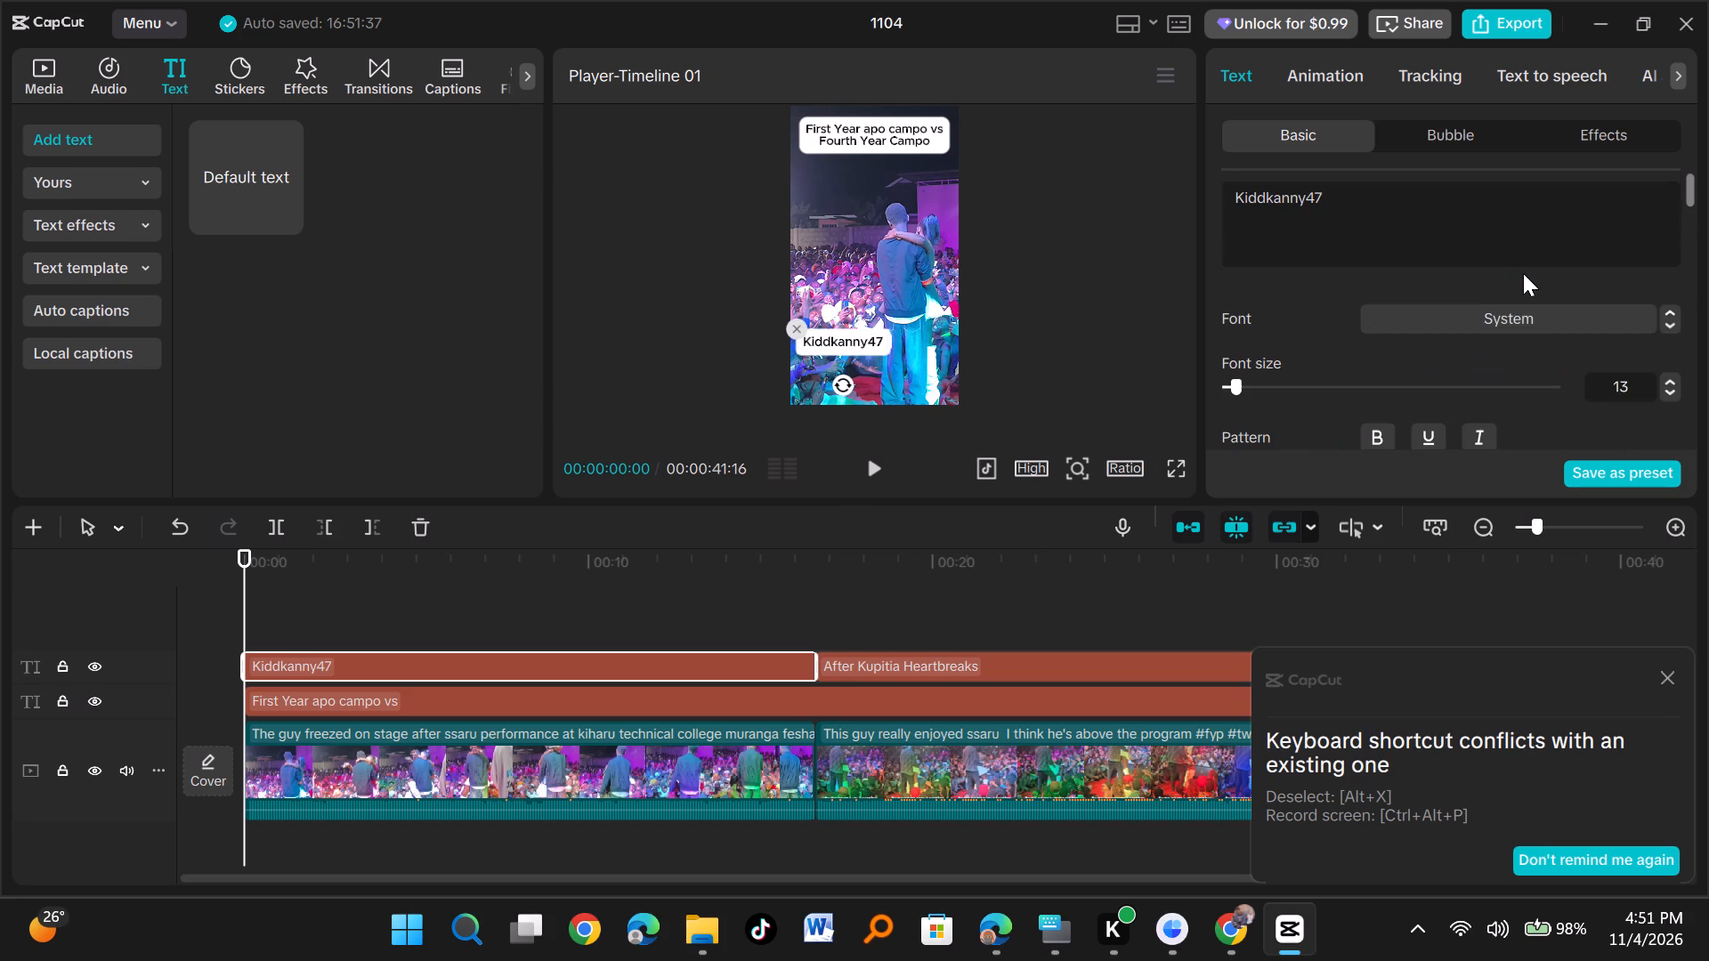
pyautogui.tripleClick(1666, 391)
pyautogui.click(1666, 391)
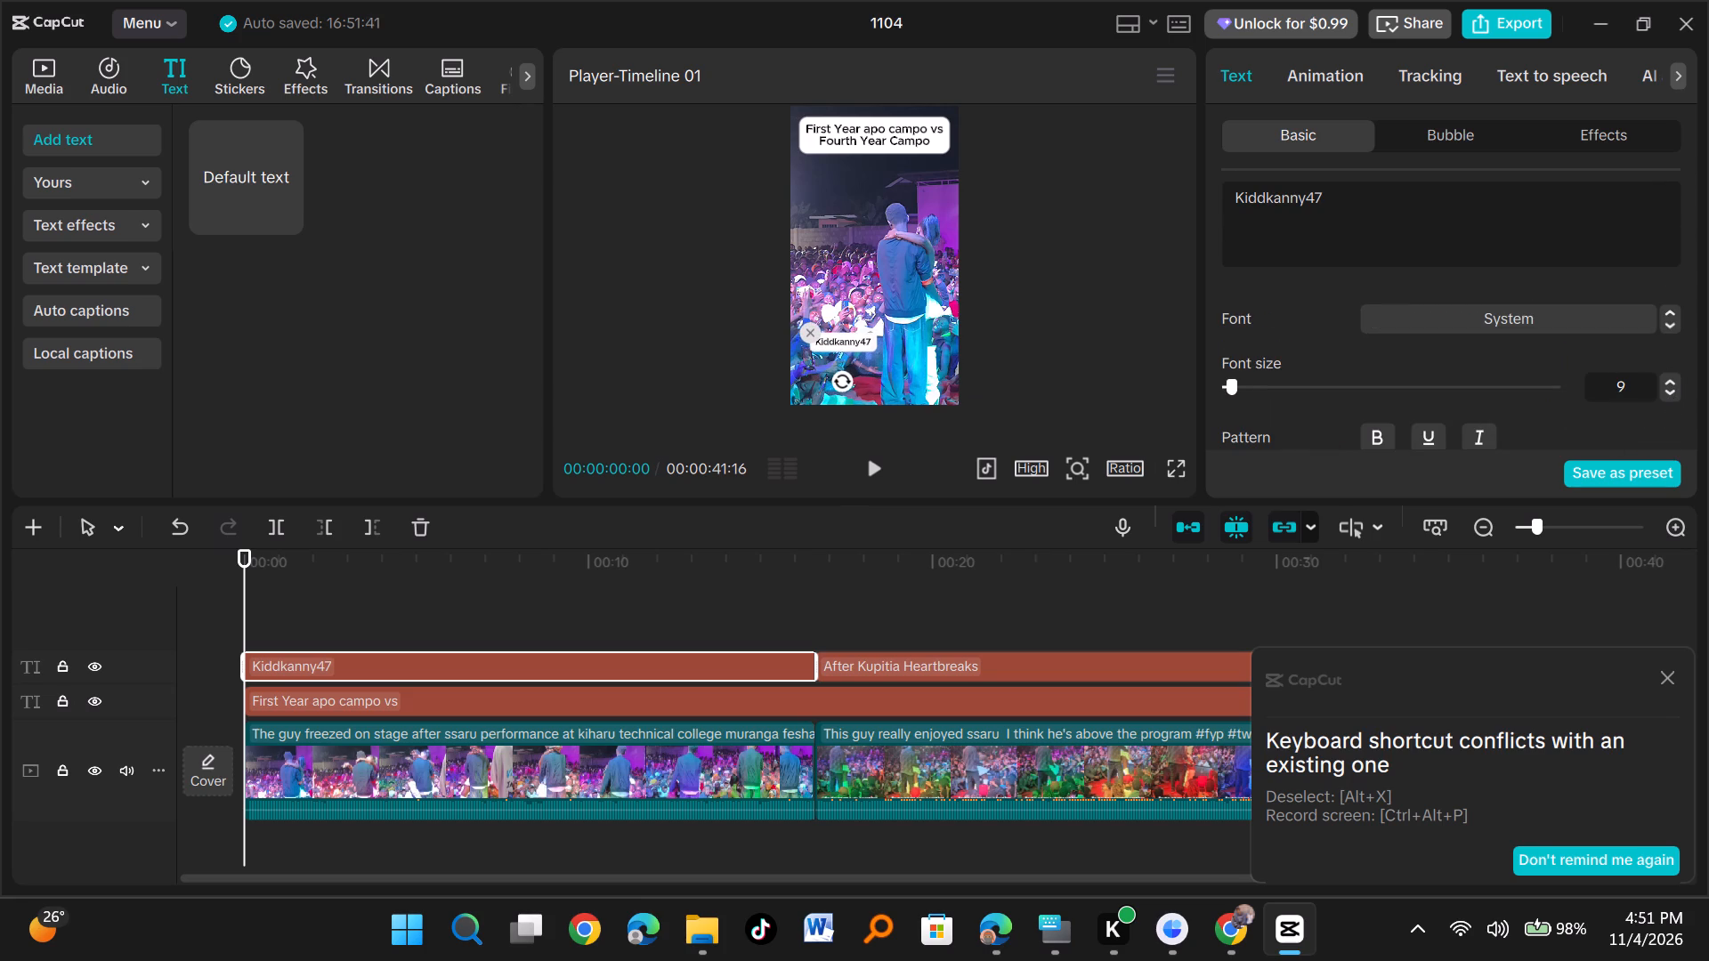
pyautogui.moveTo(844, 381); pyautogui.dragTo(854, 386)
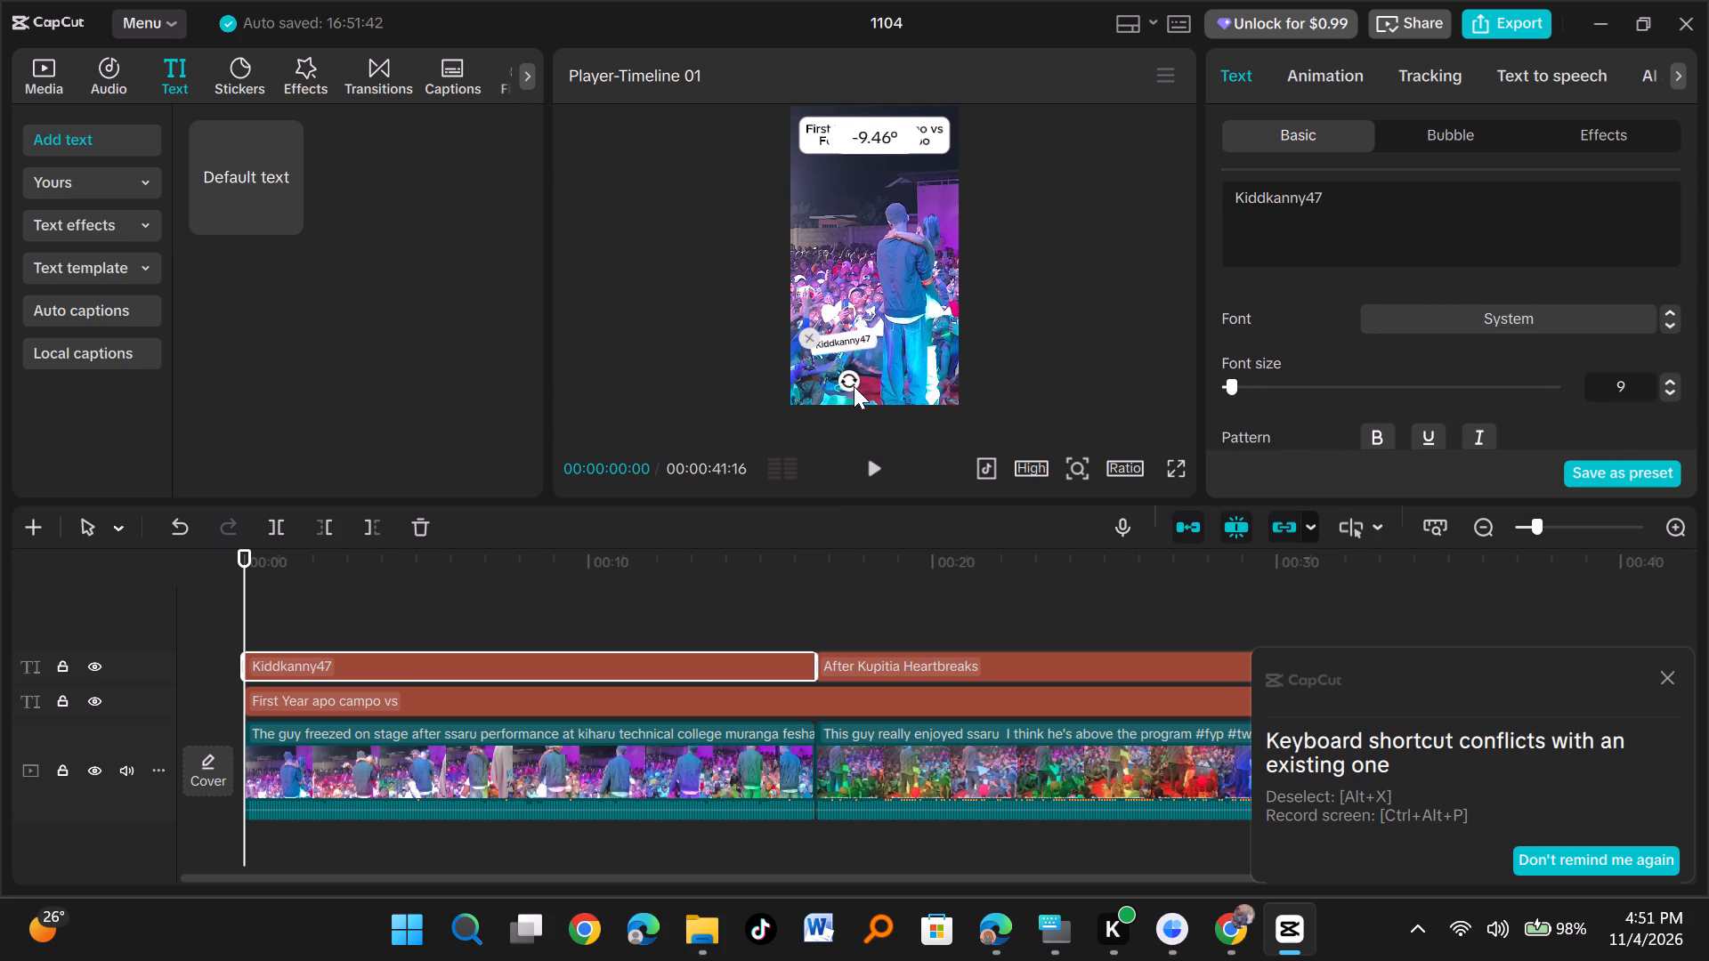
pyautogui.moveTo(854, 386); pyautogui.dragTo(856, 386)
pyautogui.moveTo(850, 343); pyautogui.dragTo(840, 355)
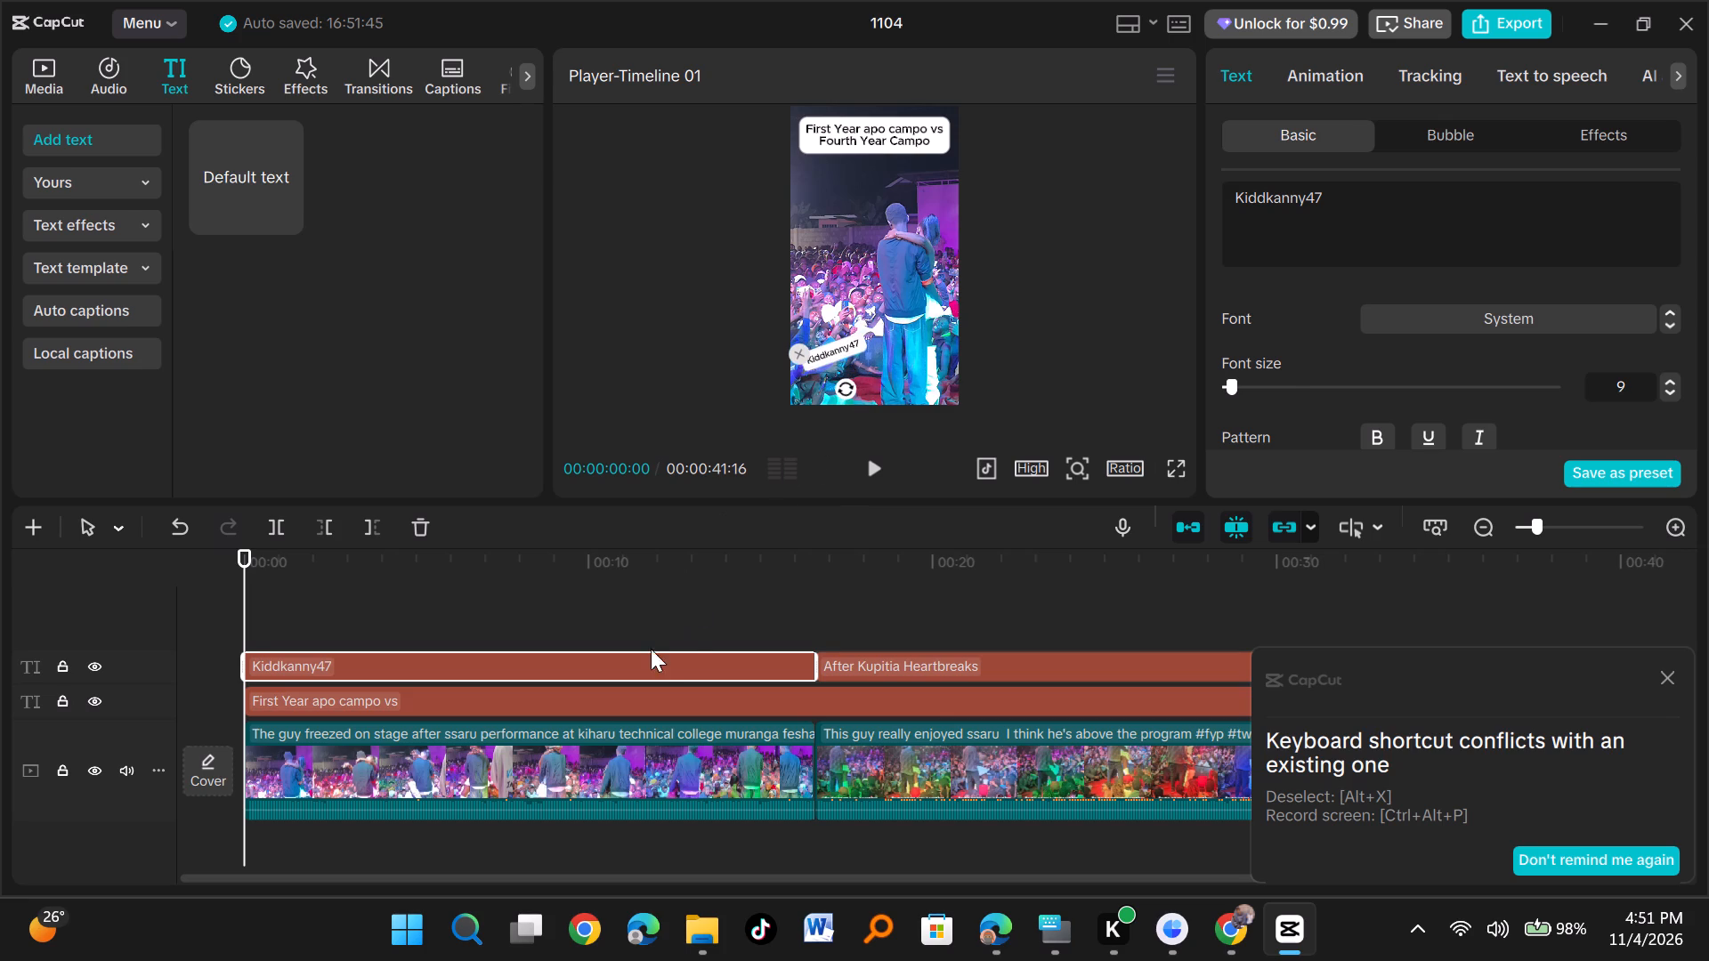
# Scrub around the join of the two concert clips and back to the start to check the text overlays.
pyautogui.click(643, 651)
pyautogui.click(731, 610)
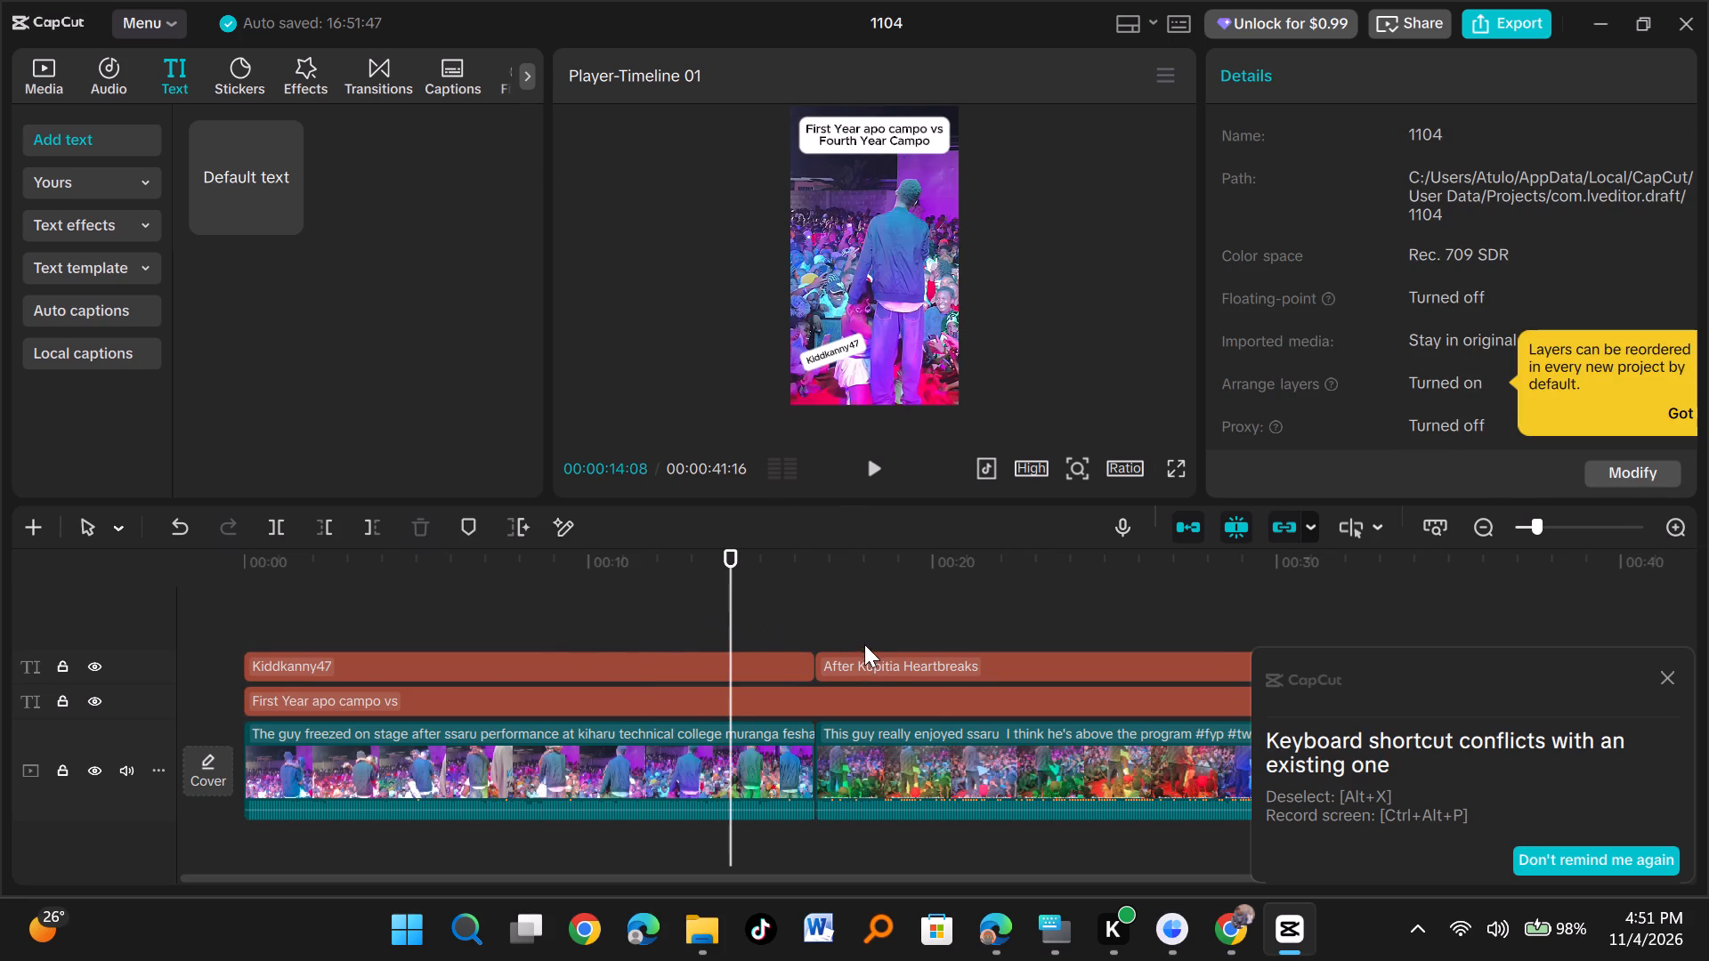
pyautogui.click(865, 643)
pyautogui.click(831, 628)
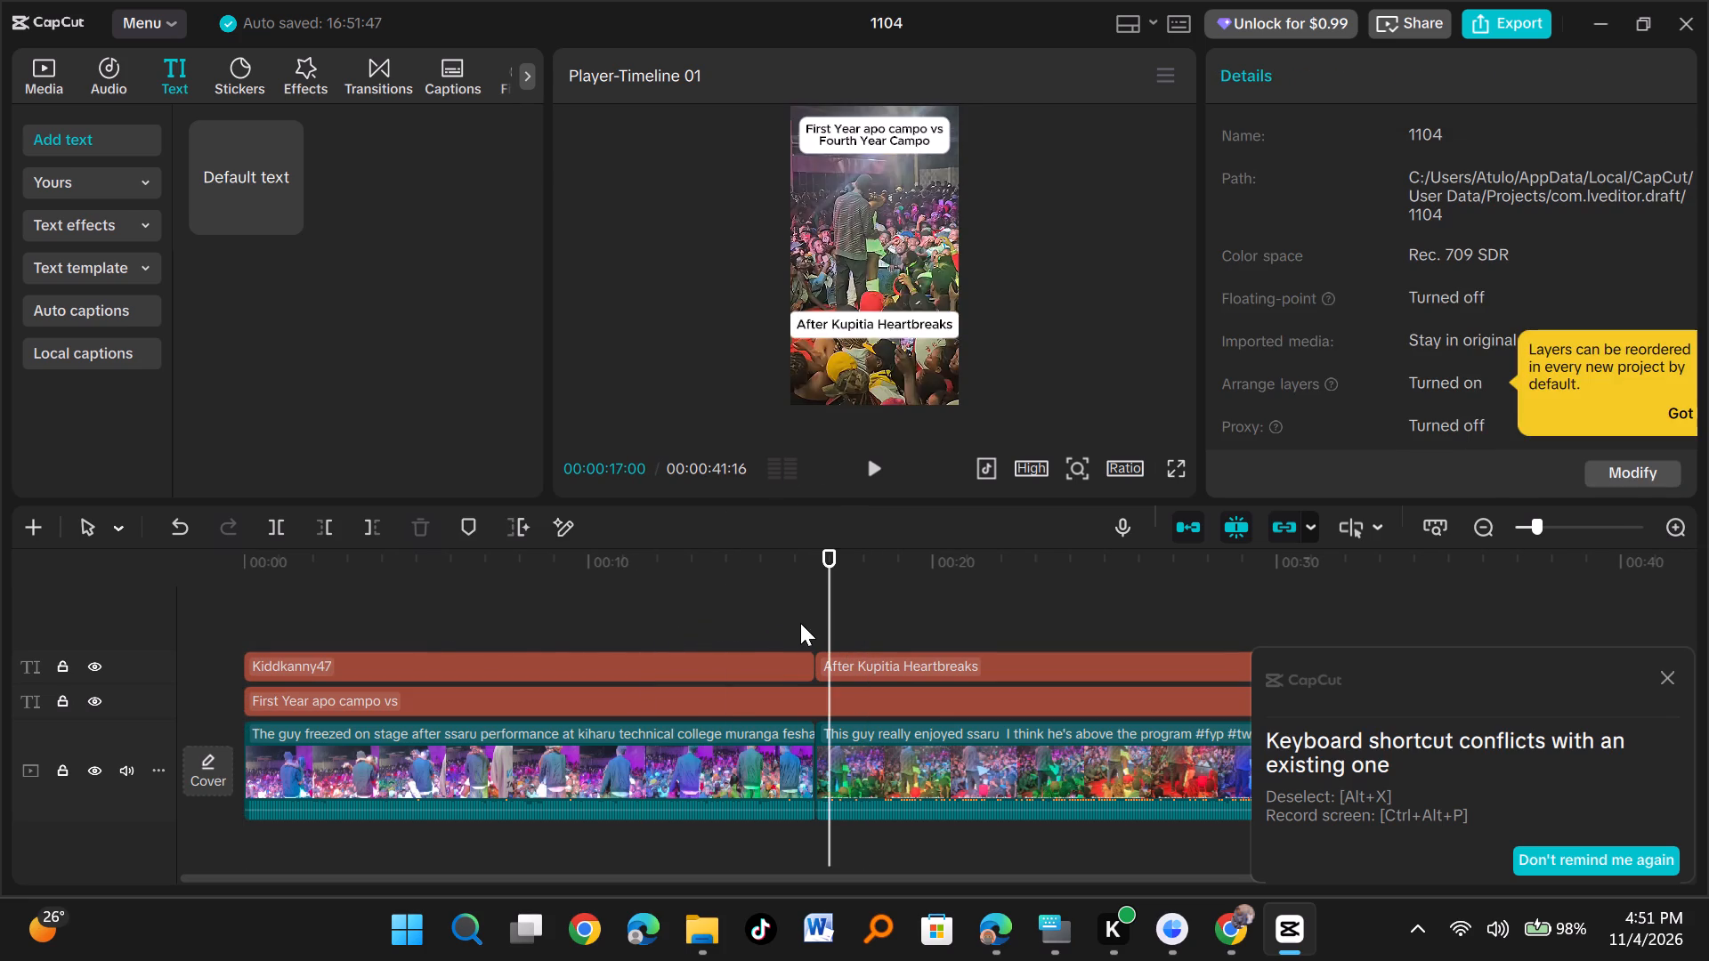
pyautogui.click(800, 623)
pyautogui.moveTo(798, 556); pyautogui.dragTo(449, 566)
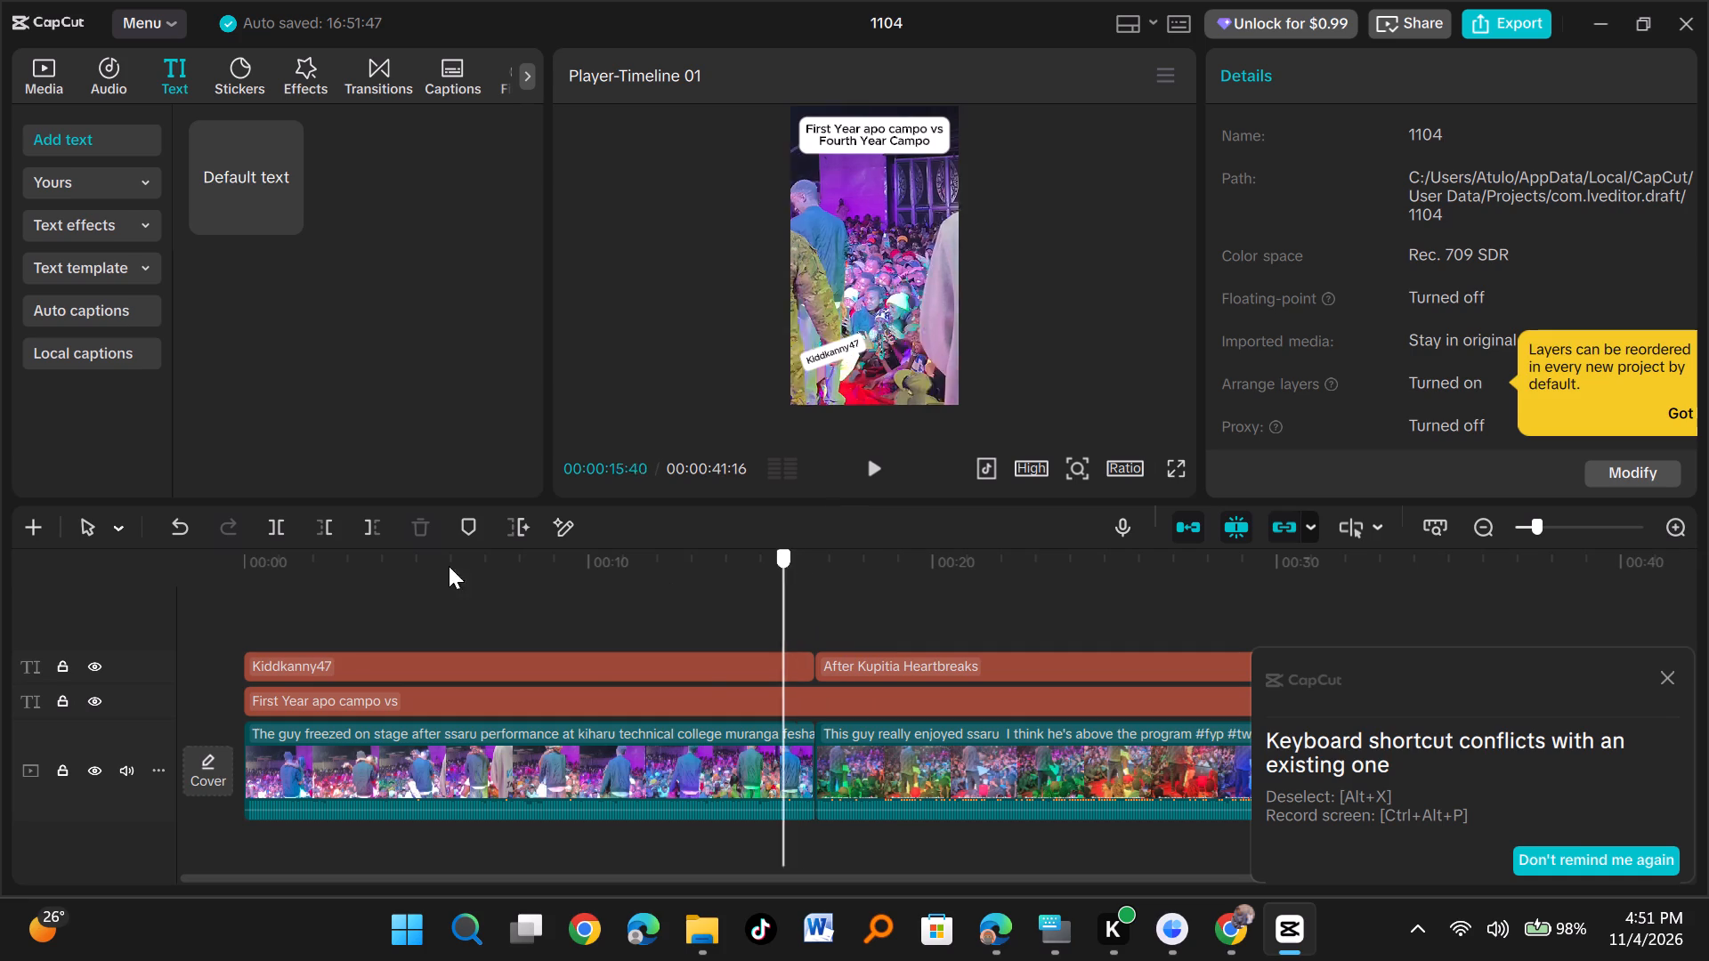
pyautogui.moveTo(449, 566); pyautogui.dragTo(187, 578)
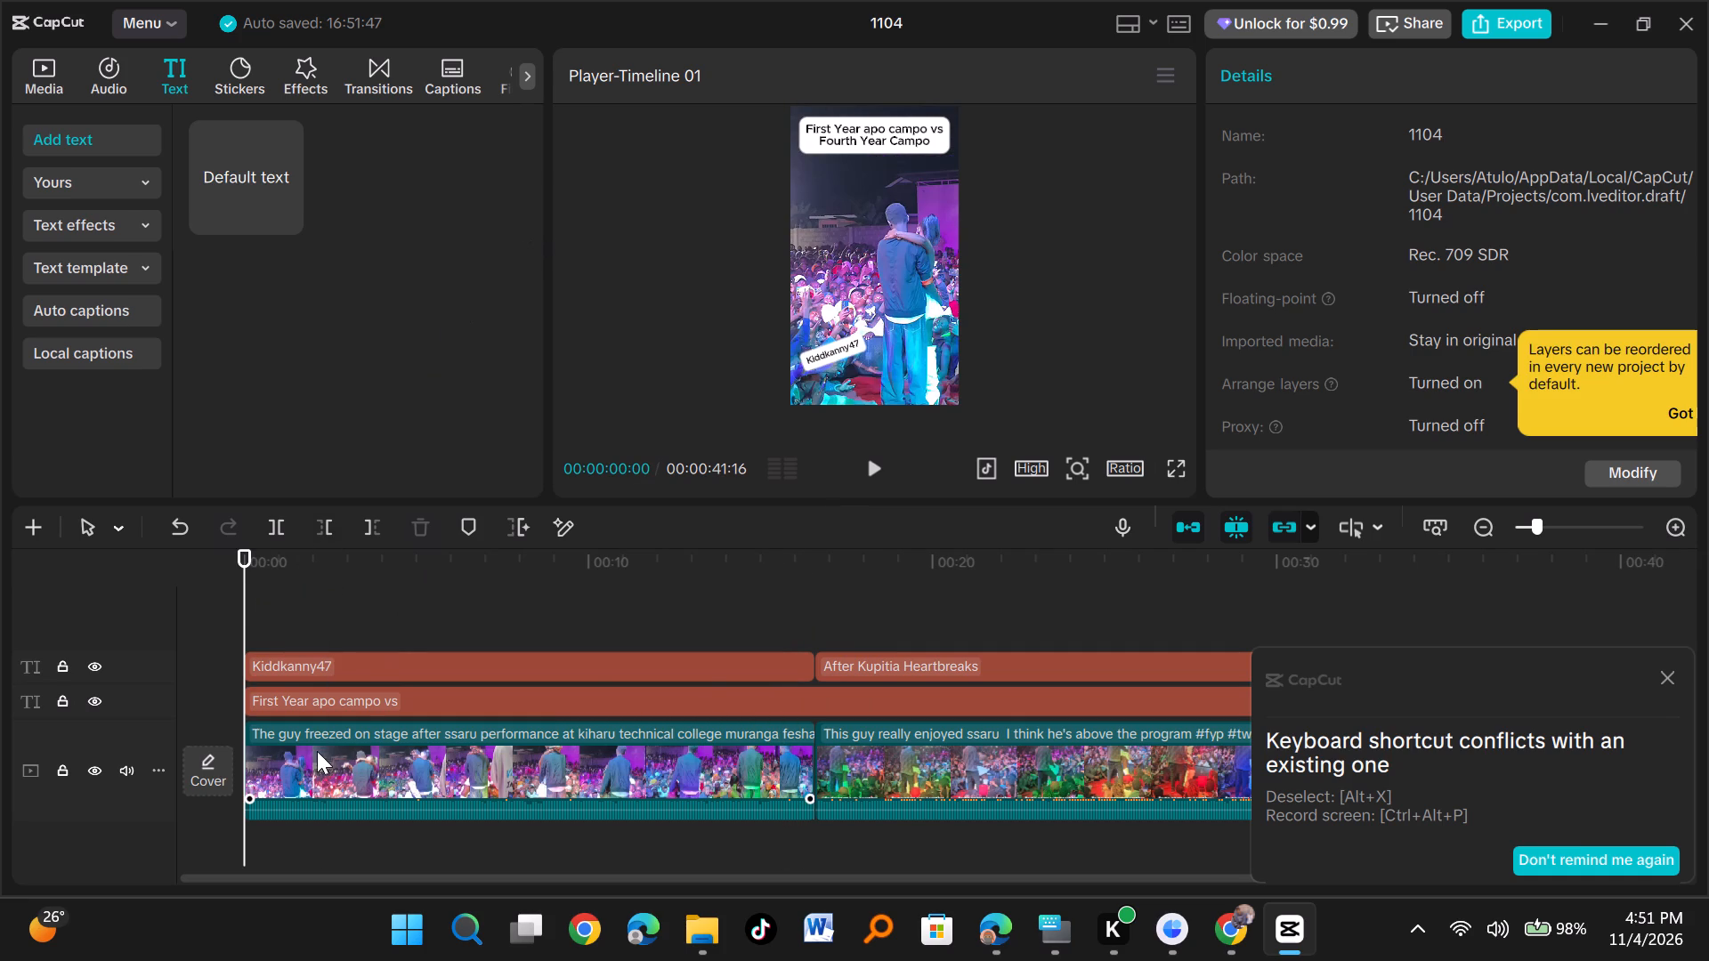
# Mute the second concert clip by lowering its volume to -∞ dB.
pyautogui.click(361, 777)
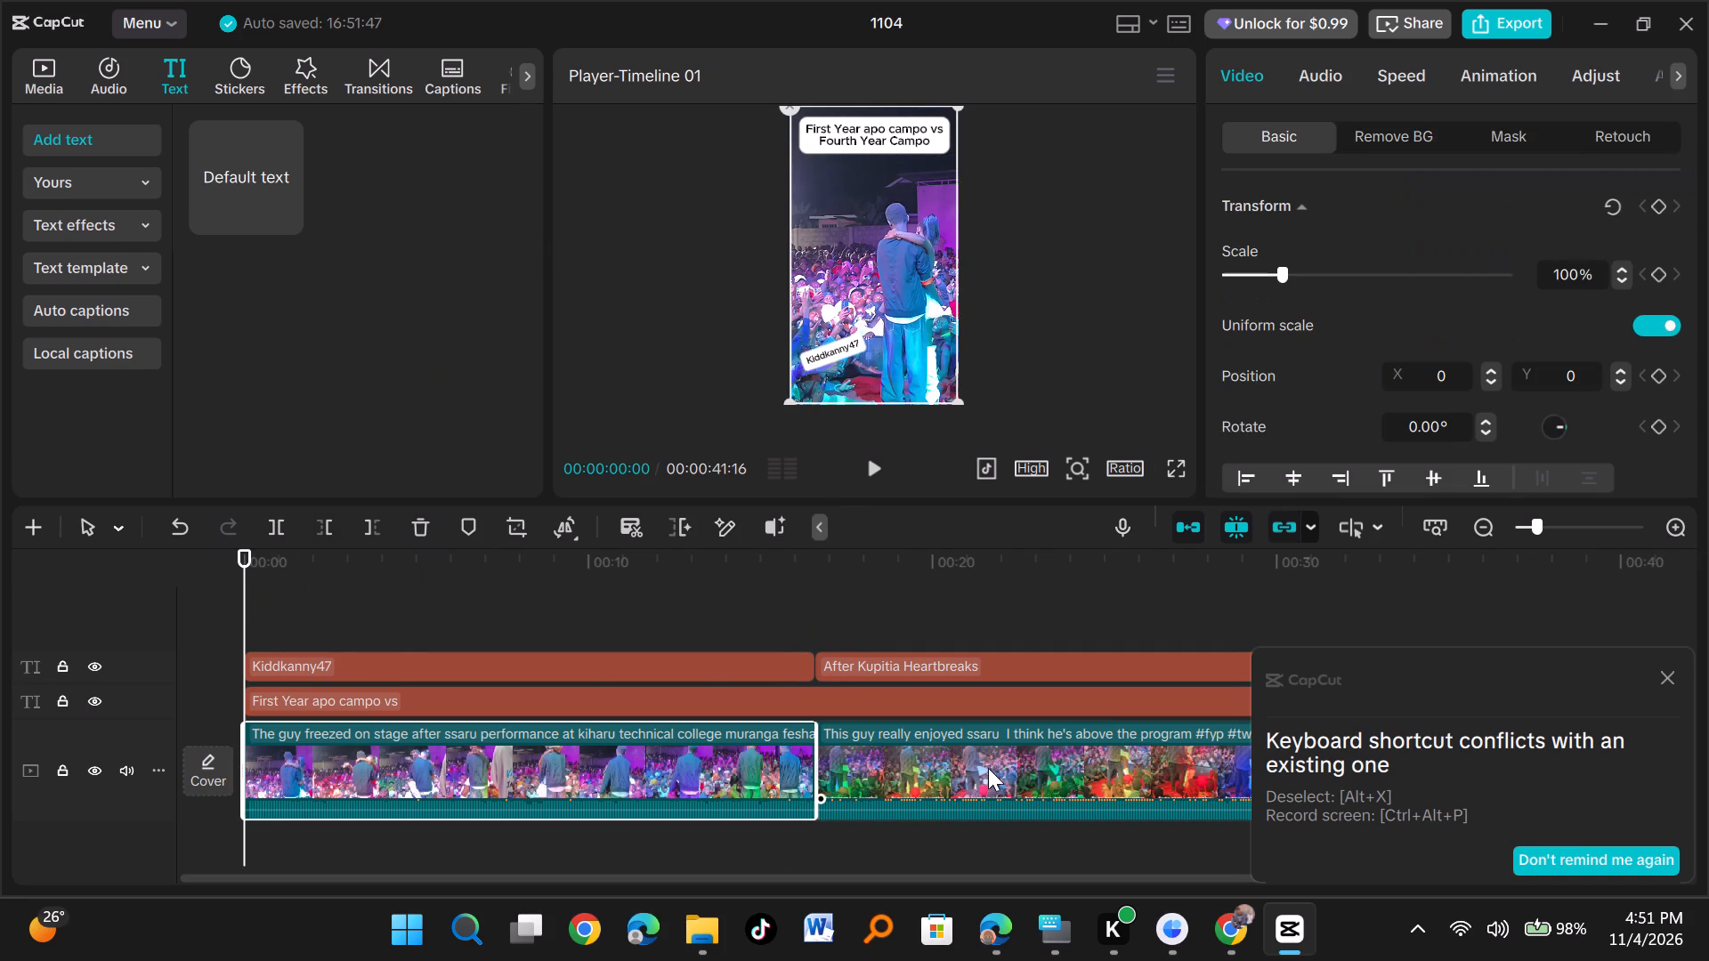
pyautogui.click(916, 787)
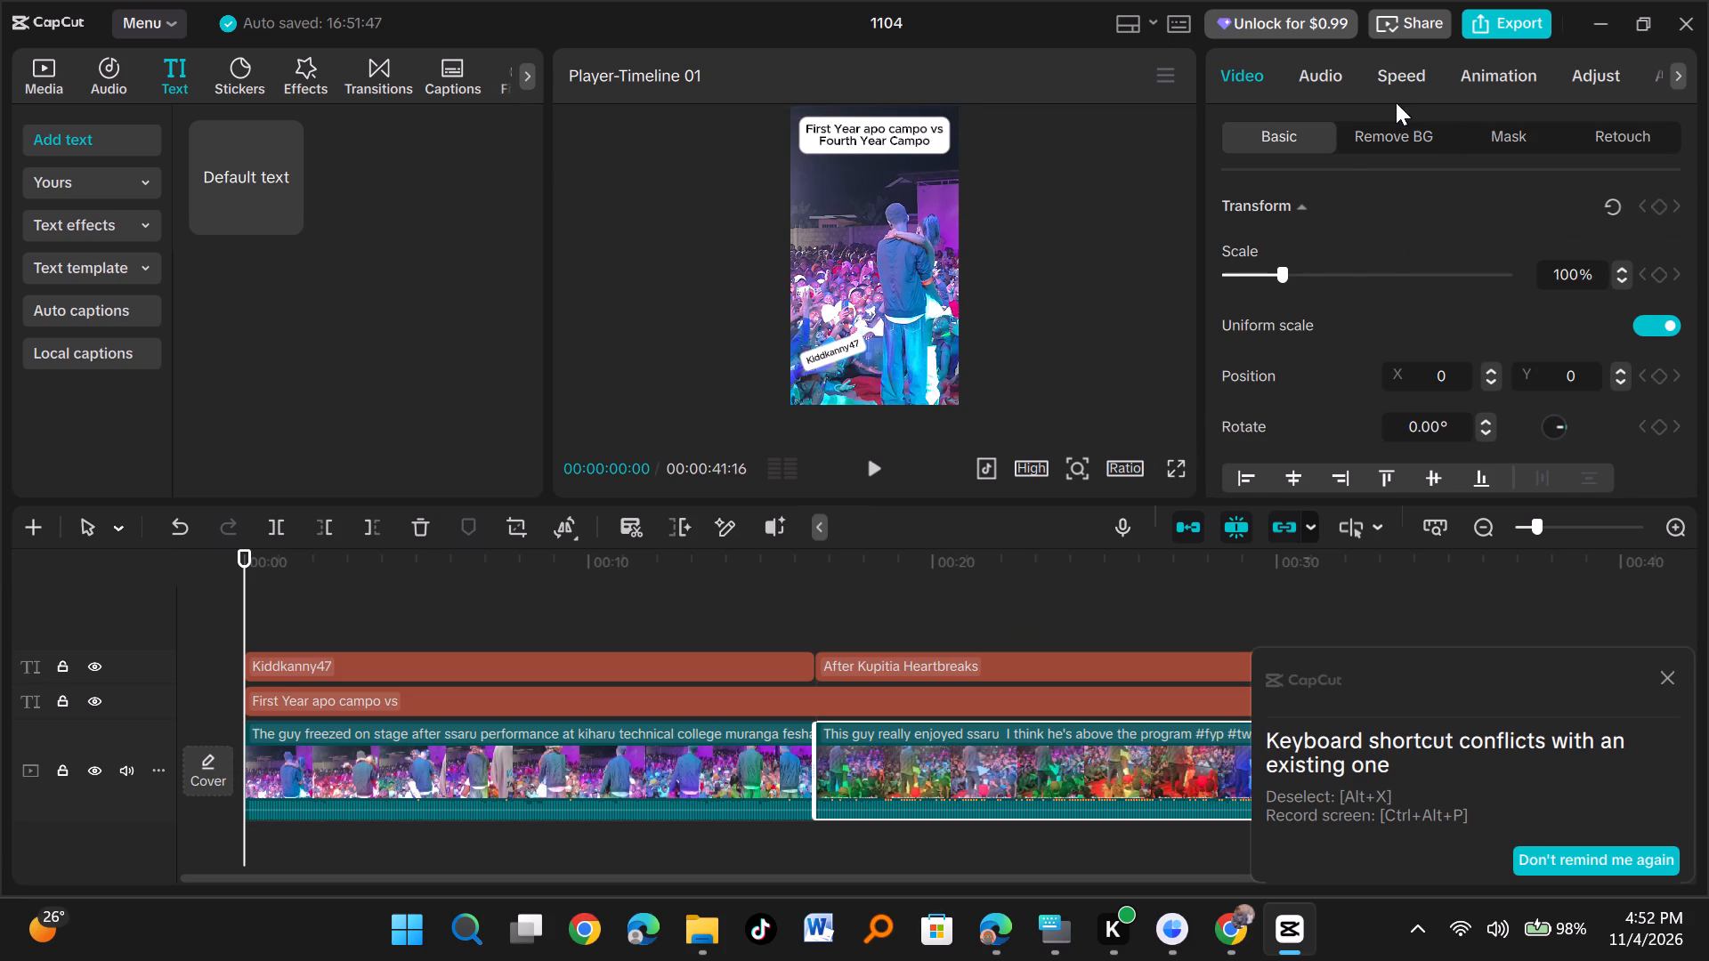
pyautogui.click(1337, 82)
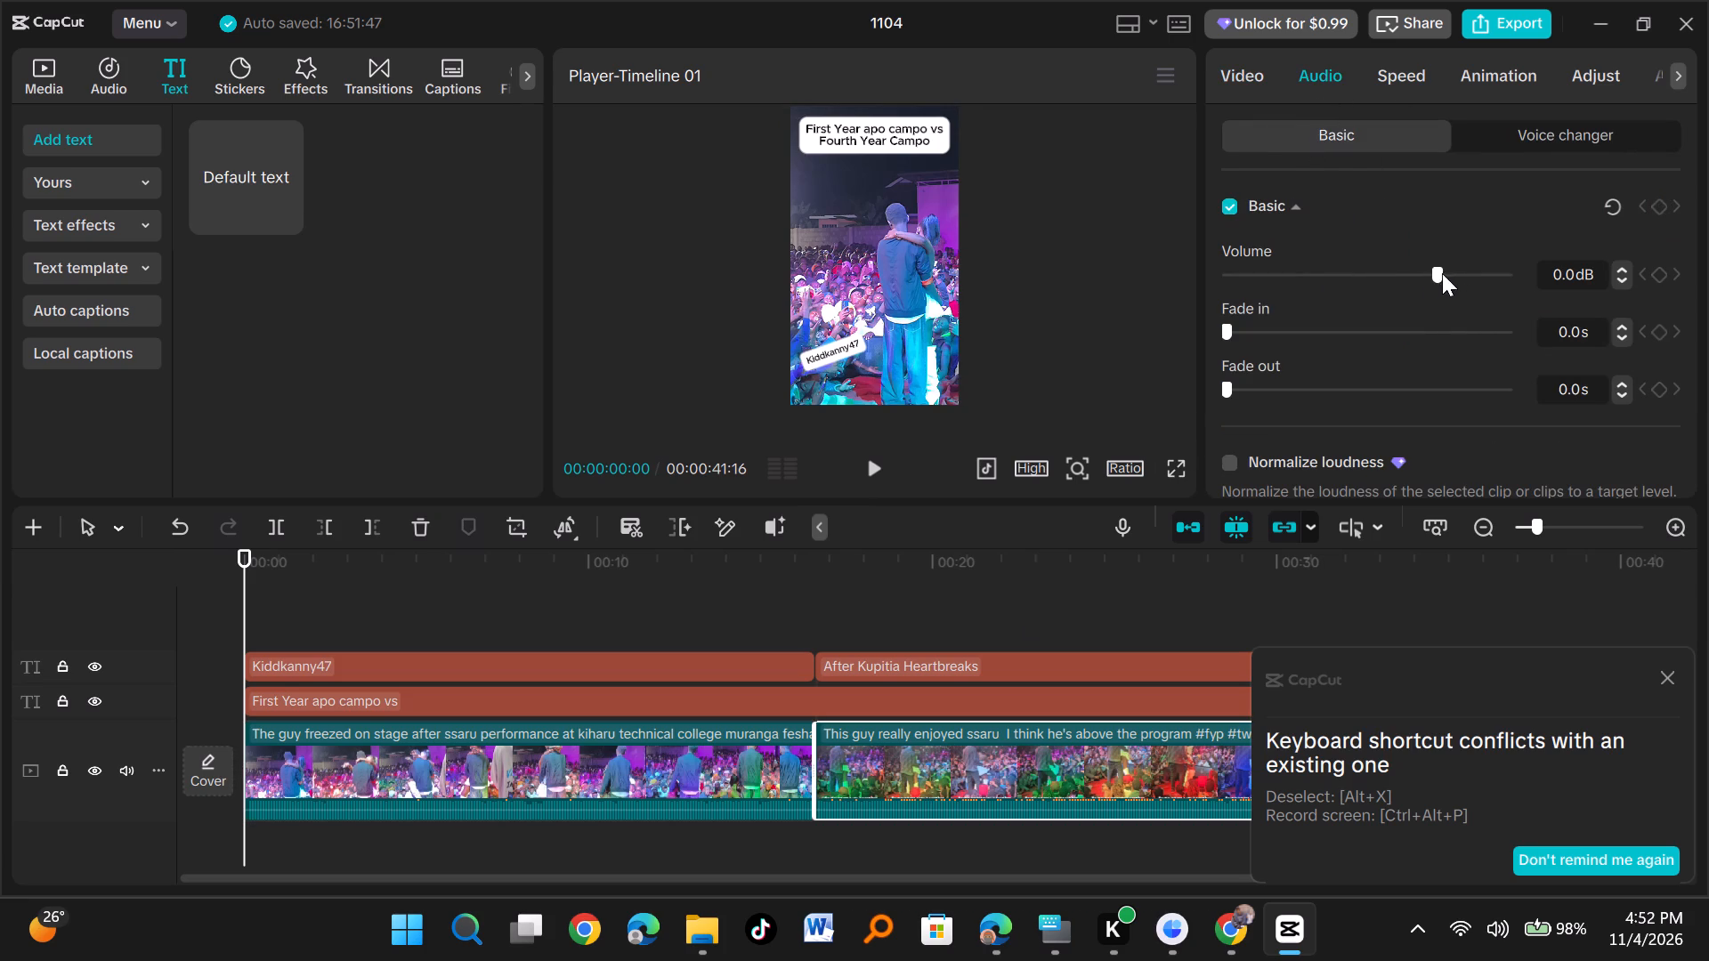
pyautogui.moveTo(1440, 273); pyautogui.dragTo(939, 323)
# Play the video from the start into the second concert clip to review the text and sound.
pyautogui.click(260, 626)
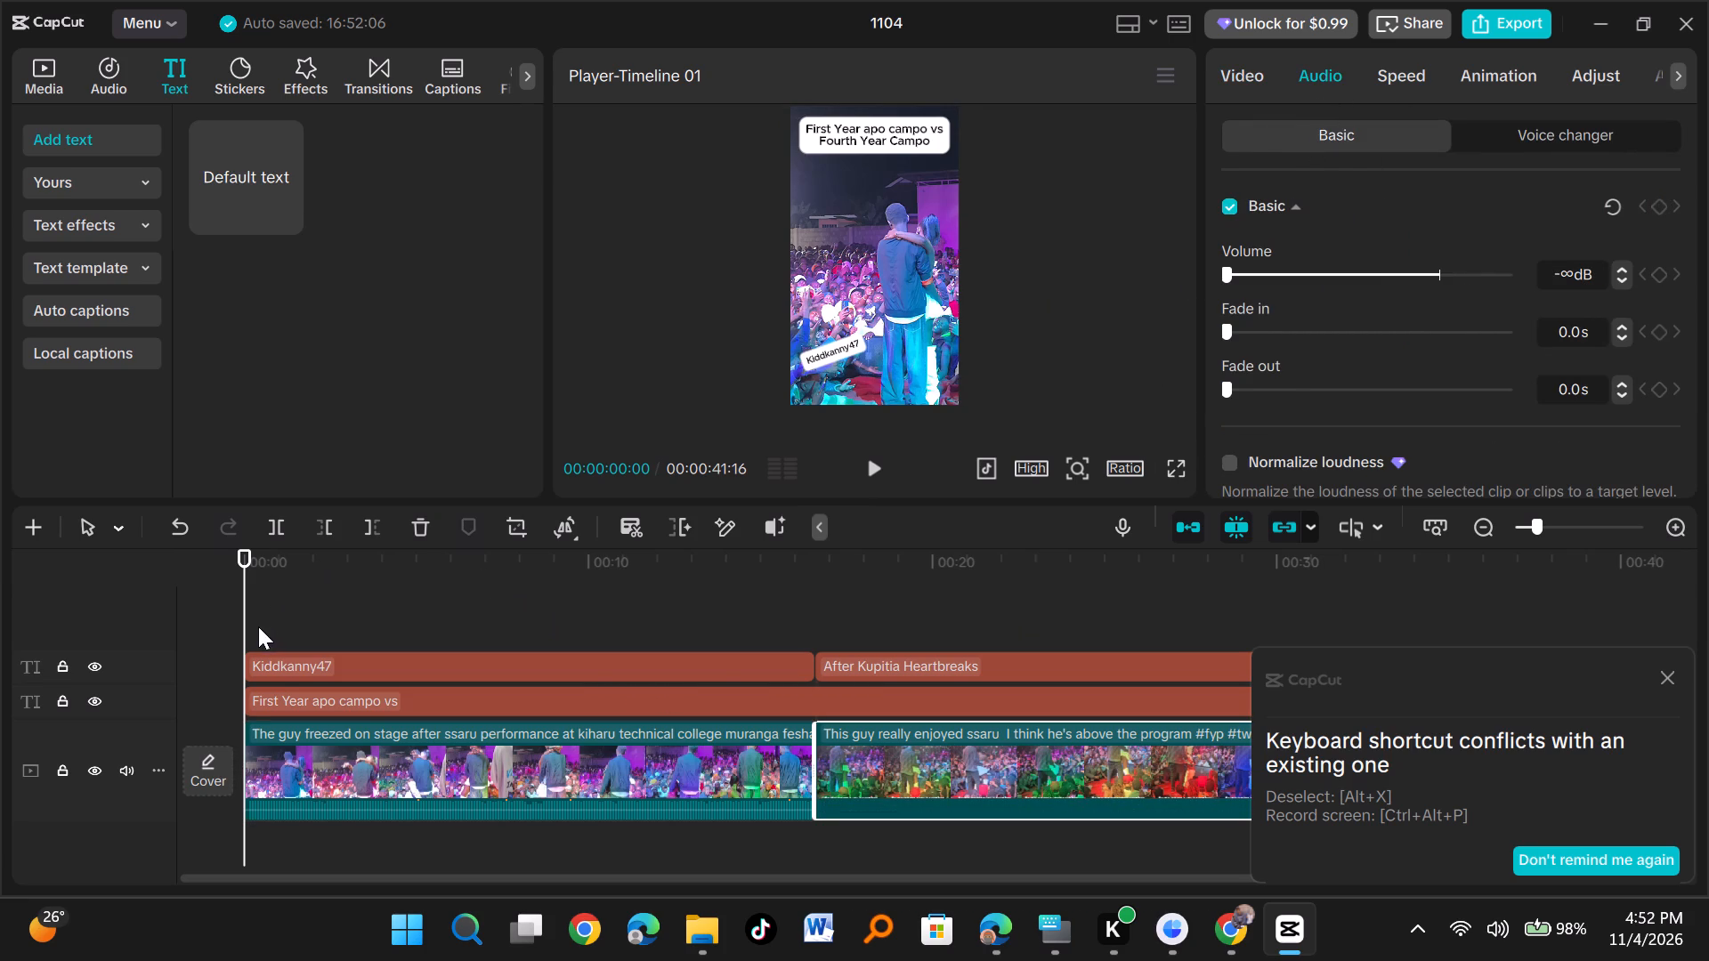
pyautogui.click(241, 626)
pyautogui.moveTo(274, 601); pyautogui.dragTo(197, 601)
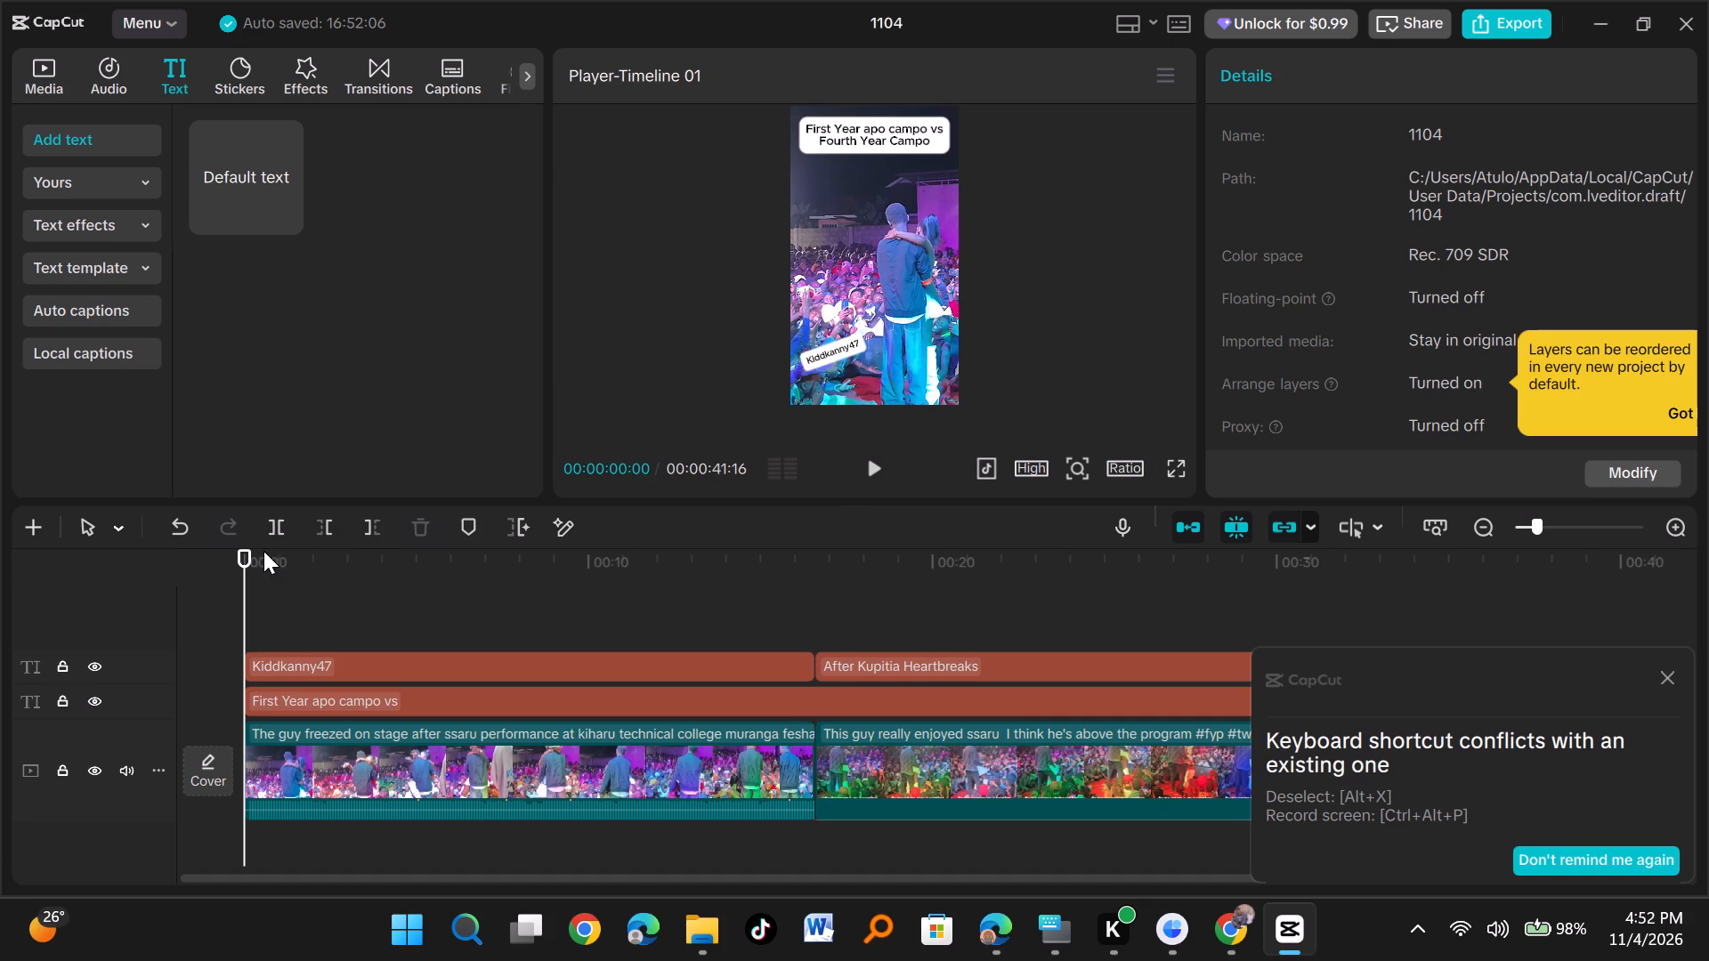
pyautogui.click(910, 477)
pyautogui.click(879, 467)
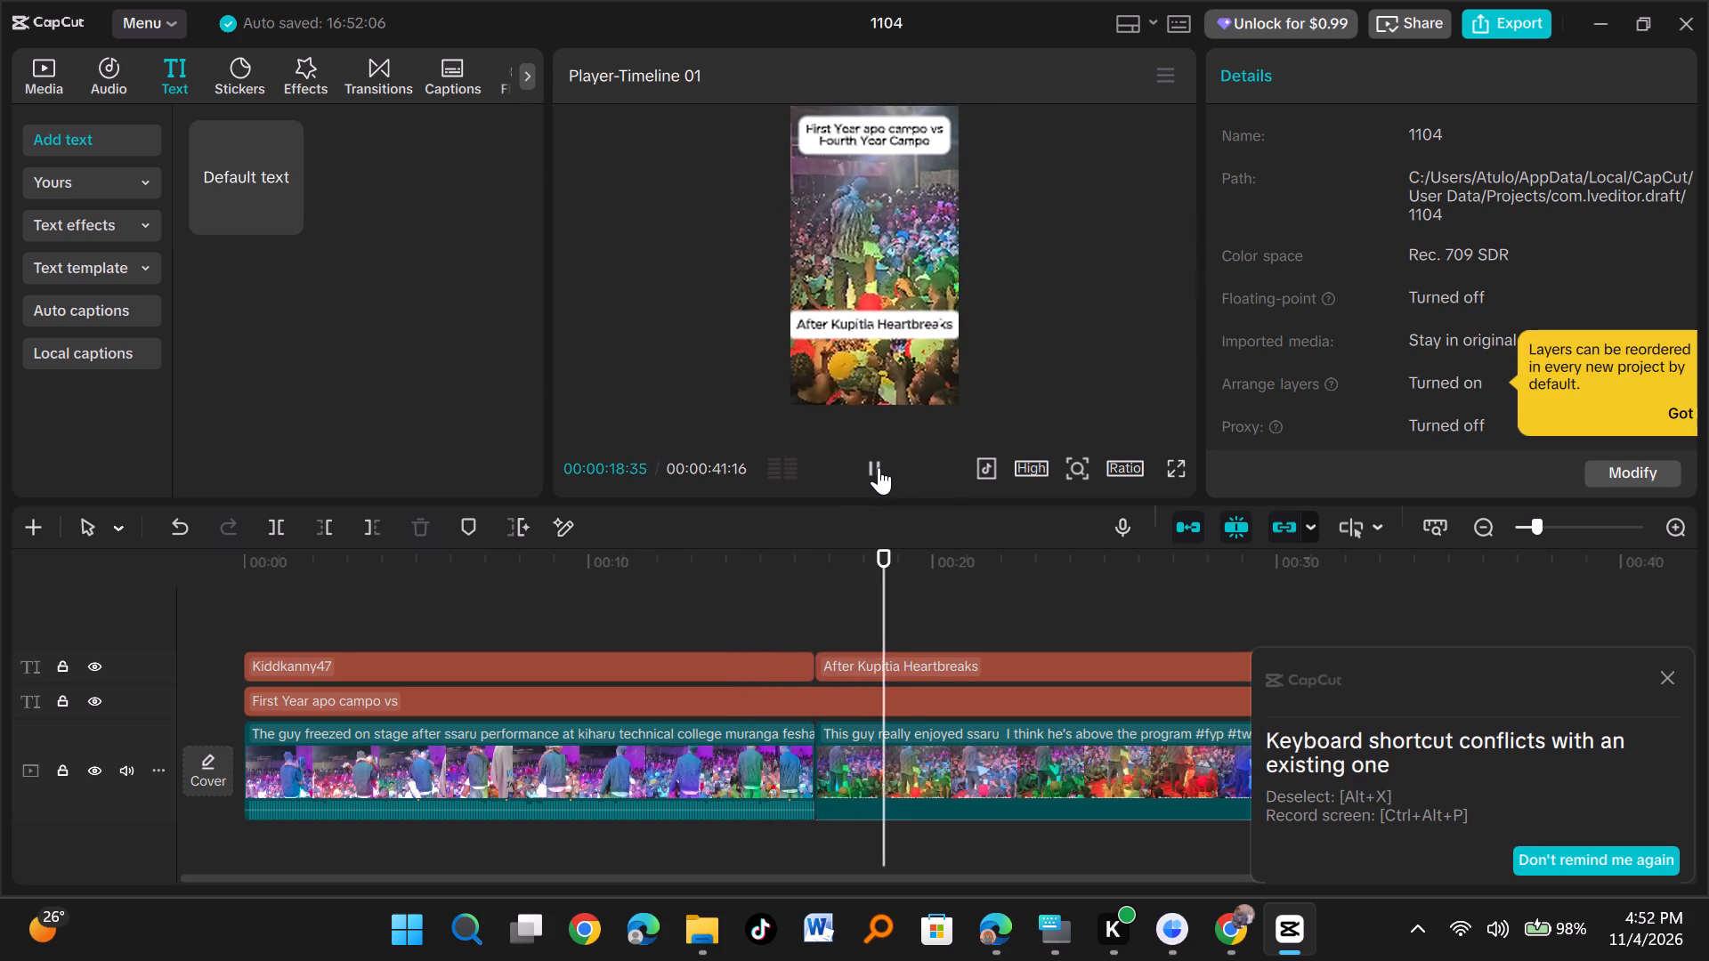
pyautogui.click(879, 467)
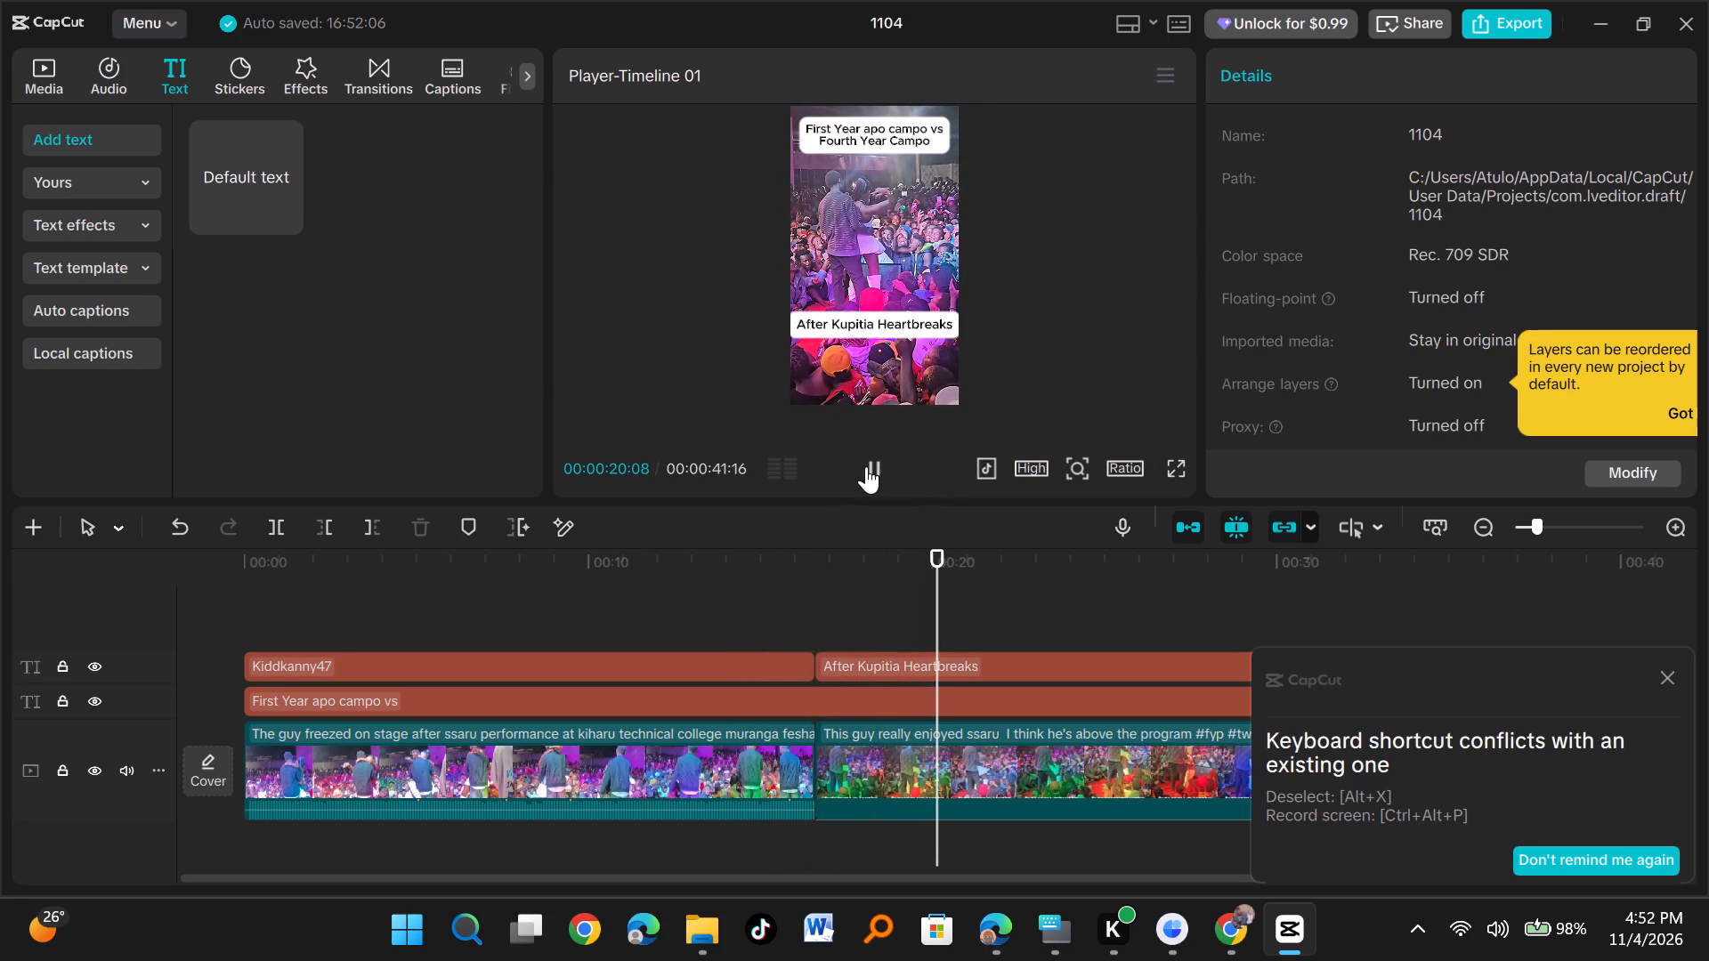
# Import the "Find 'a few moments later' on TikTok" video and insert it between the two concert clips.
pyautogui.moveTo(939, 556); pyautogui.dragTo(841, 556)
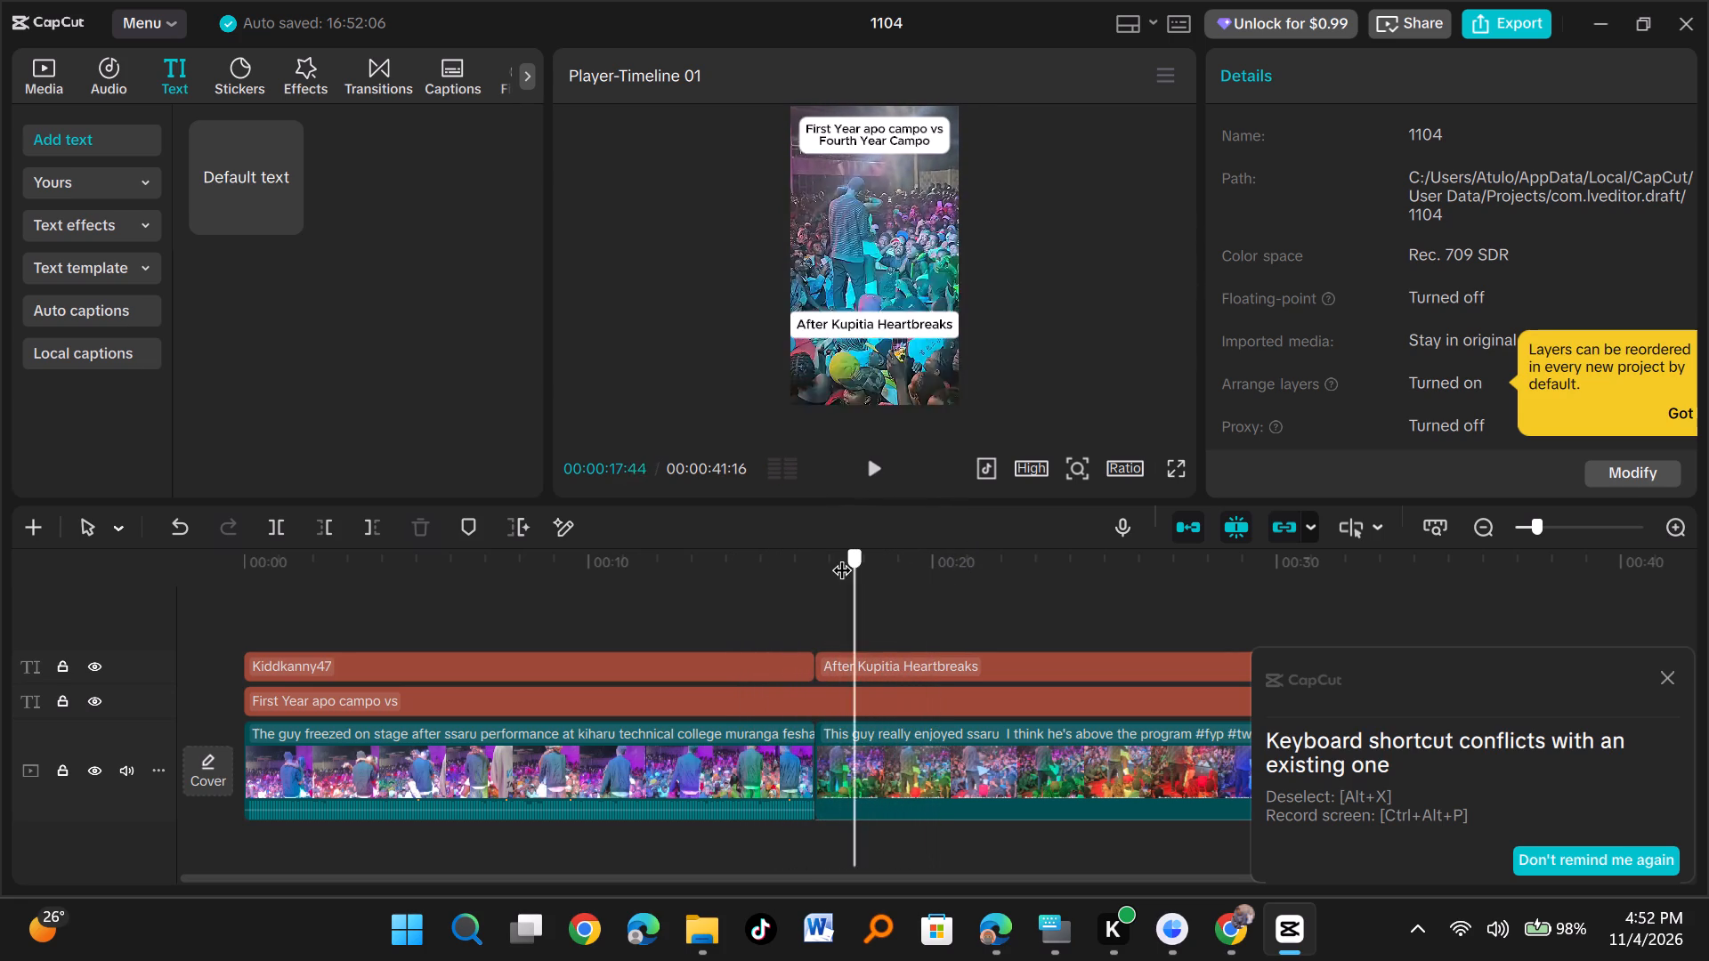
pyautogui.moveTo(841, 556); pyautogui.dragTo(817, 556)
pyautogui.click(52, 92)
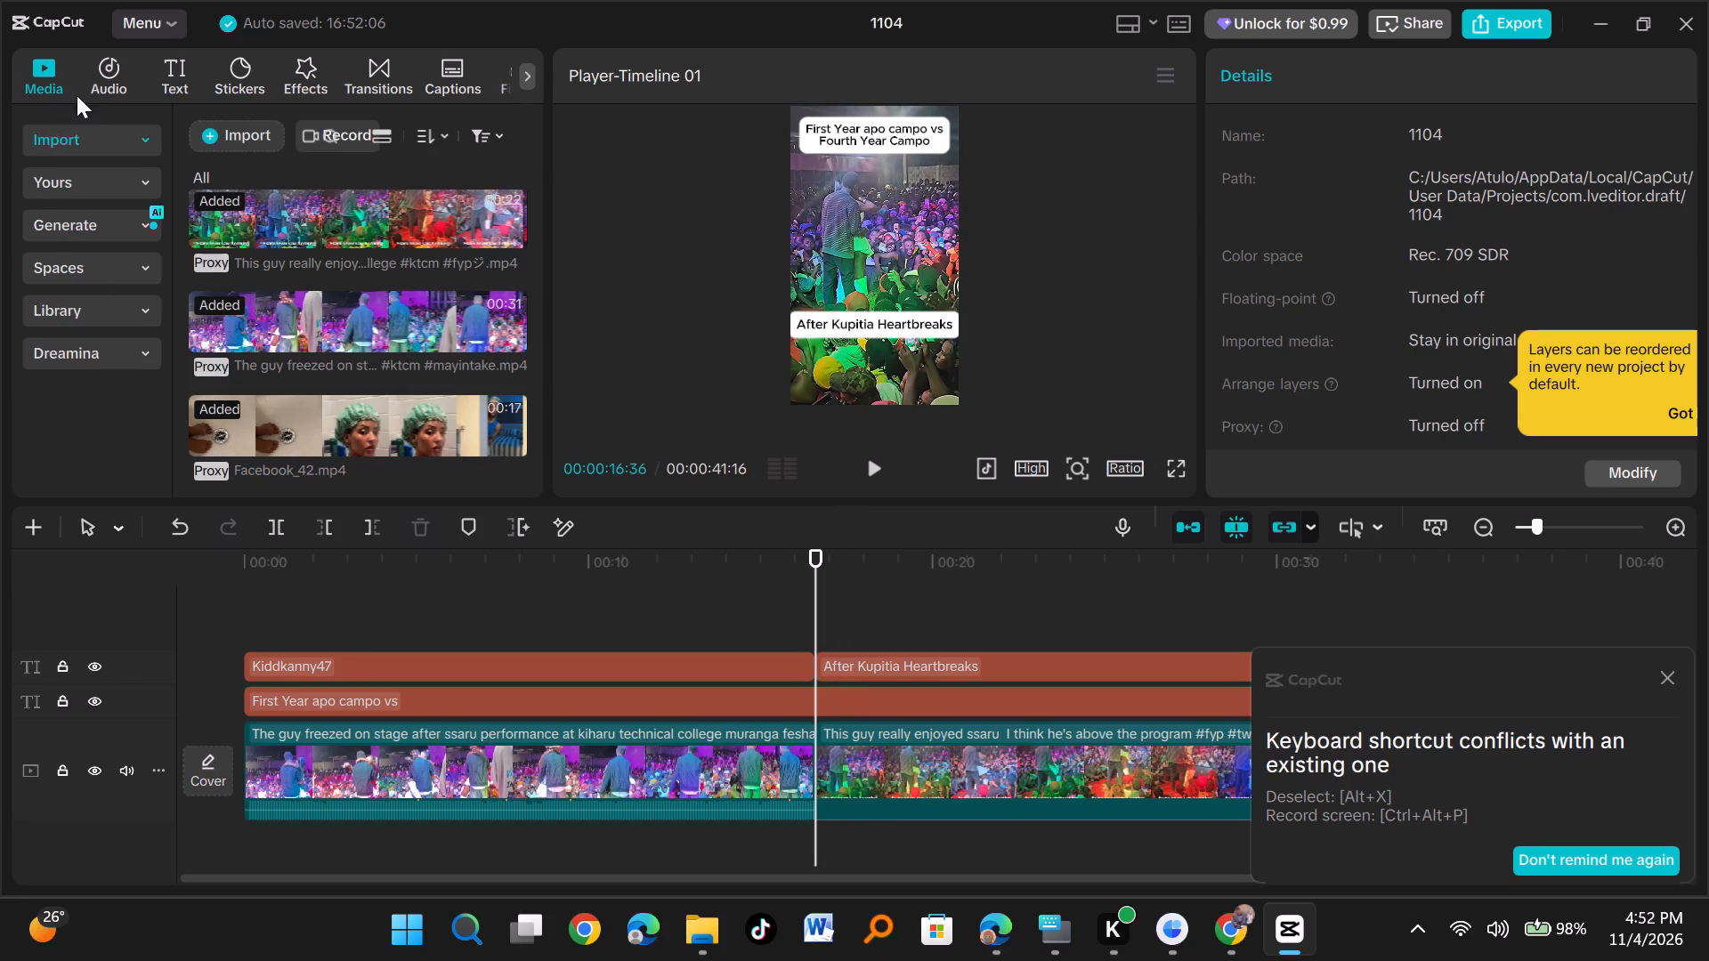
pyautogui.click(231, 125)
pyautogui.click(305, 183)
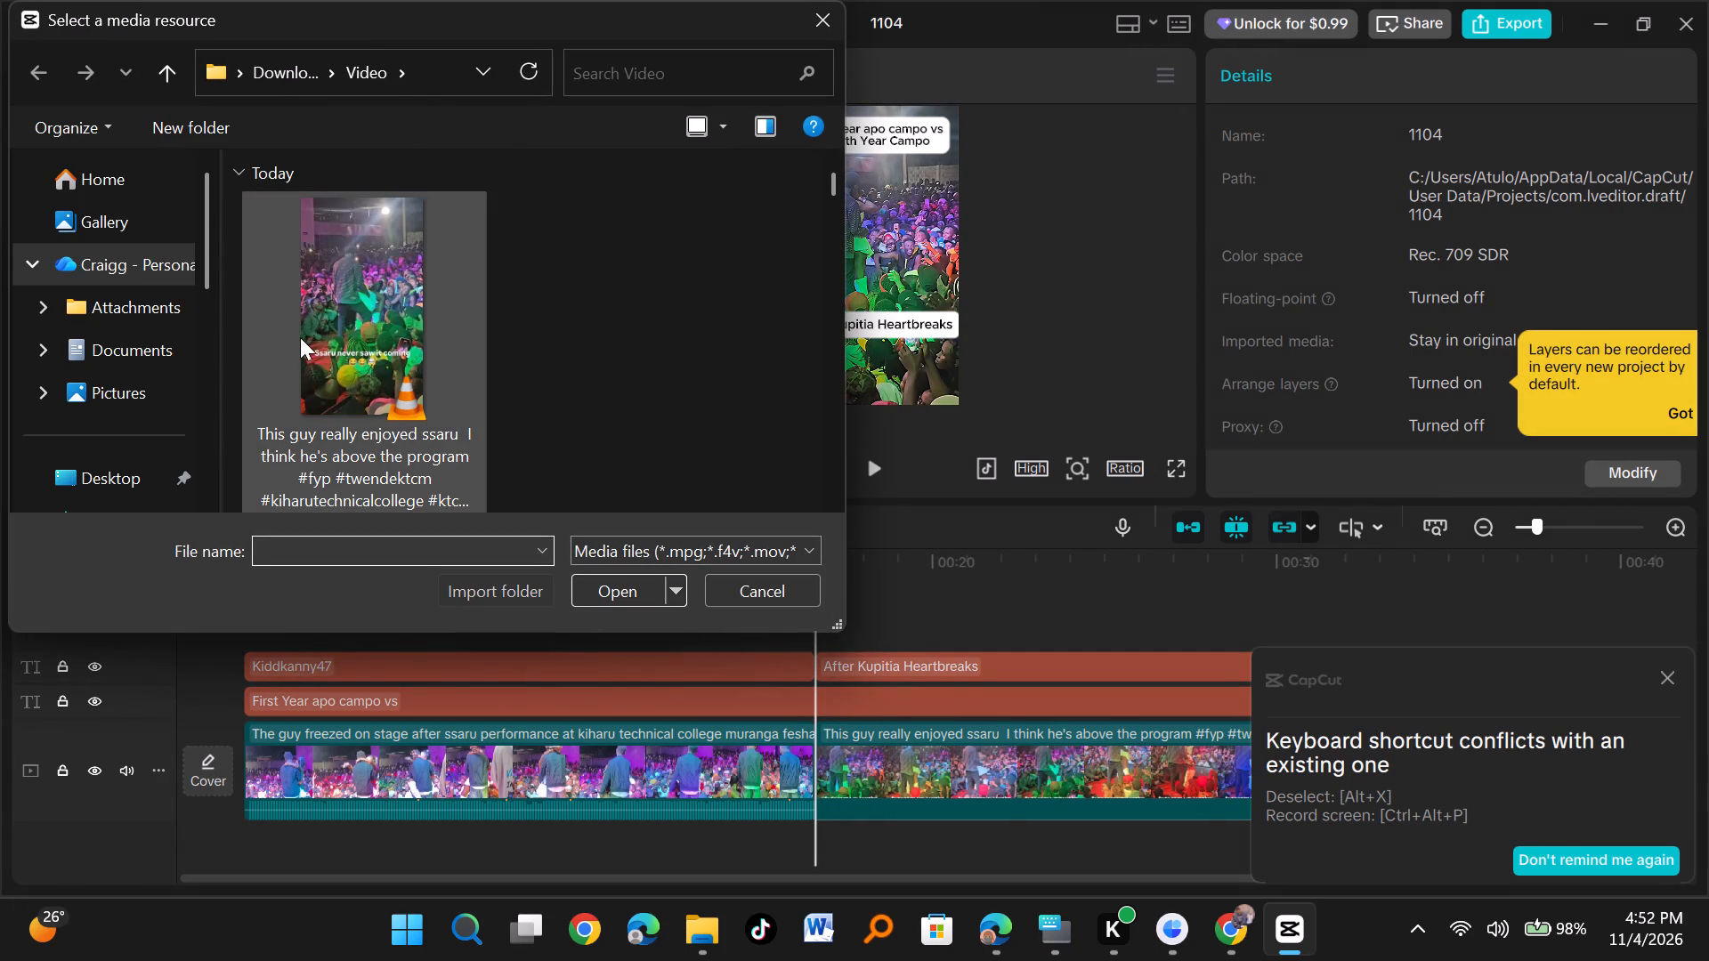
pyautogui.scroll(-7, 384, 340)
pyautogui.doubleClick(384, 338)
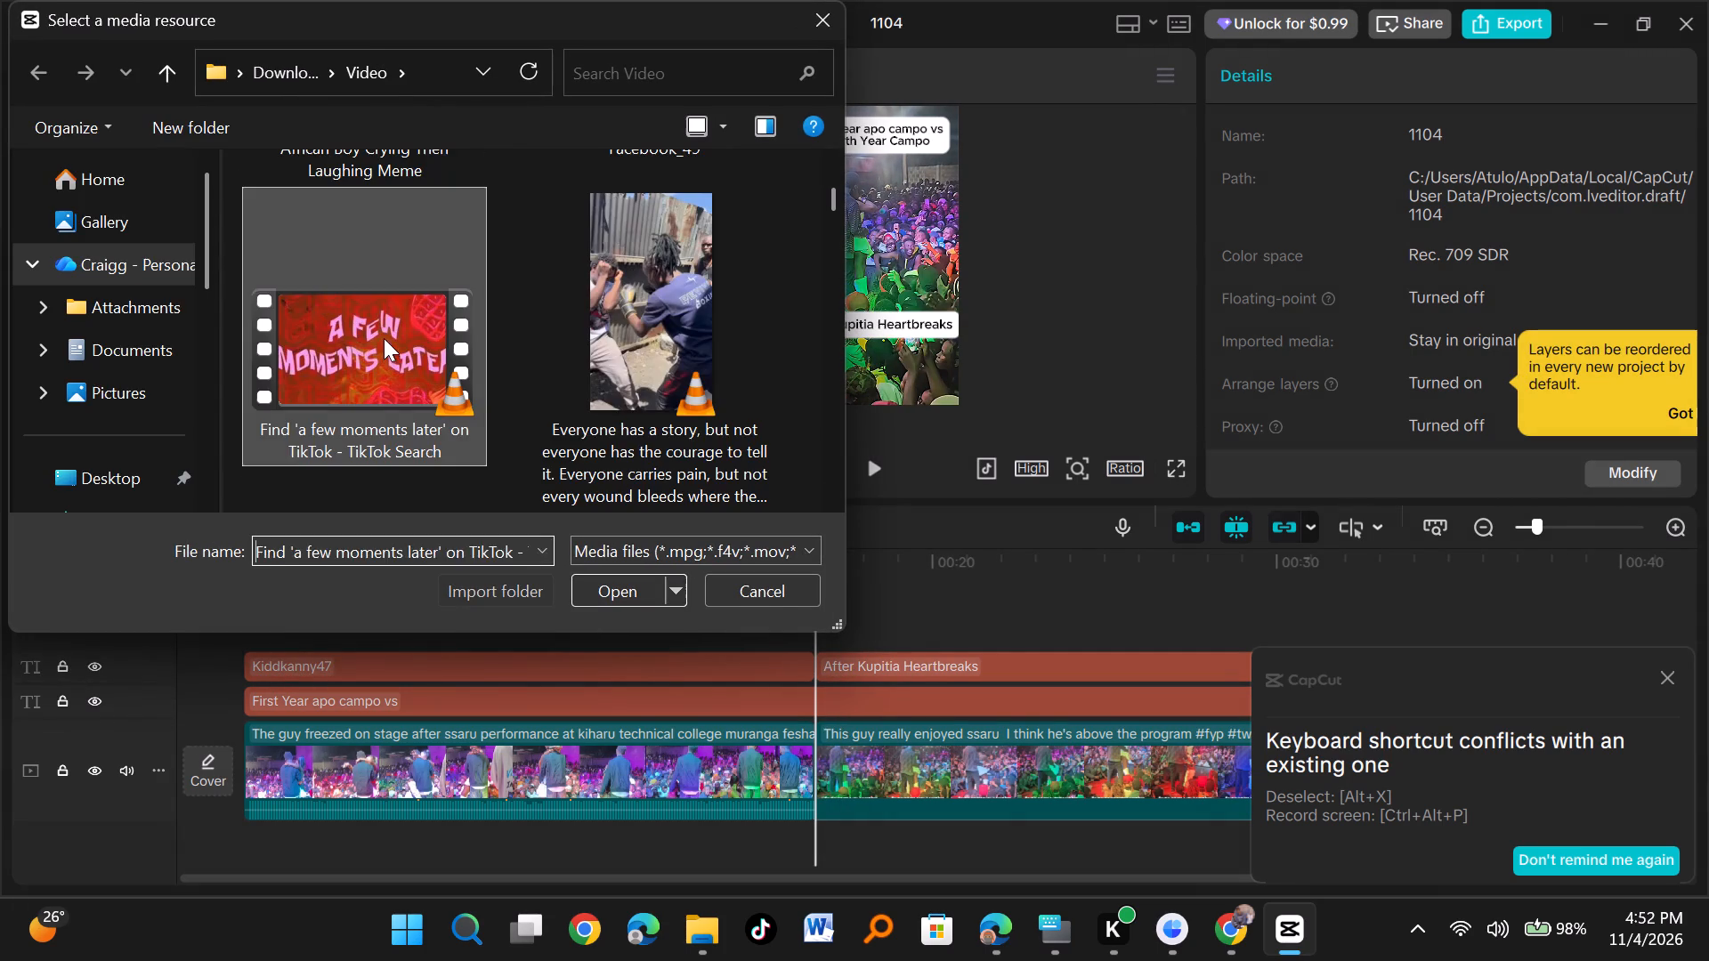
pyautogui.click(508, 441)
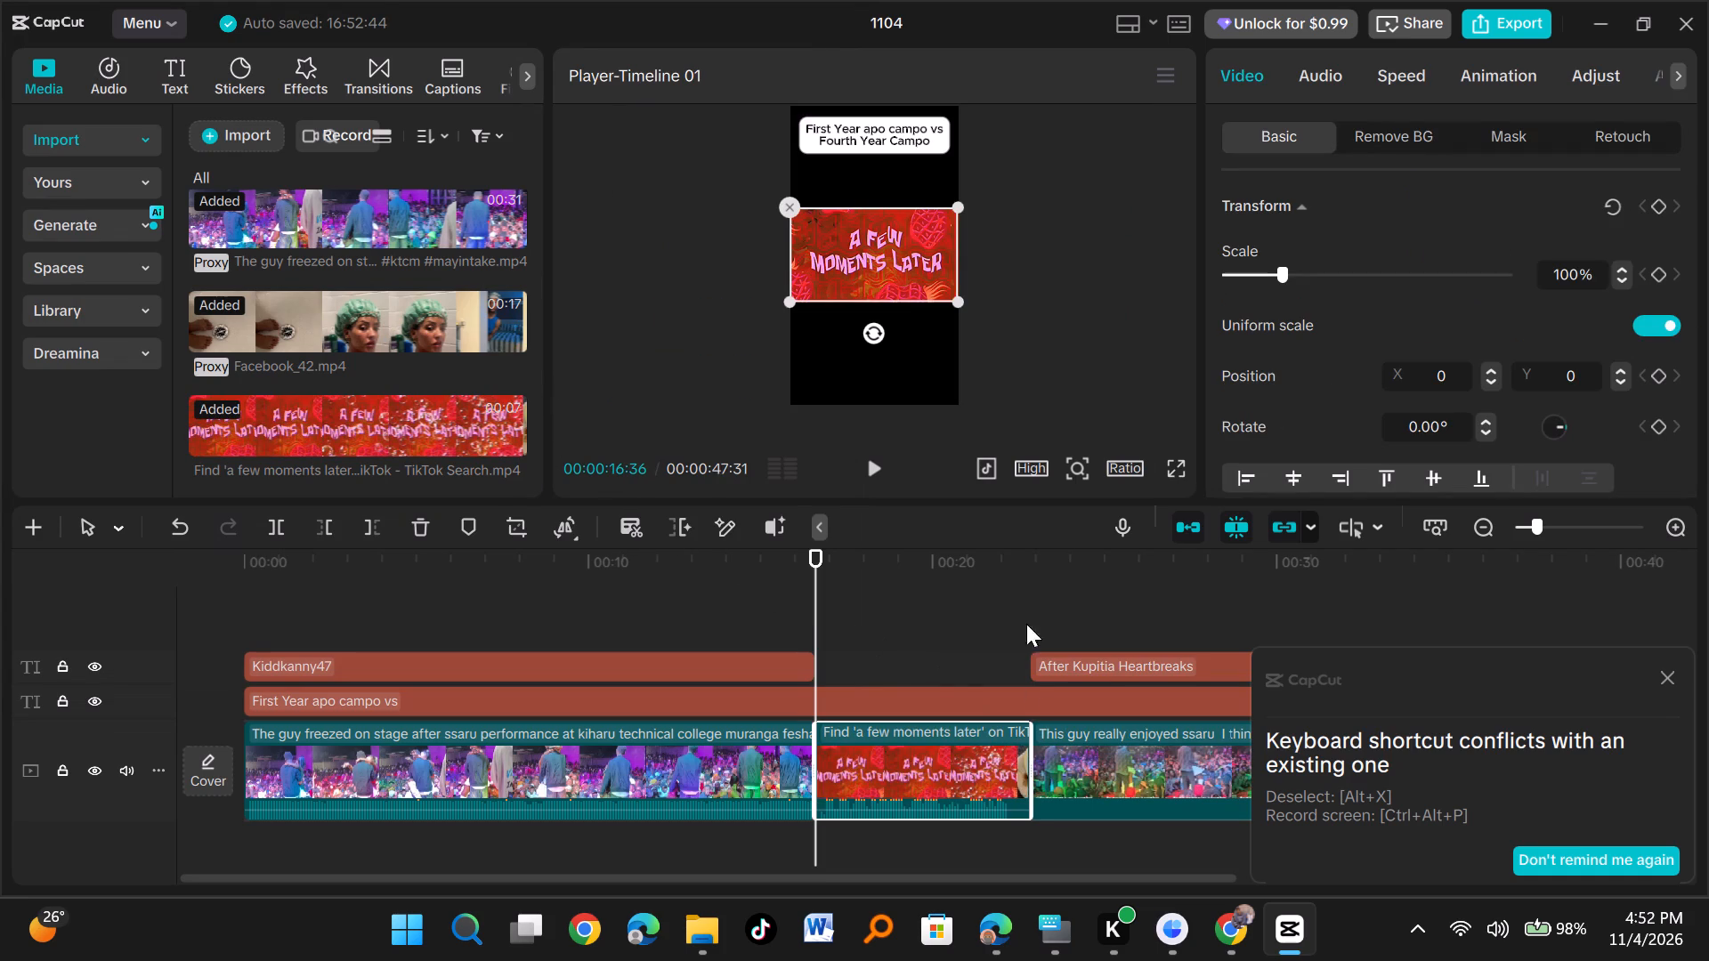
# Preview the "a few moments later" clip and trim its end to 00:00:18:57.
pyautogui.click(874, 466)
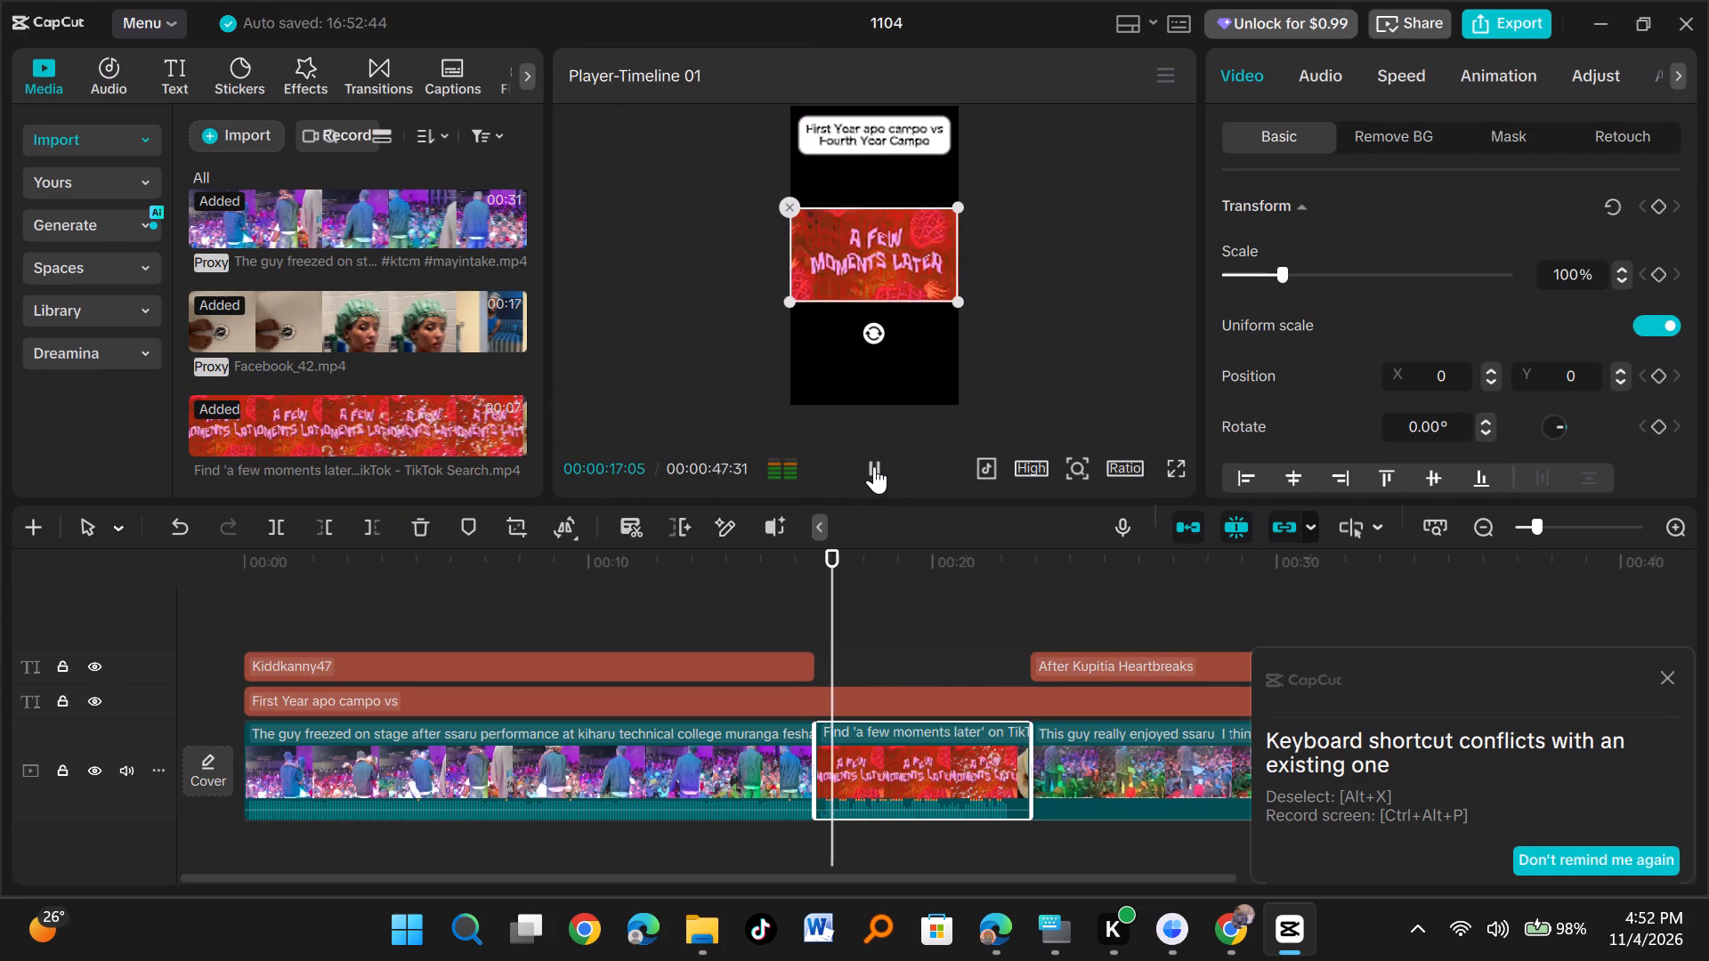
pyautogui.click(874, 466)
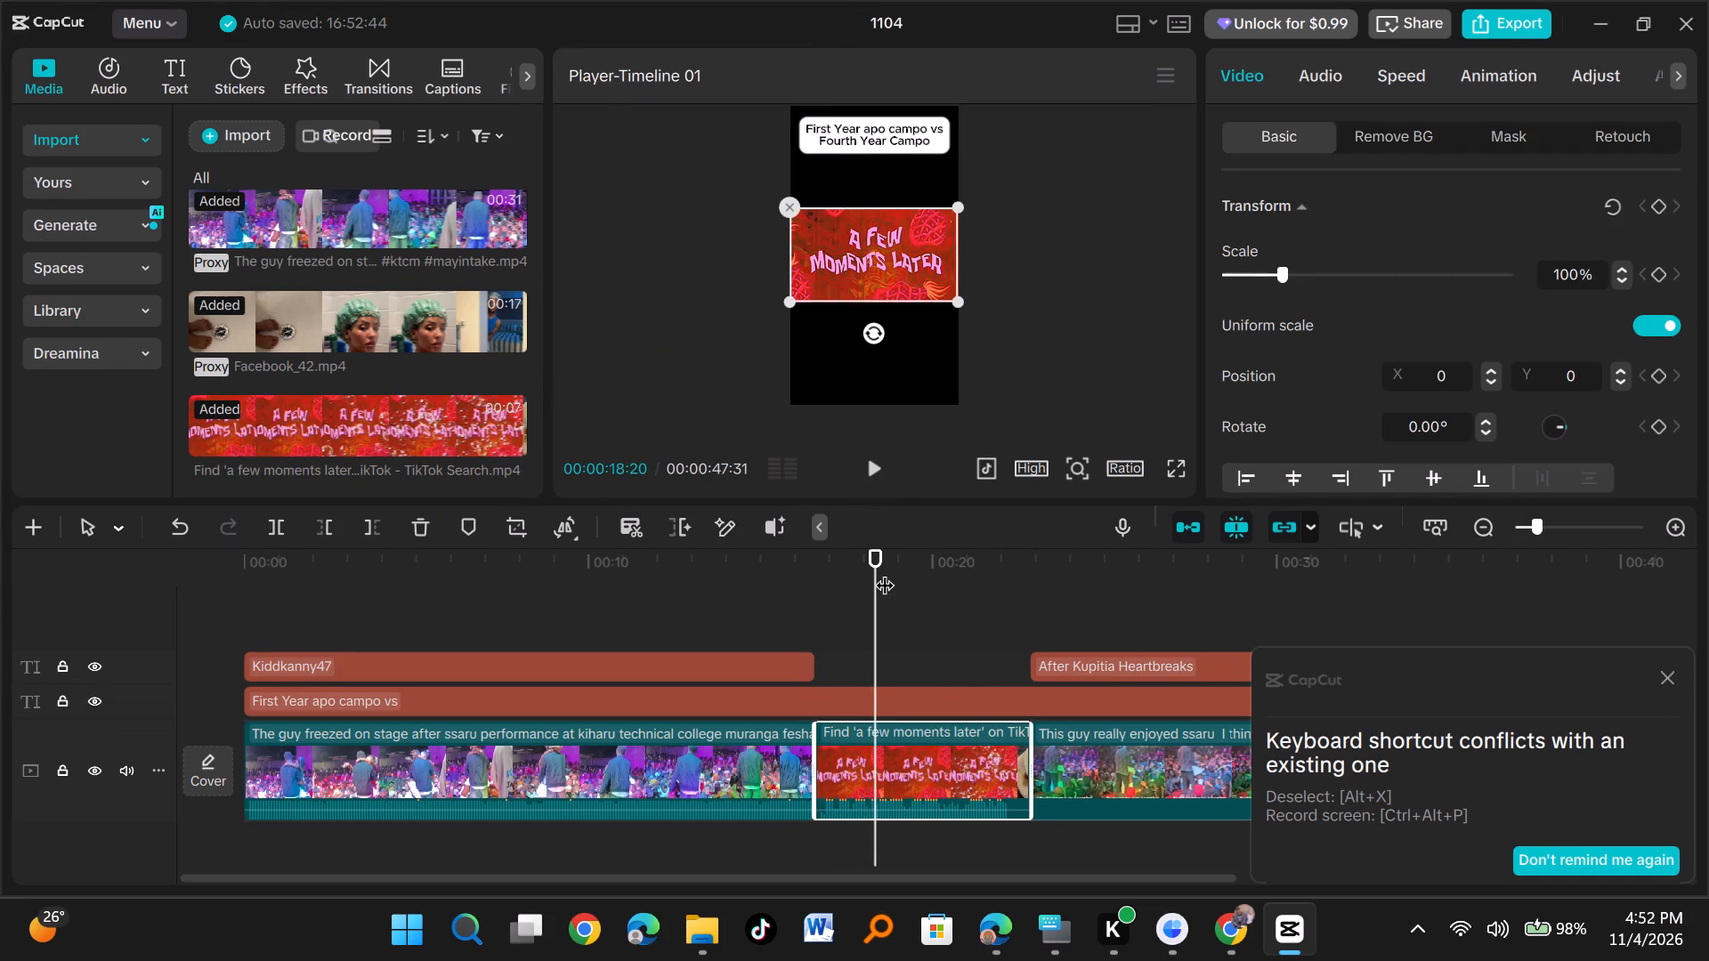
pyautogui.moveTo(884, 571); pyautogui.dragTo(780, 582)
pyautogui.click(881, 476)
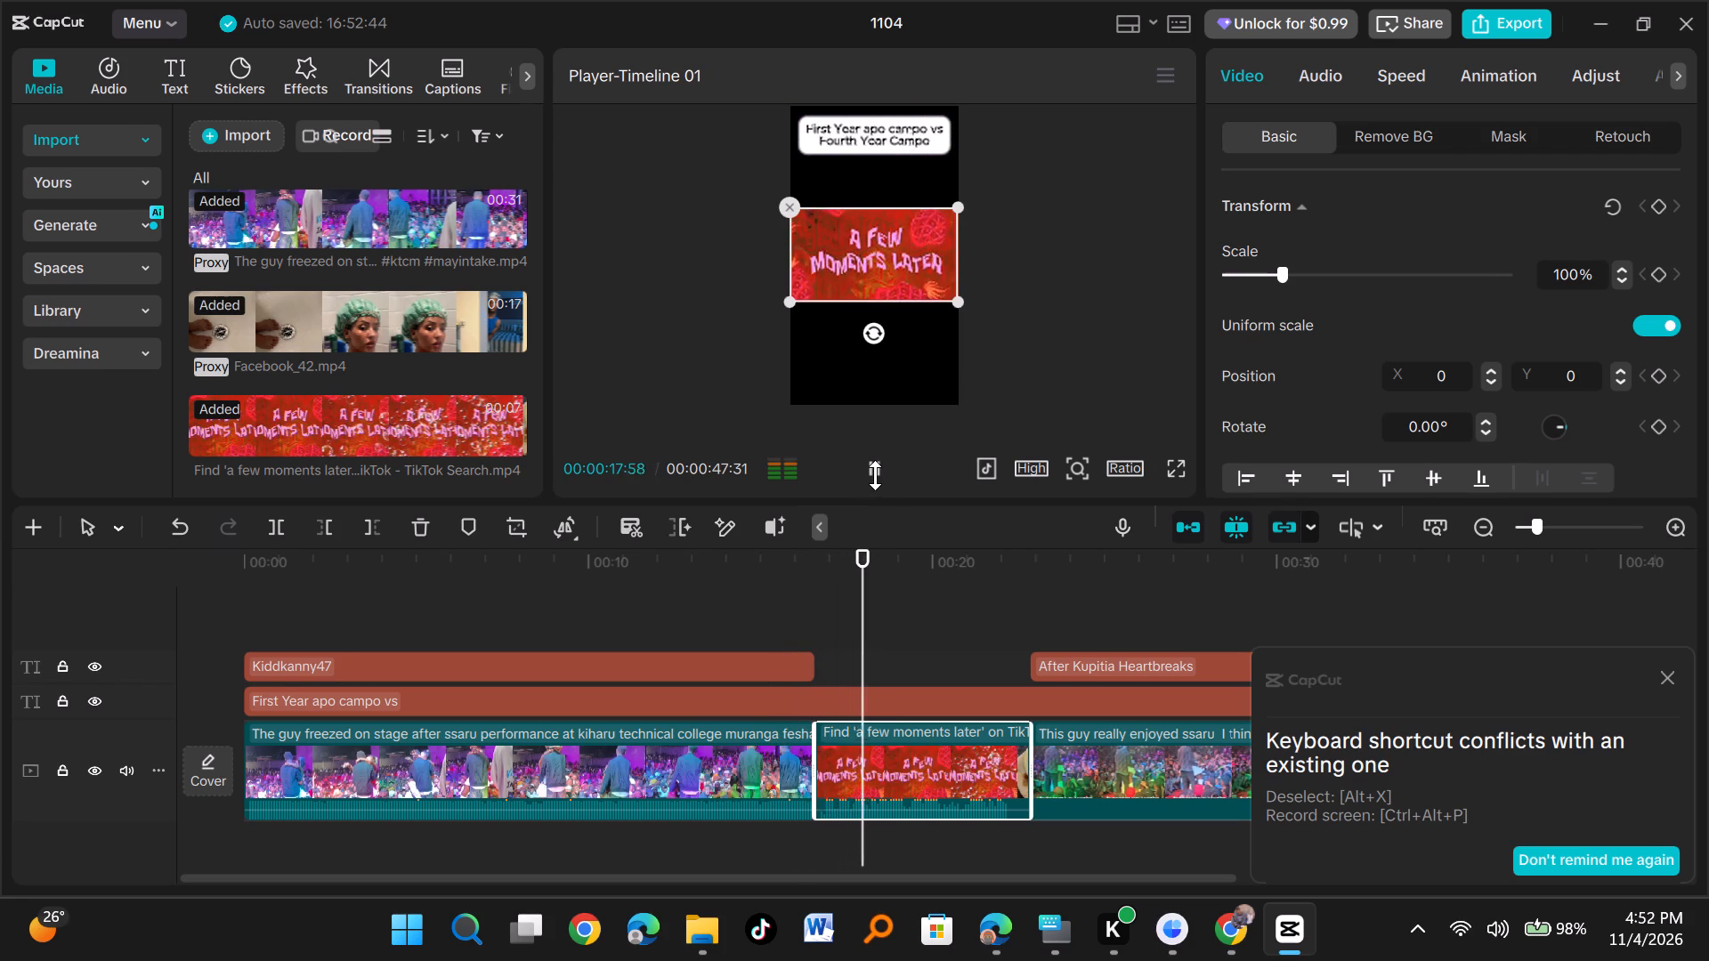
pyautogui.click(874, 474)
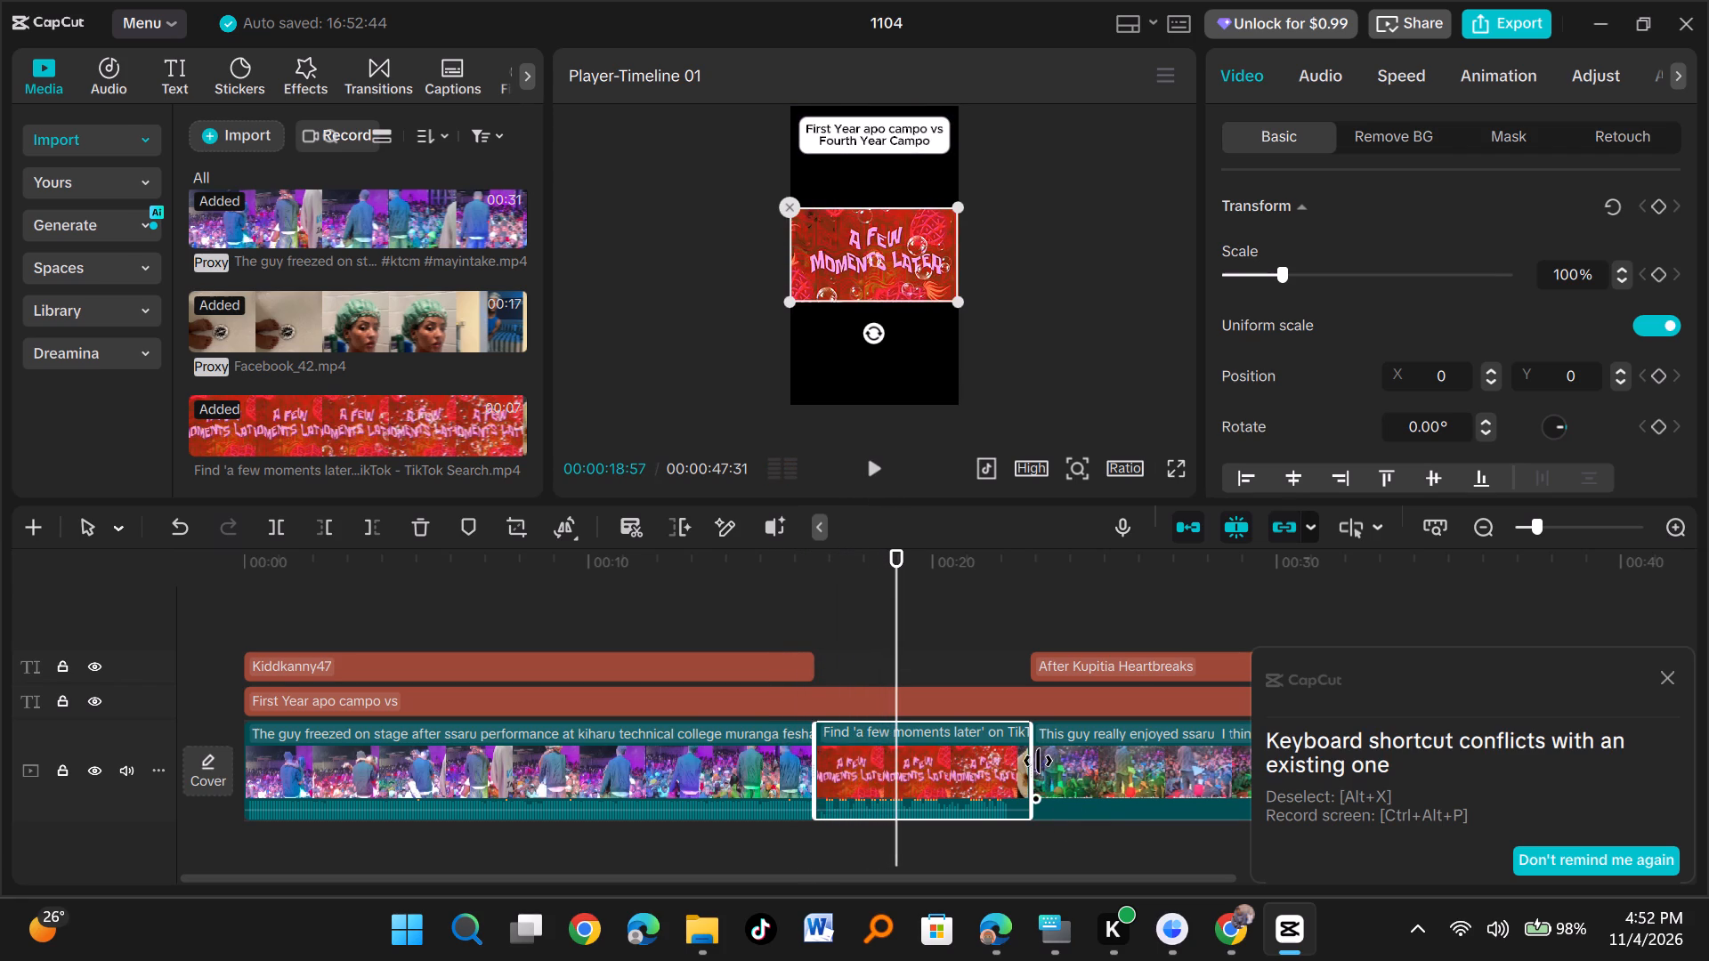
pyautogui.moveTo(1035, 761); pyautogui.dragTo(899, 746)
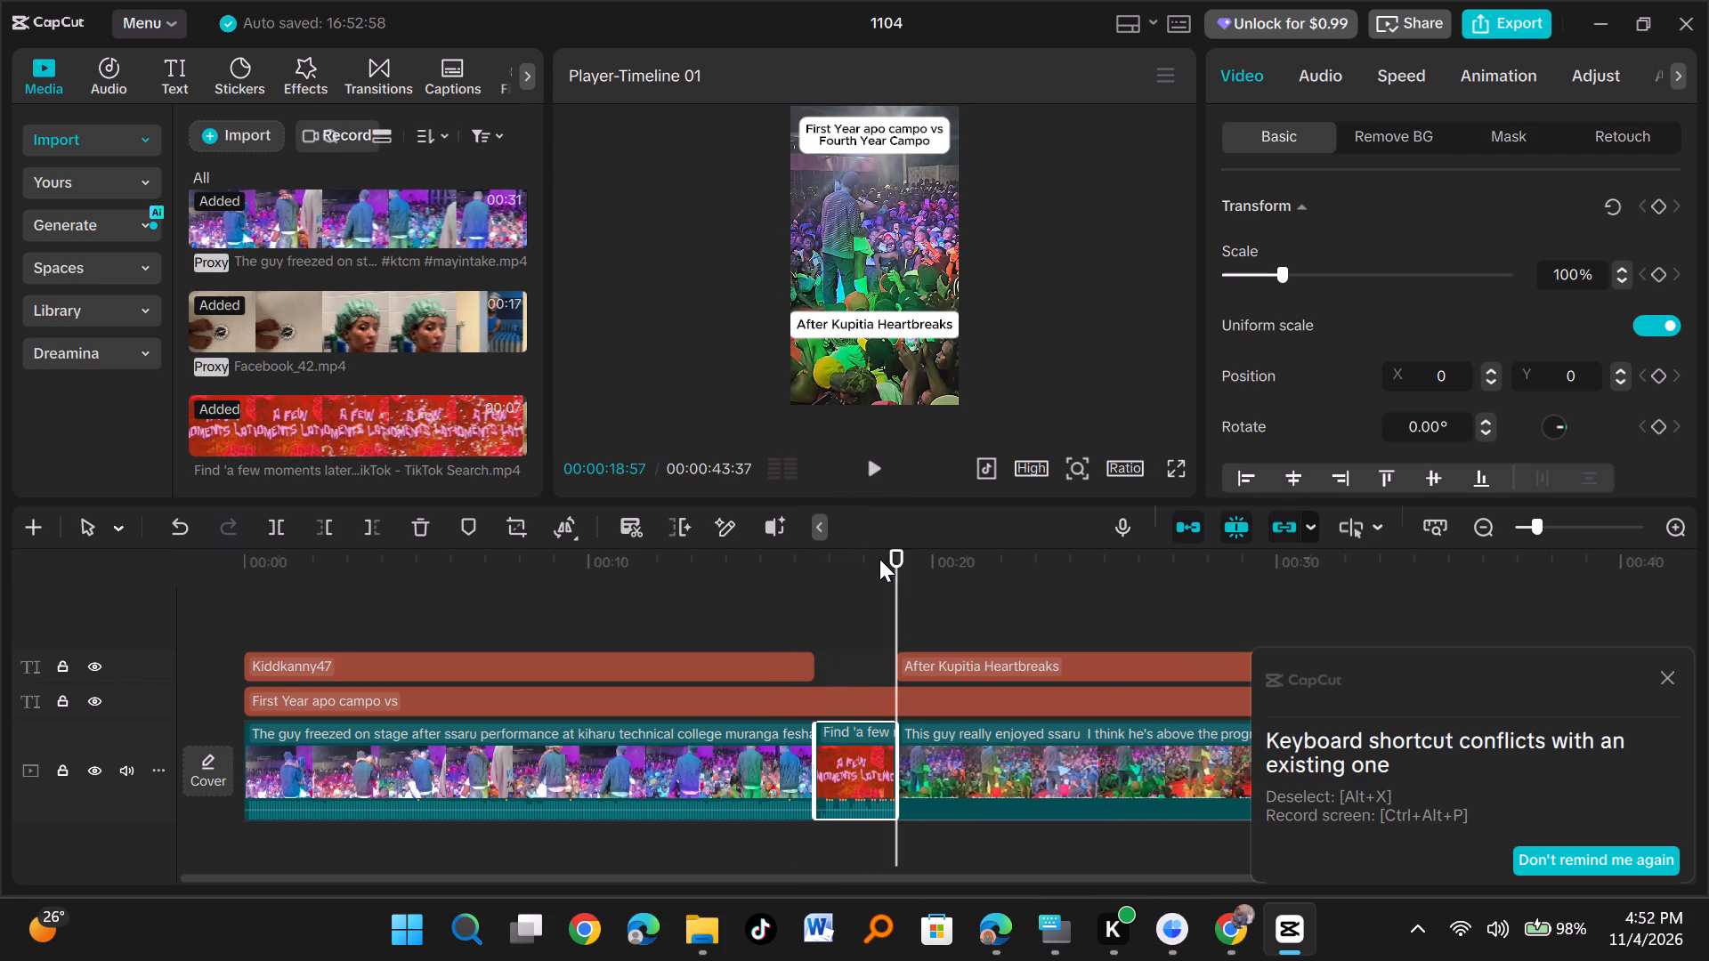
# Play from the trimmed "a few moments later" clip into the second concert clip to review the transition.
pyautogui.moveTo(894, 564); pyautogui.dragTo(764, 592)
pyautogui.click(872, 470)
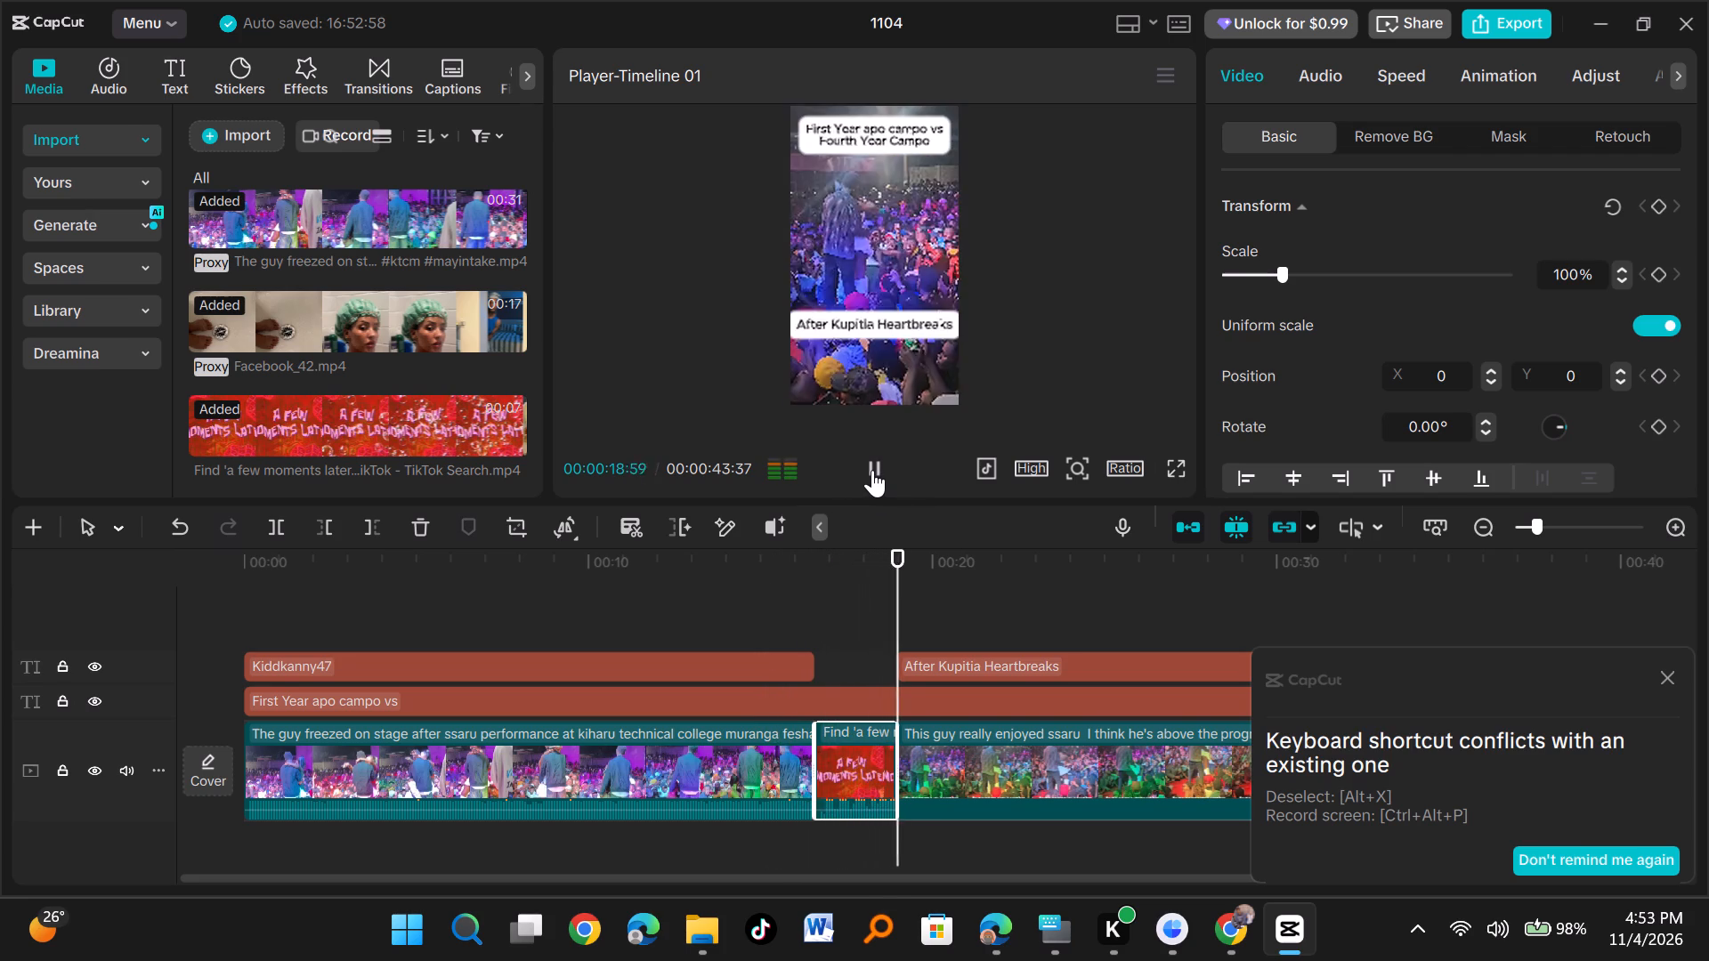
pyautogui.click(872, 470)
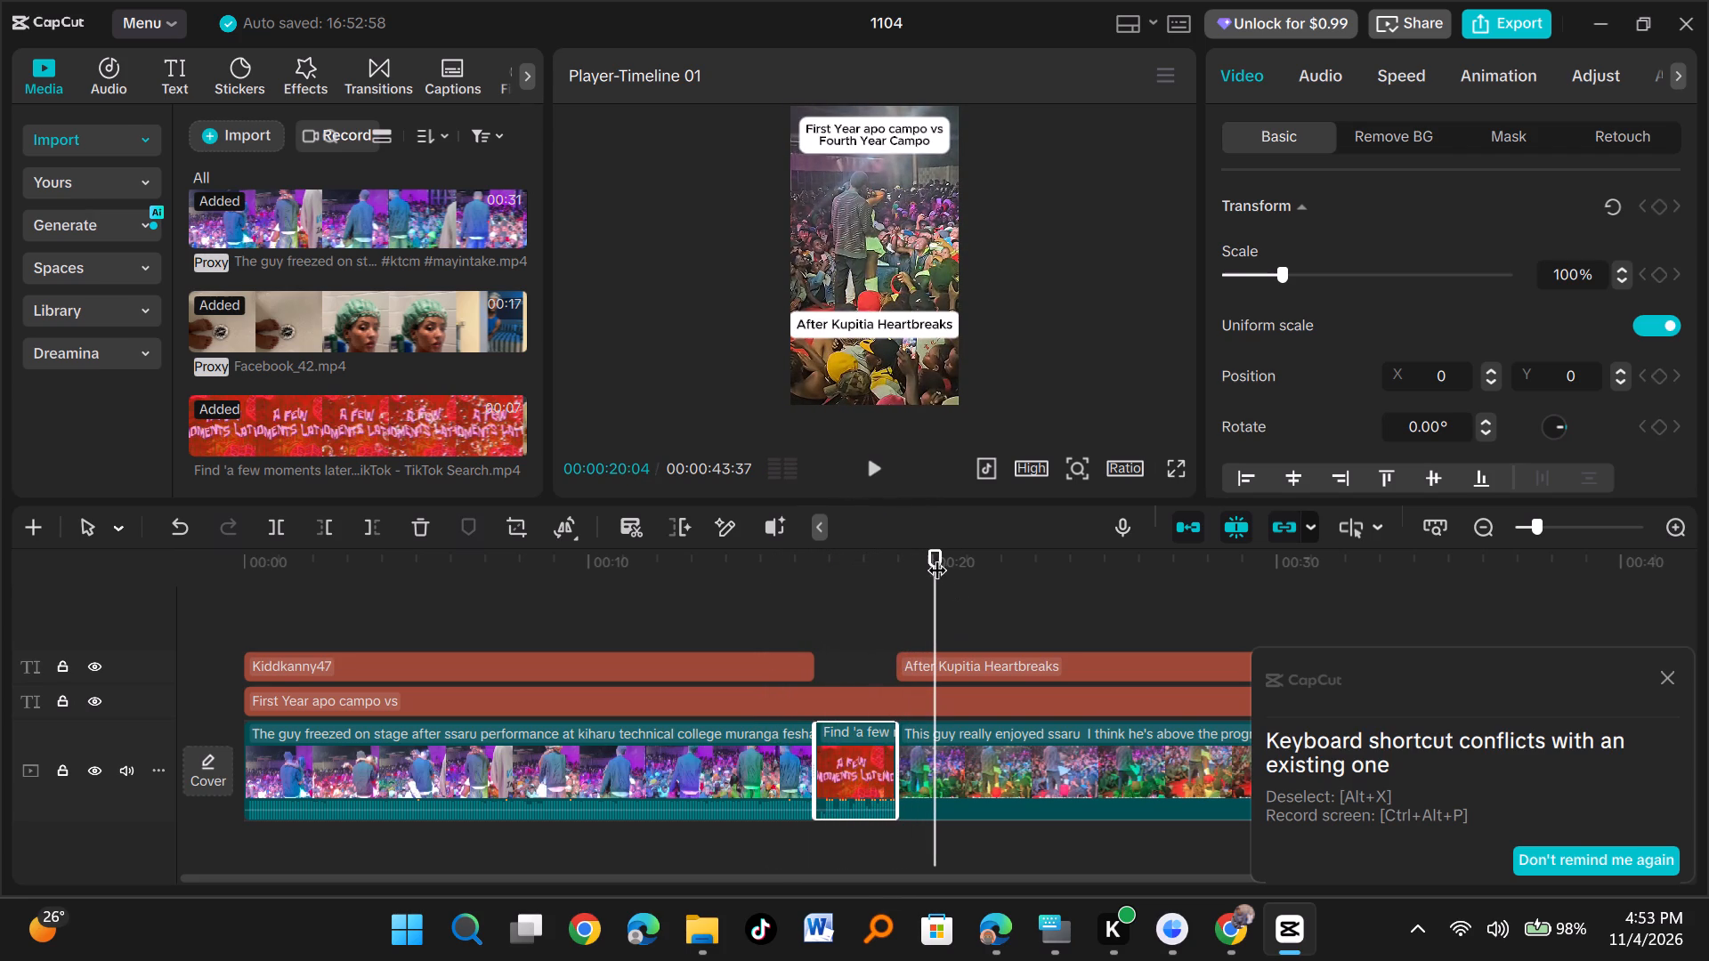
# Replay the "a few moments later" clip and trim its end to 00:00:18:44.
pyautogui.moveTo(933, 549); pyautogui.dragTo(814, 561)
pyautogui.click(876, 472)
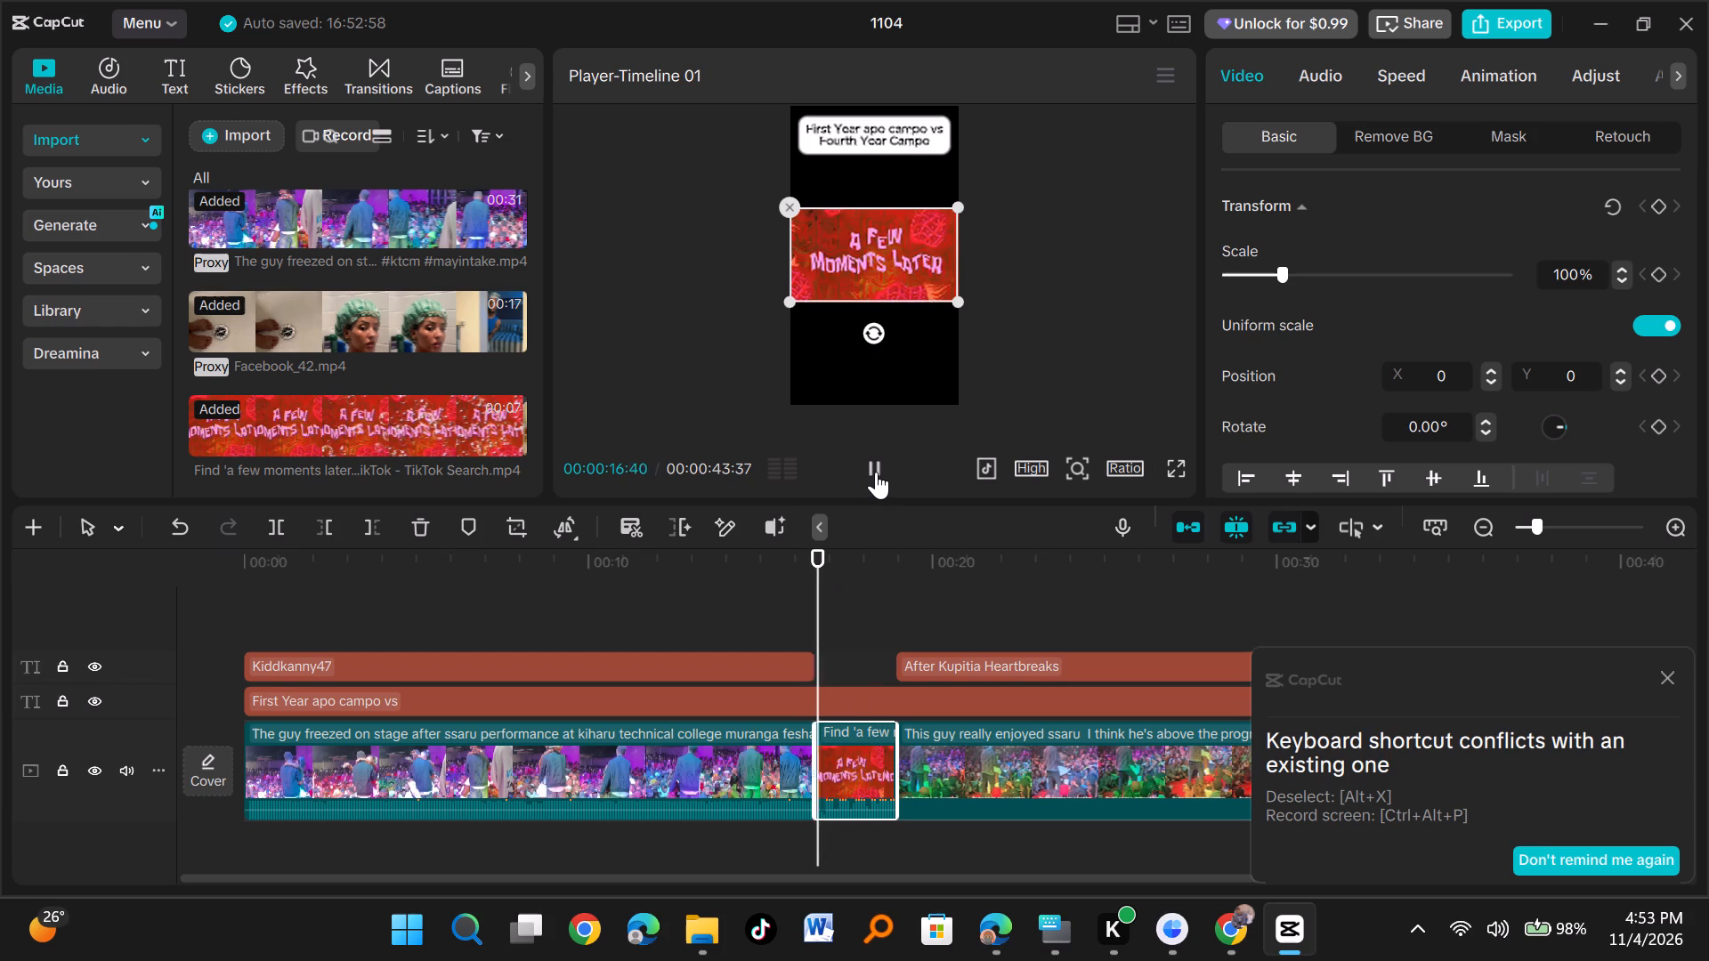
pyautogui.click(876, 472)
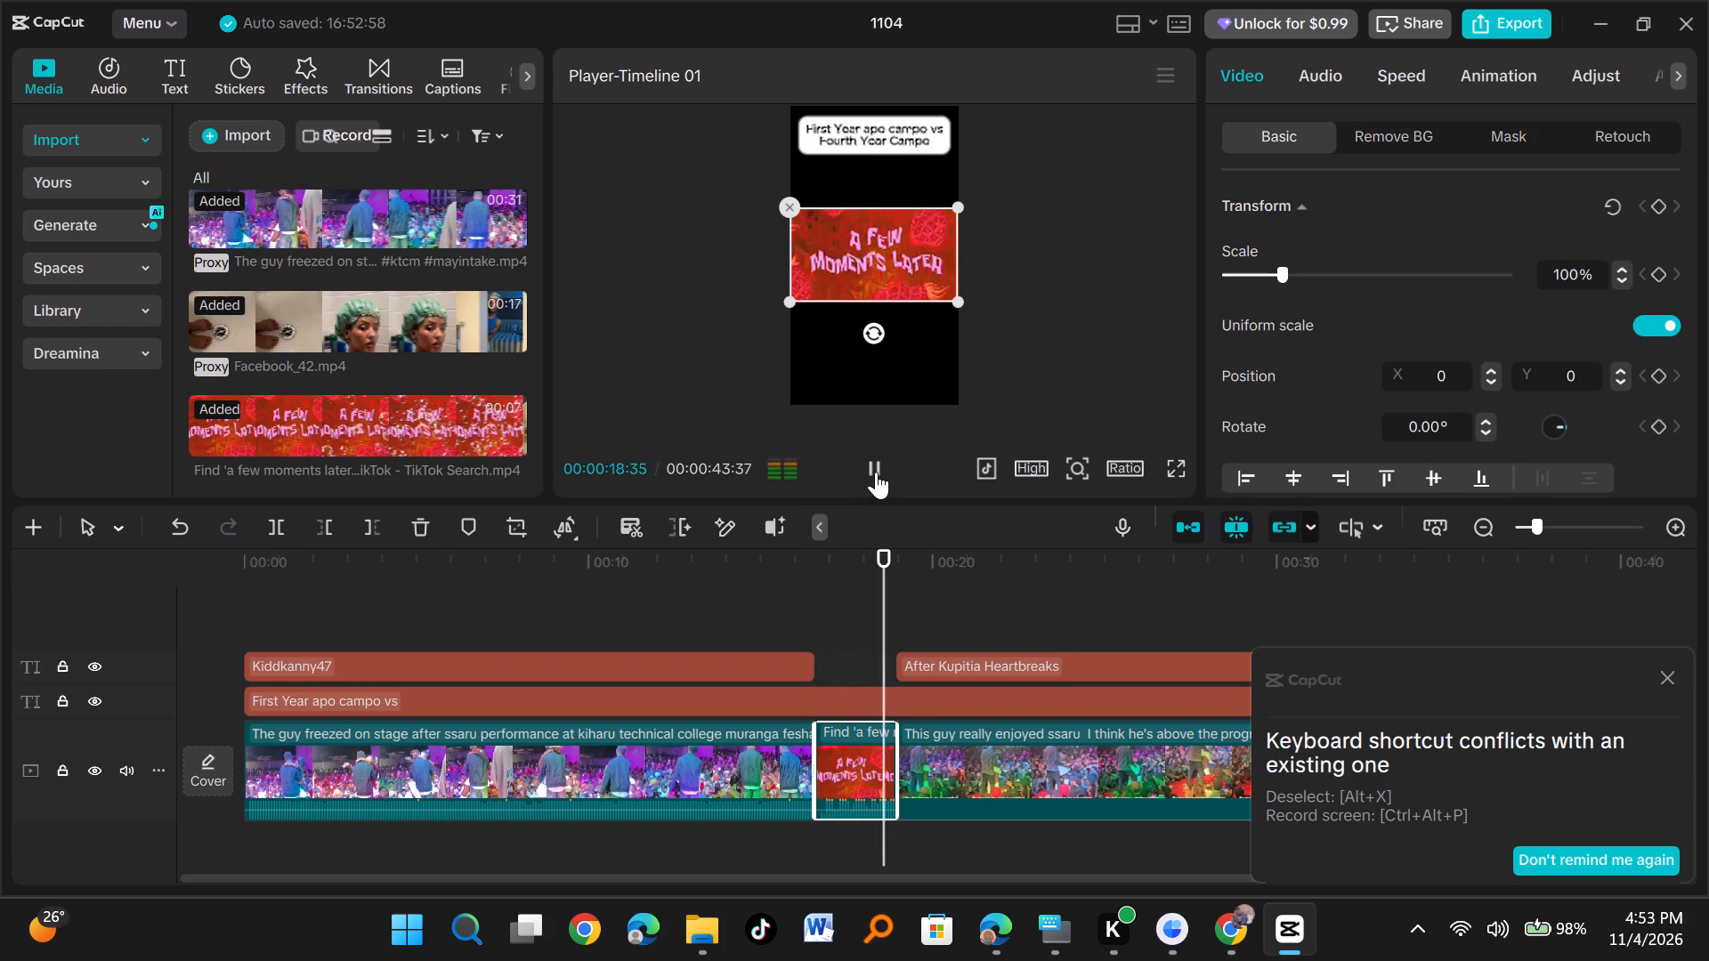
pyautogui.moveTo(897, 785); pyautogui.dragTo(884, 790)
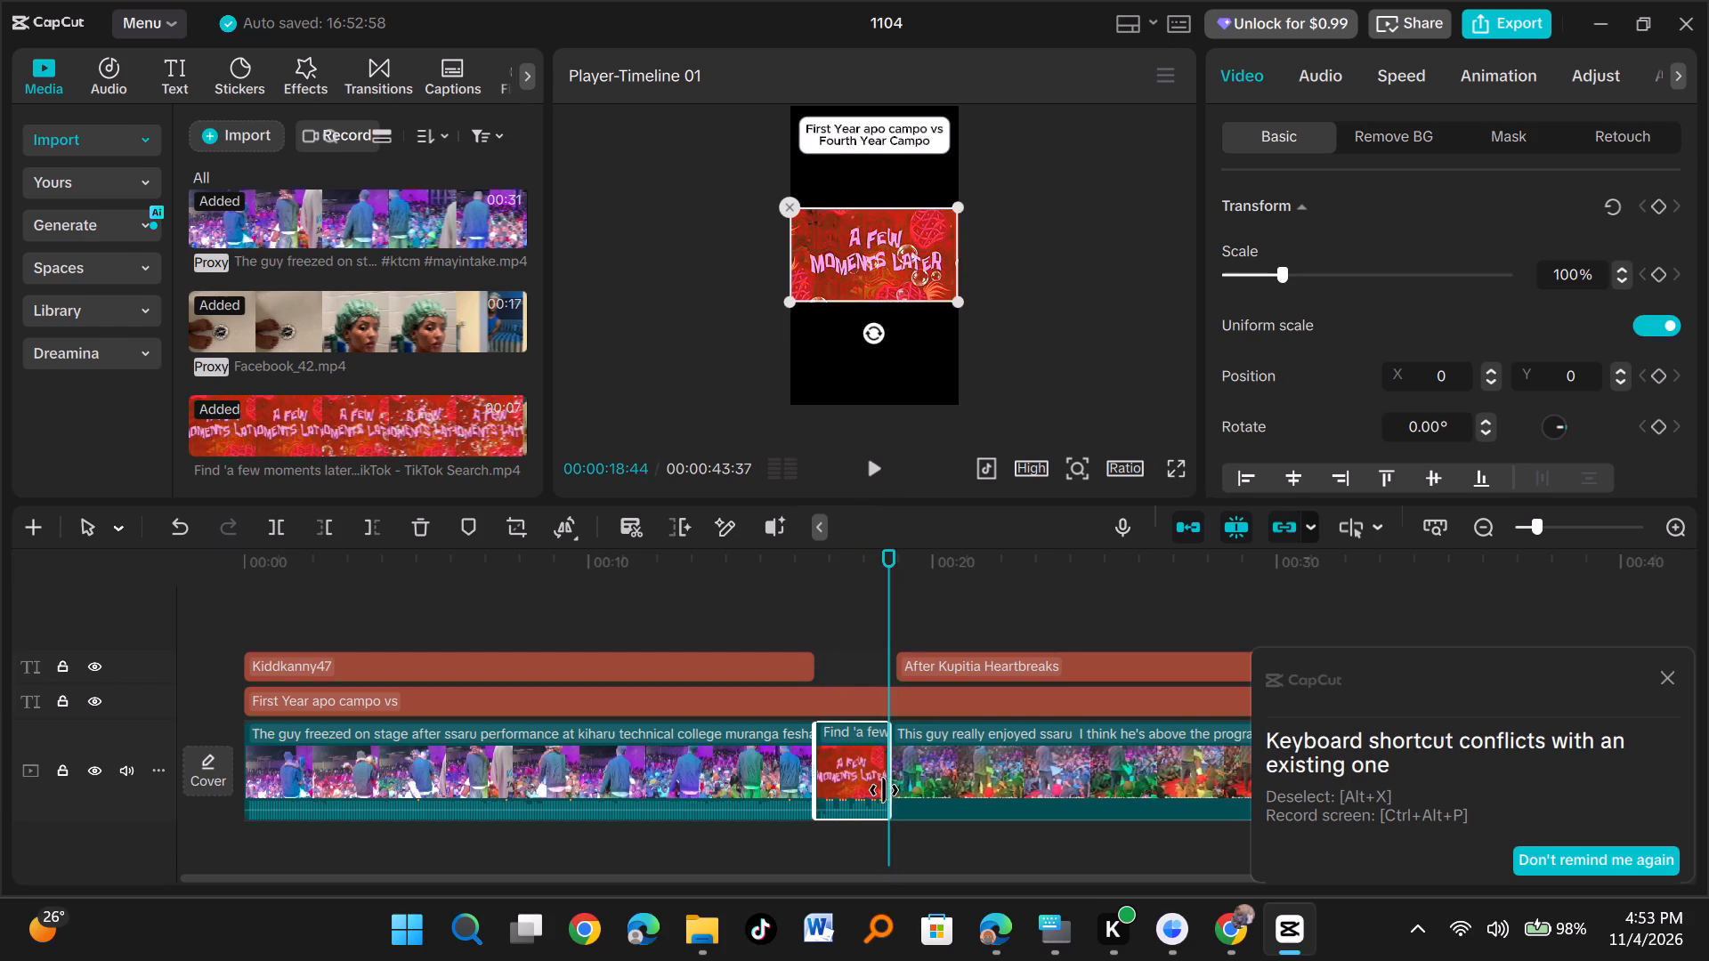
pyautogui.moveTo(884, 790); pyautogui.dragTo(879, 792)
# Play the video from the start through into the Facebook_42 clip to review the whole edit.
pyautogui.moveTo(894, 552); pyautogui.dragTo(510, 550)
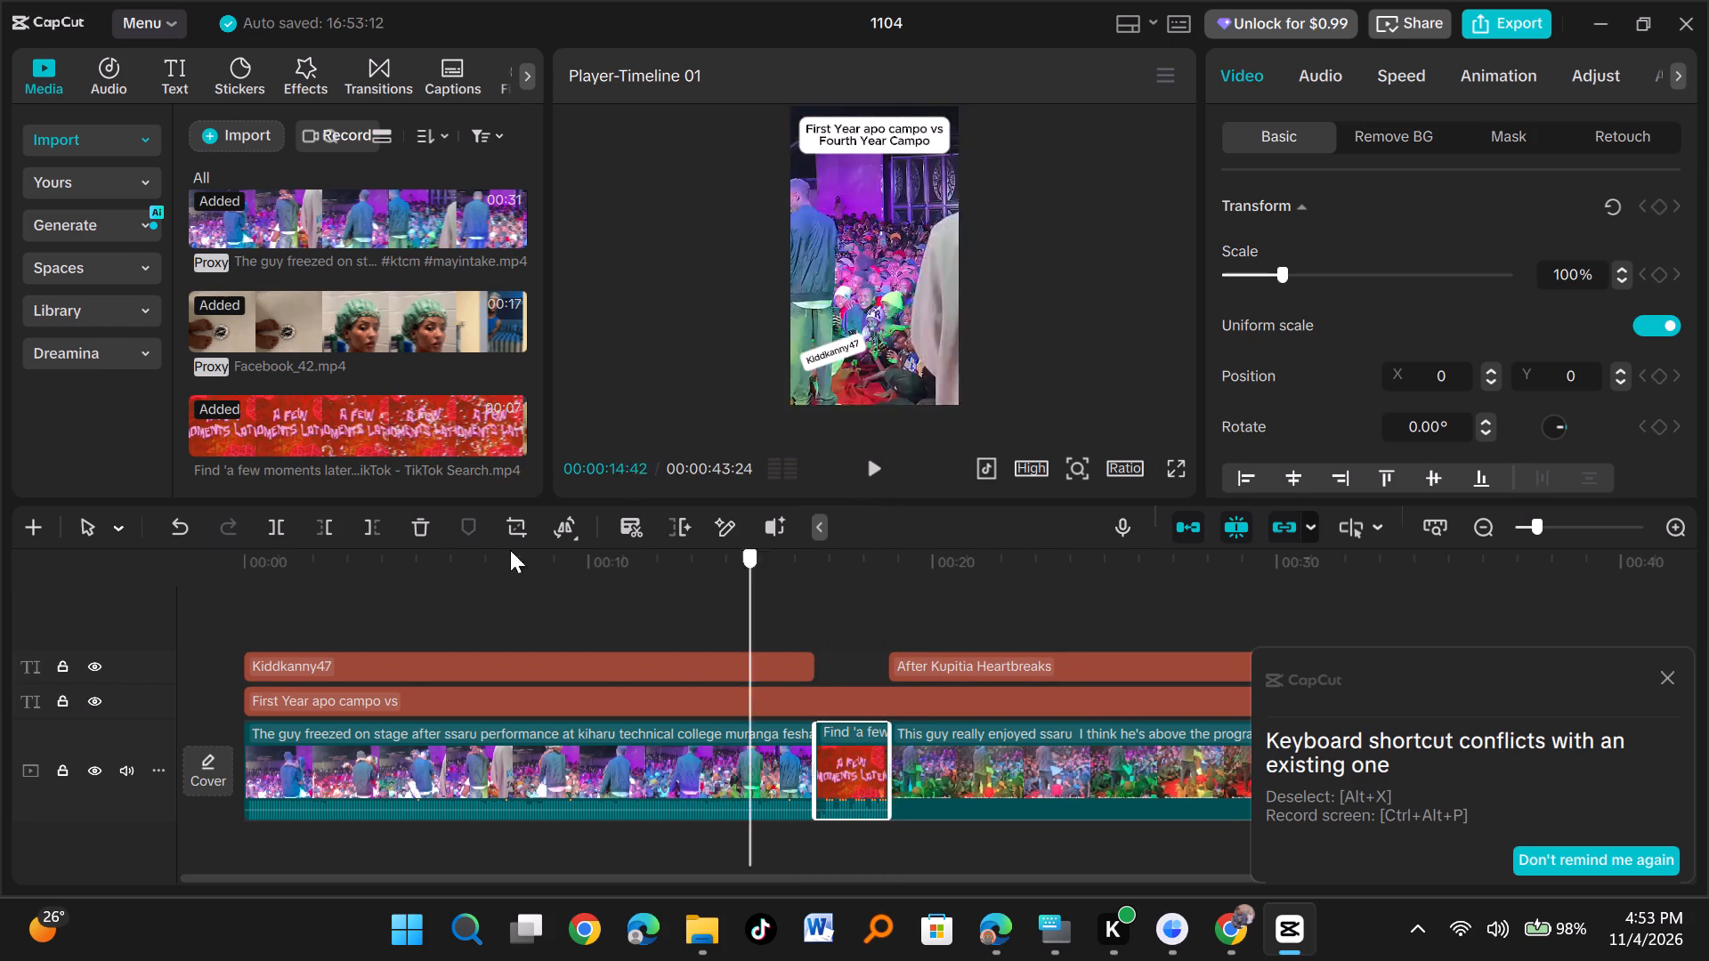
pyautogui.moveTo(510, 550); pyautogui.dragTo(150, 550)
pyautogui.click(882, 474)
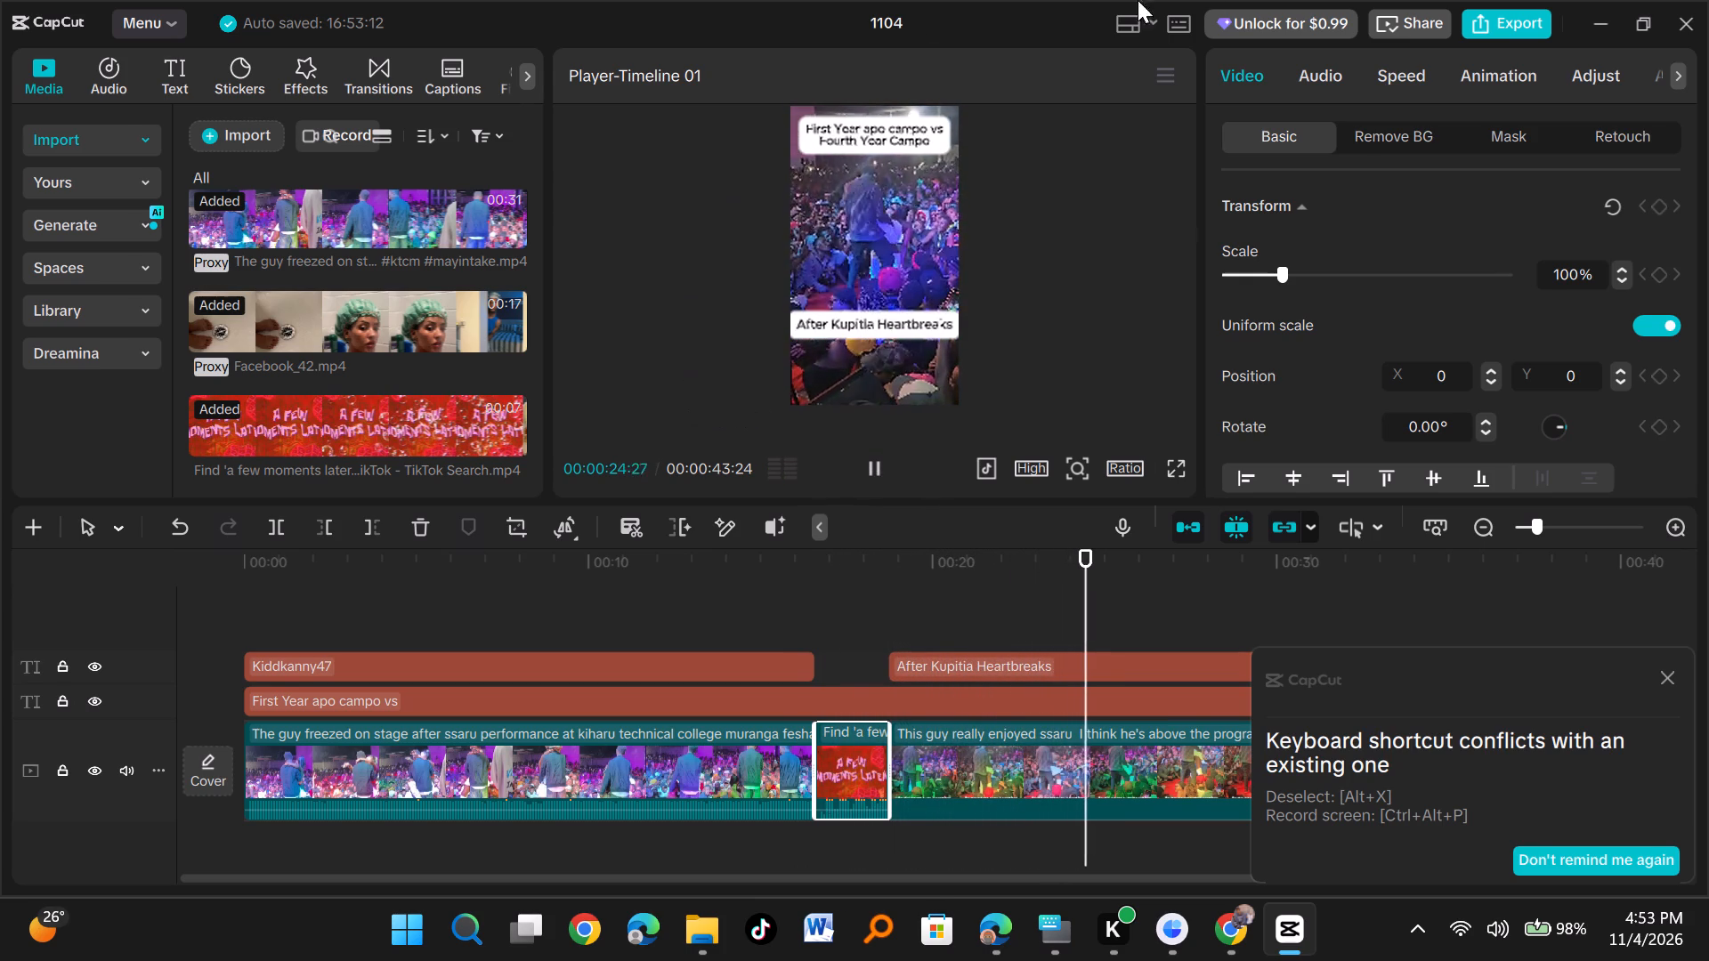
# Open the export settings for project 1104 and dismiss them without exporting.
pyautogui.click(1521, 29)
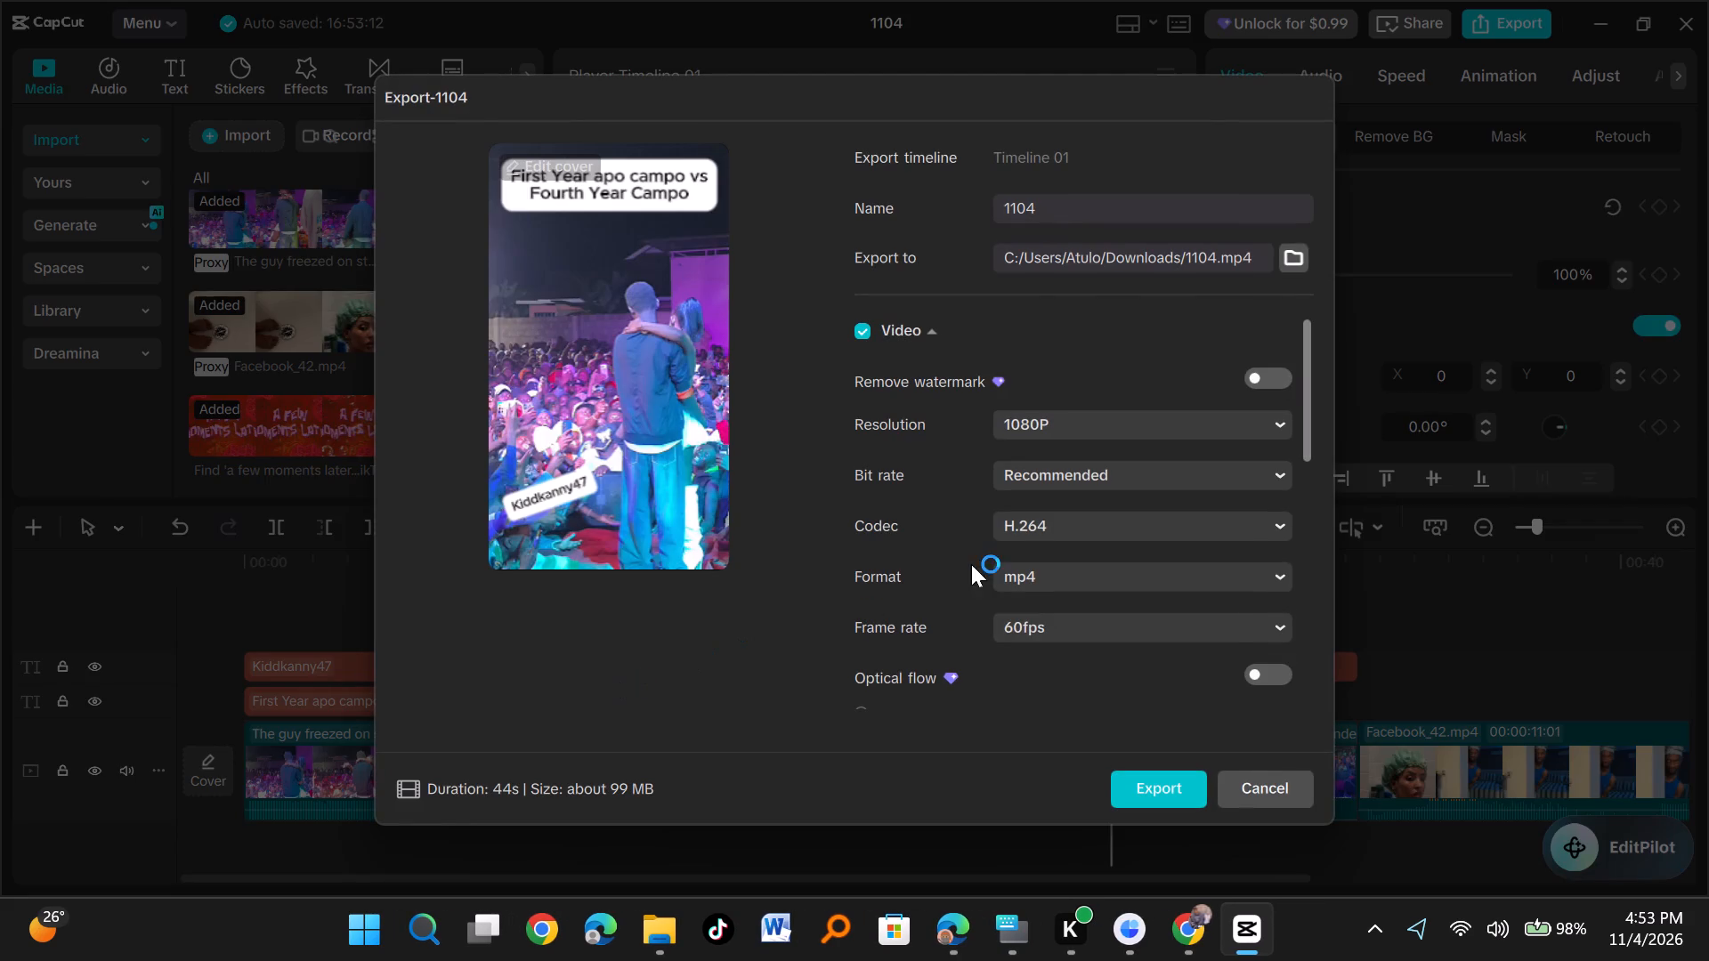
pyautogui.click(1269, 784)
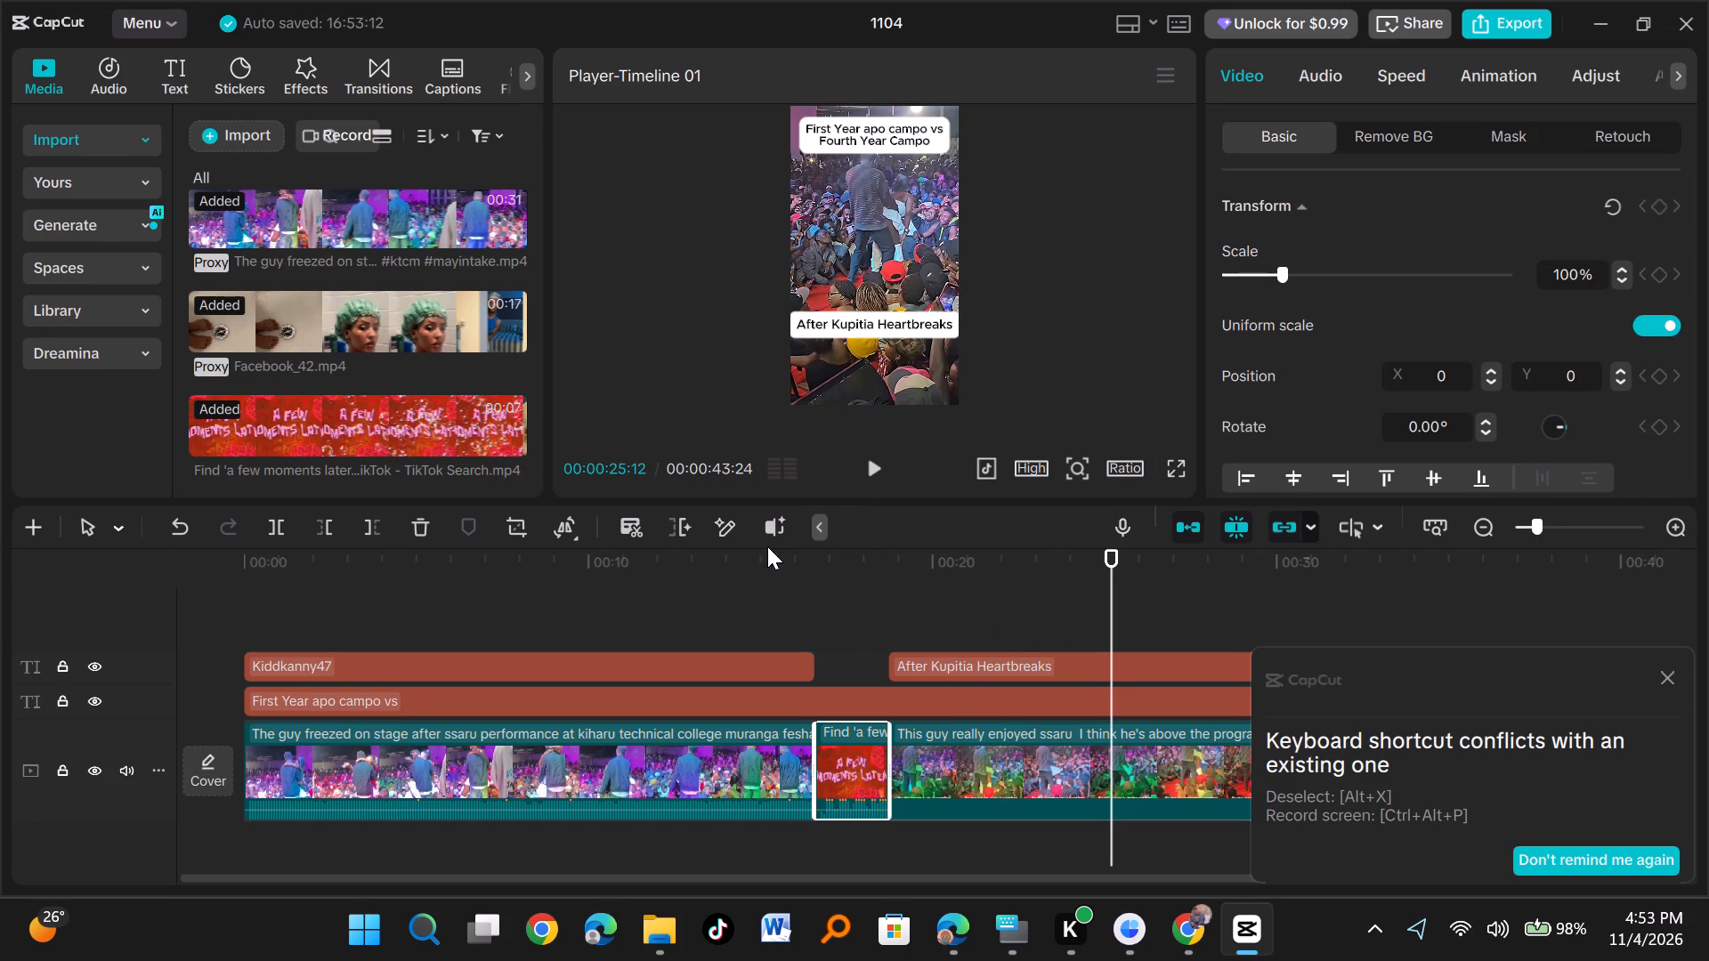
# Resume playback from the second concert clip into the Facebook_42 clip to review the ending, dismissing the shortcut-conflict notice.
pyautogui.click(871, 466)
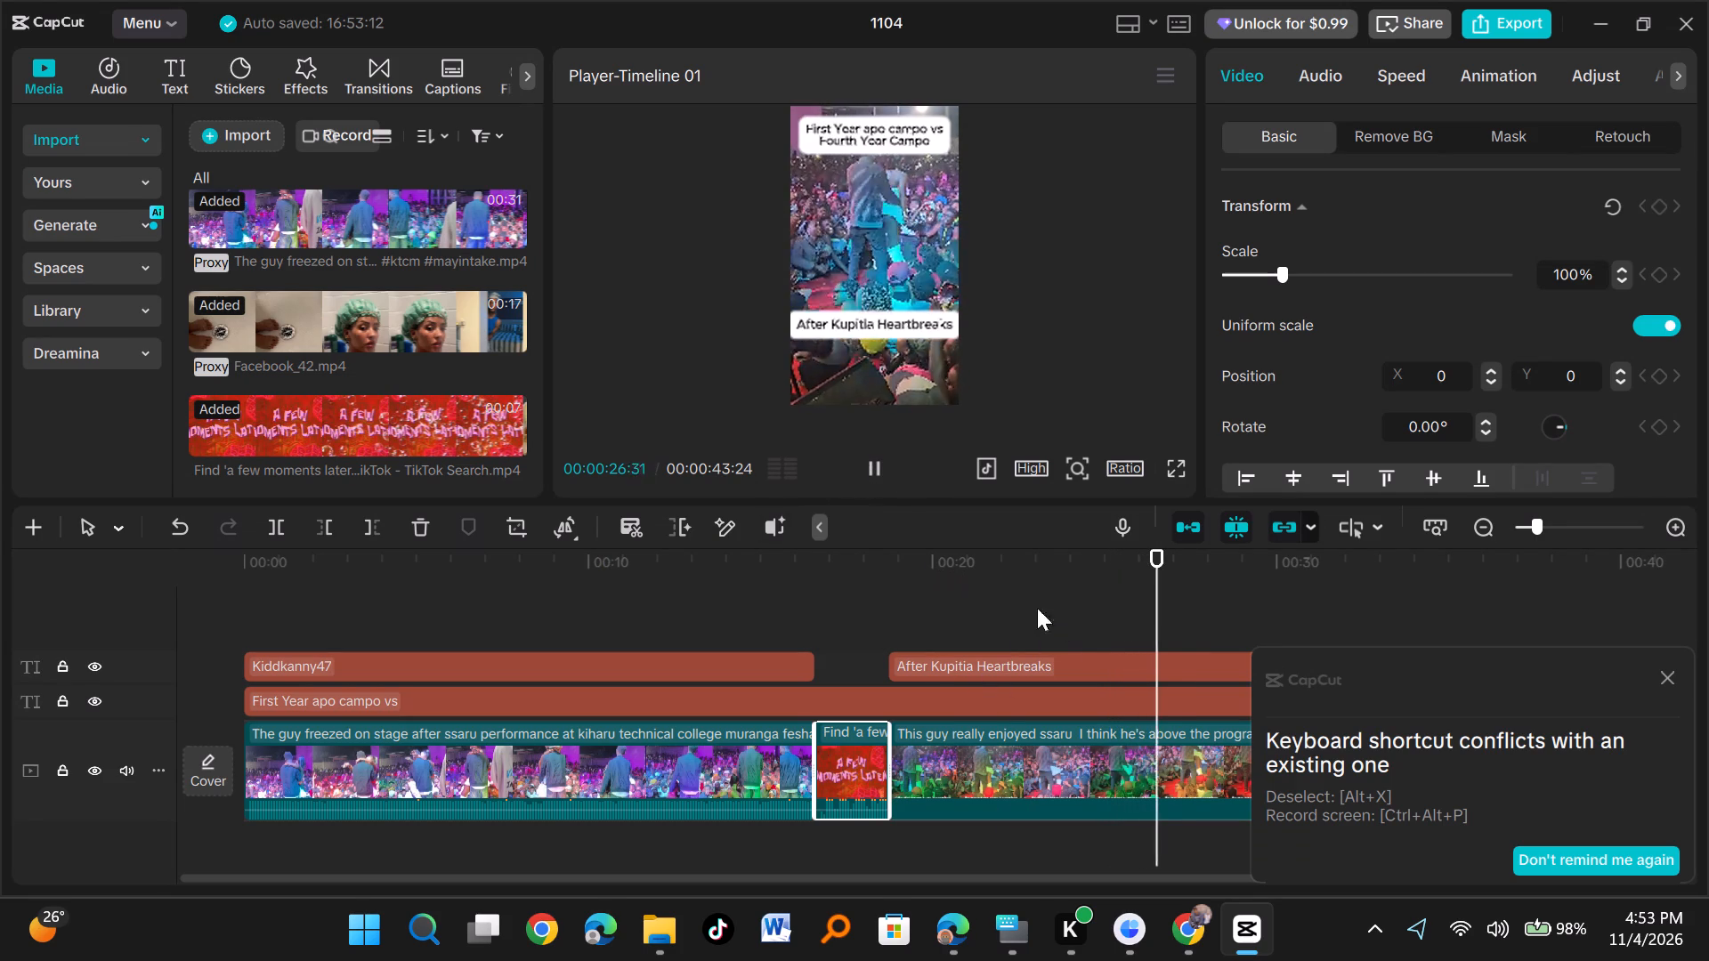
pyautogui.click(1666, 672)
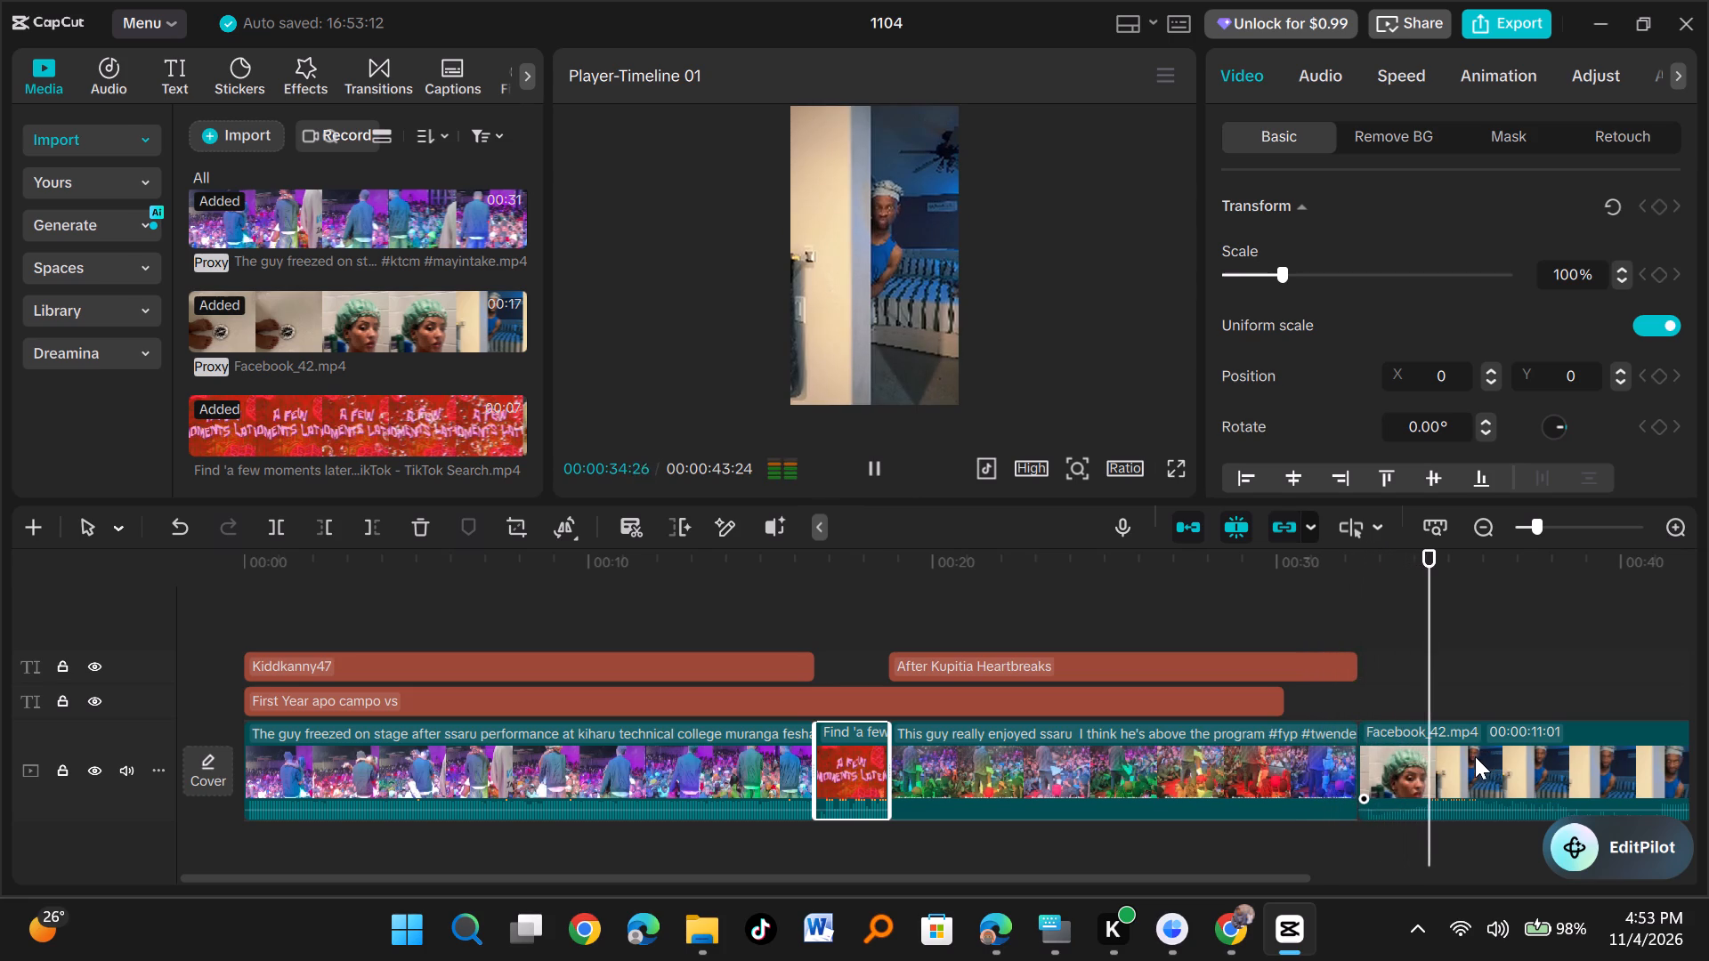
# Select the Facebook_42 clip at the end of the timeline for editing.
pyautogui.click(1388, 747)
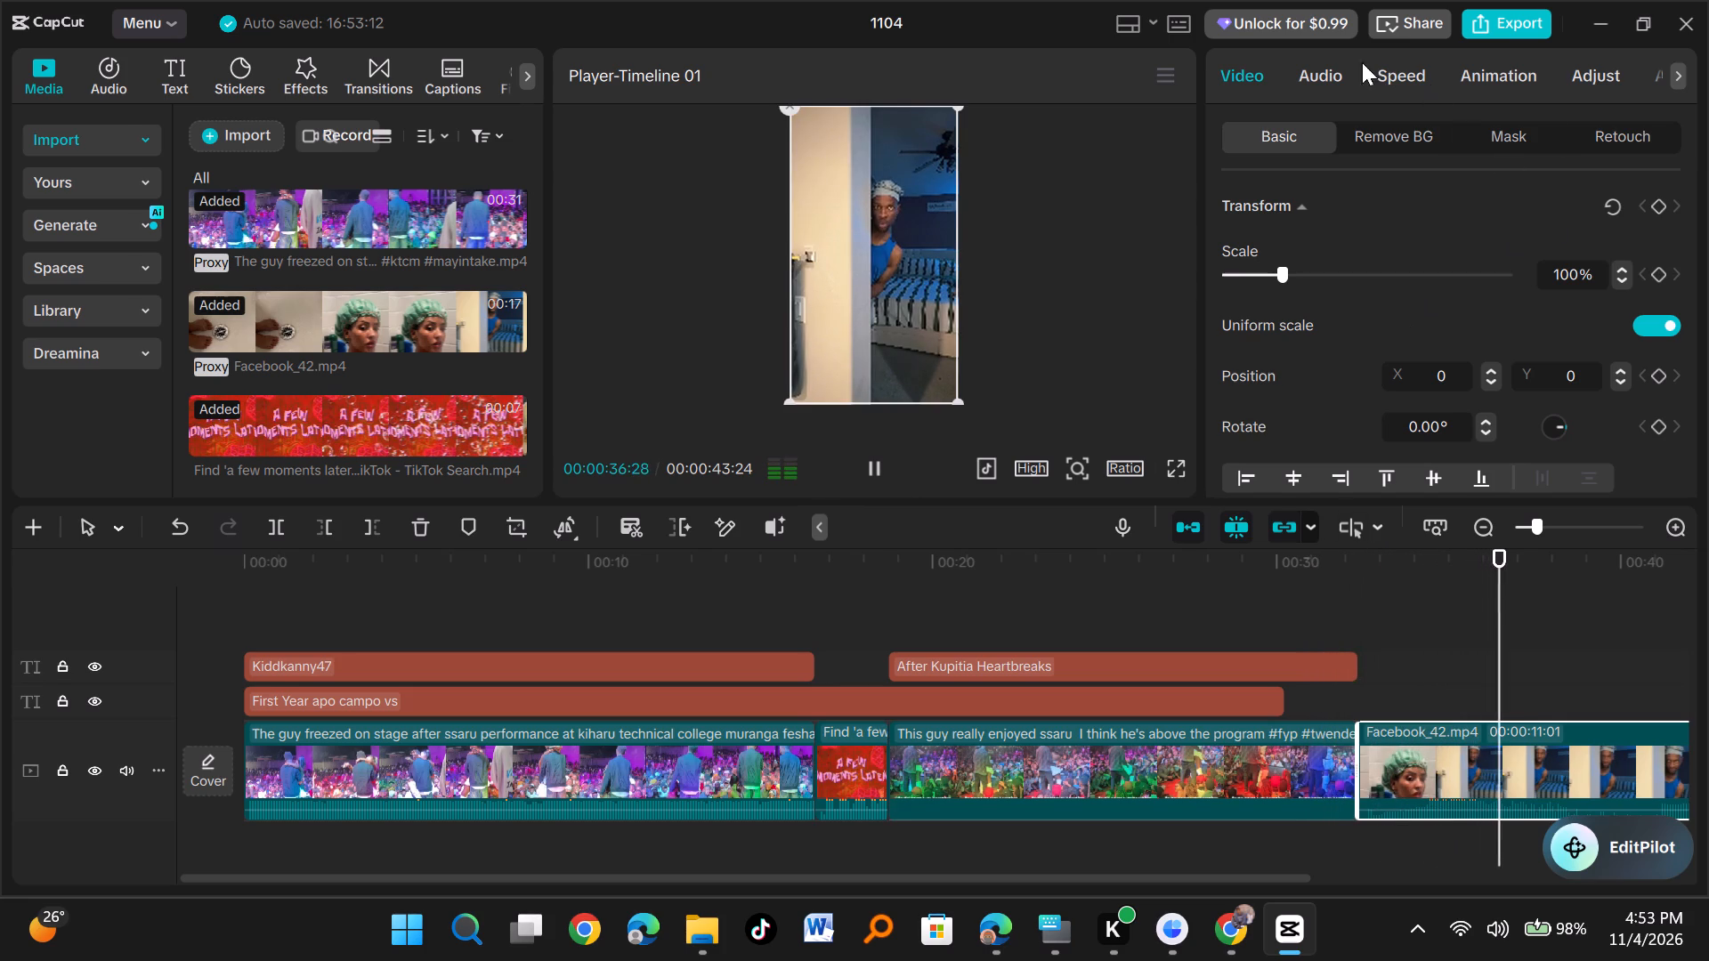
# Mute the Facebook_42 clip by lowering its volume to -∞ dB.
pyautogui.click(1324, 62)
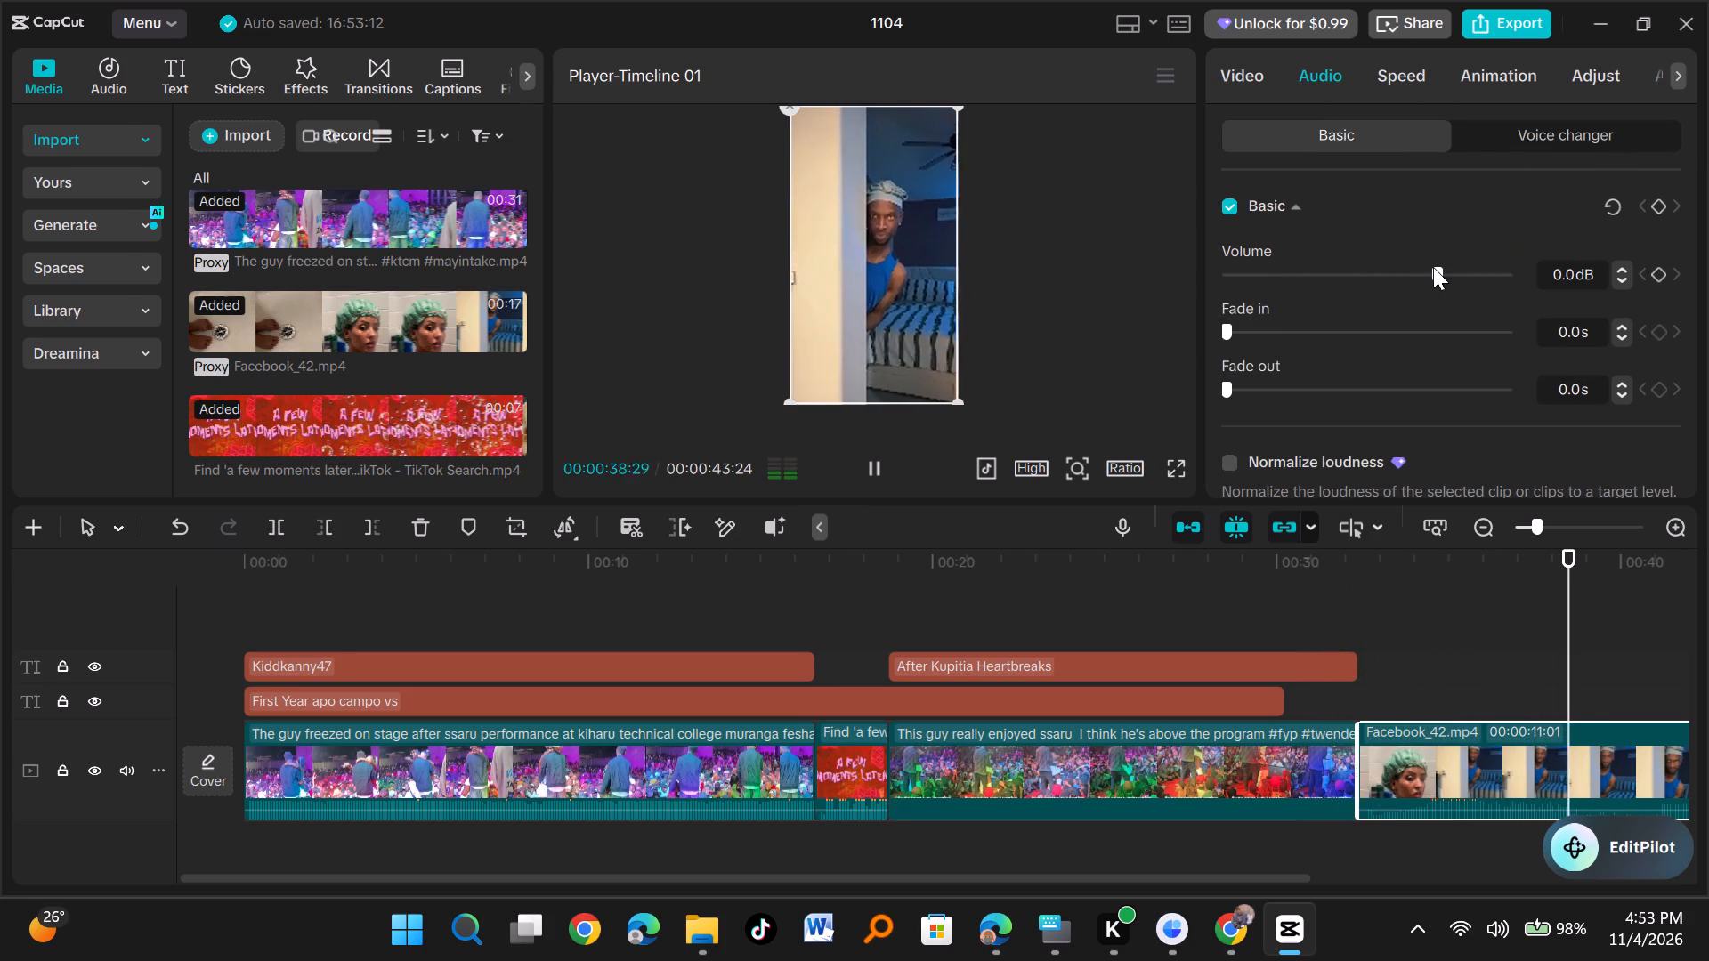
pyautogui.moveTo(1433, 267); pyautogui.dragTo(1186, 272)
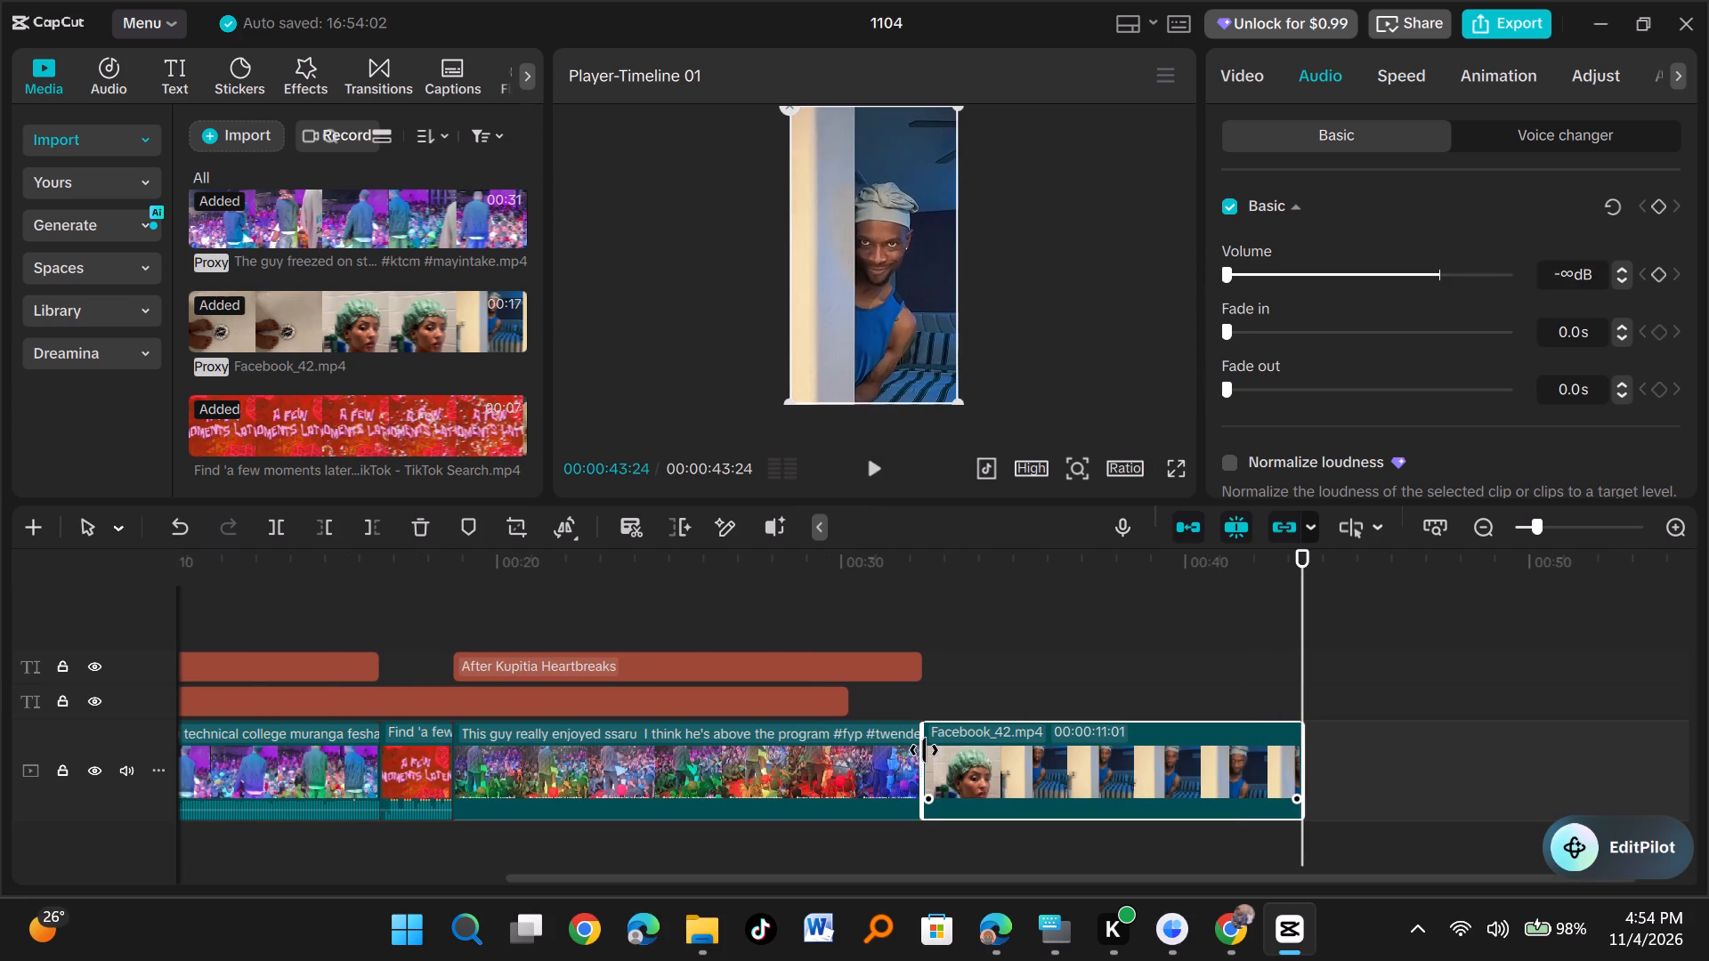
# Trim the start of the Facebook_42 clip so that it lasts 00:00:09:43.
pyautogui.moveTo(922, 750); pyautogui.dragTo(953, 750)
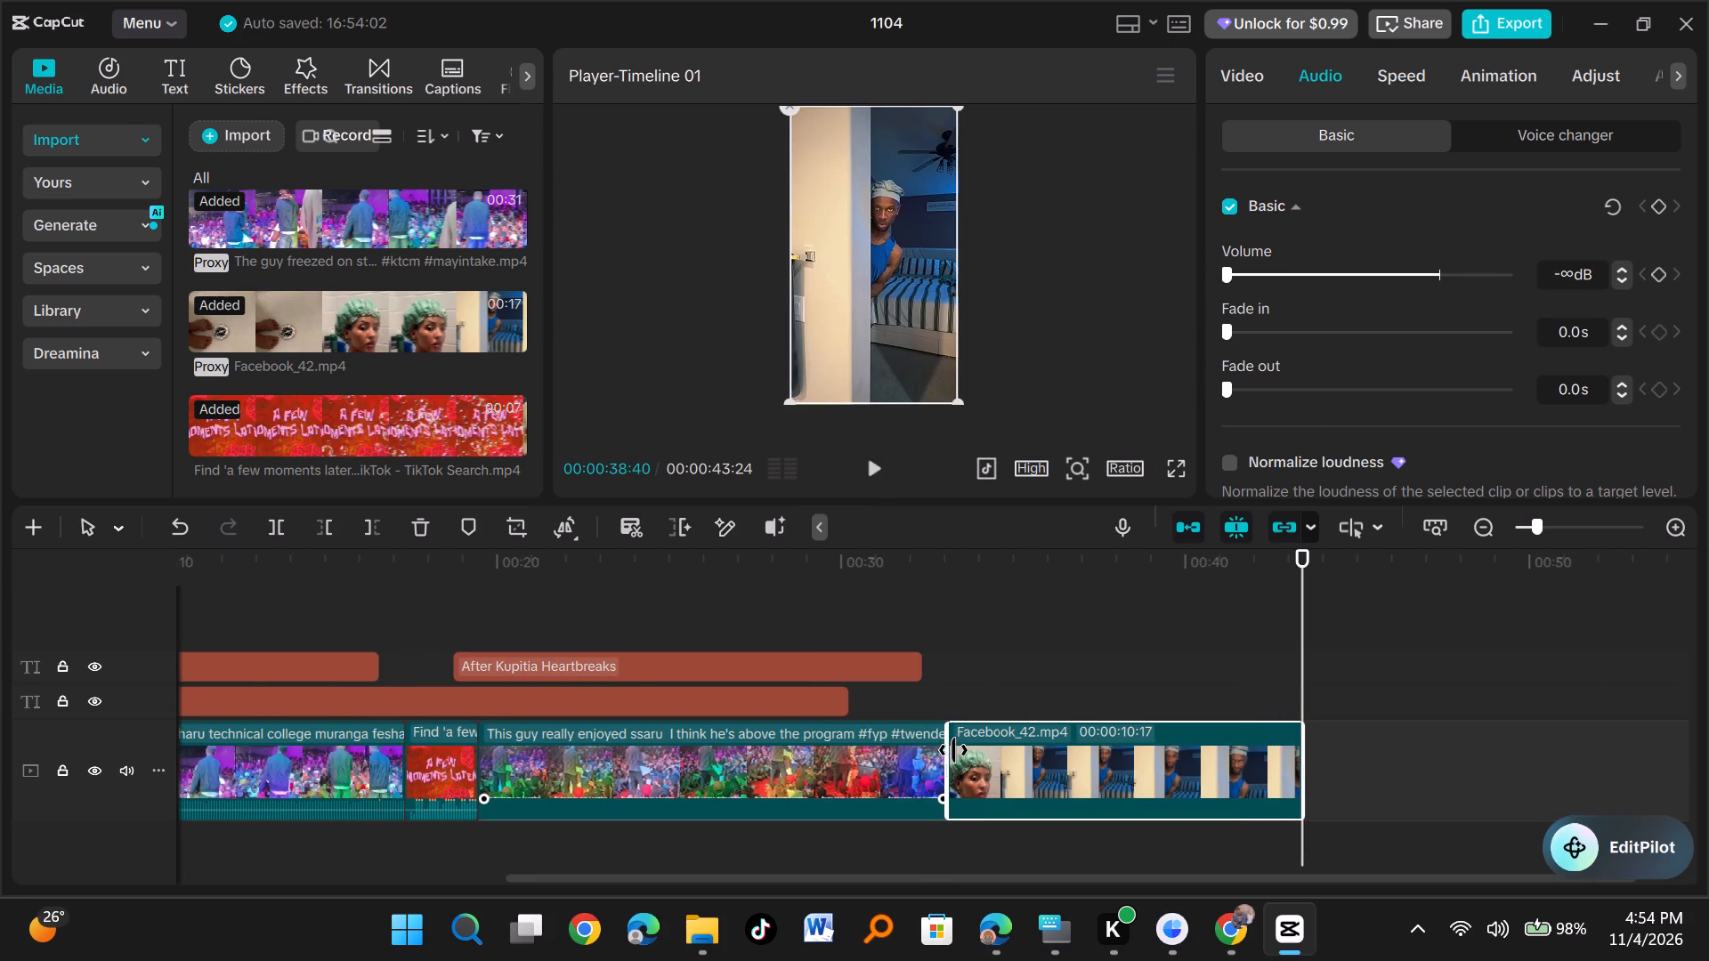
pyautogui.moveTo(953, 750); pyautogui.dragTo(971, 754)
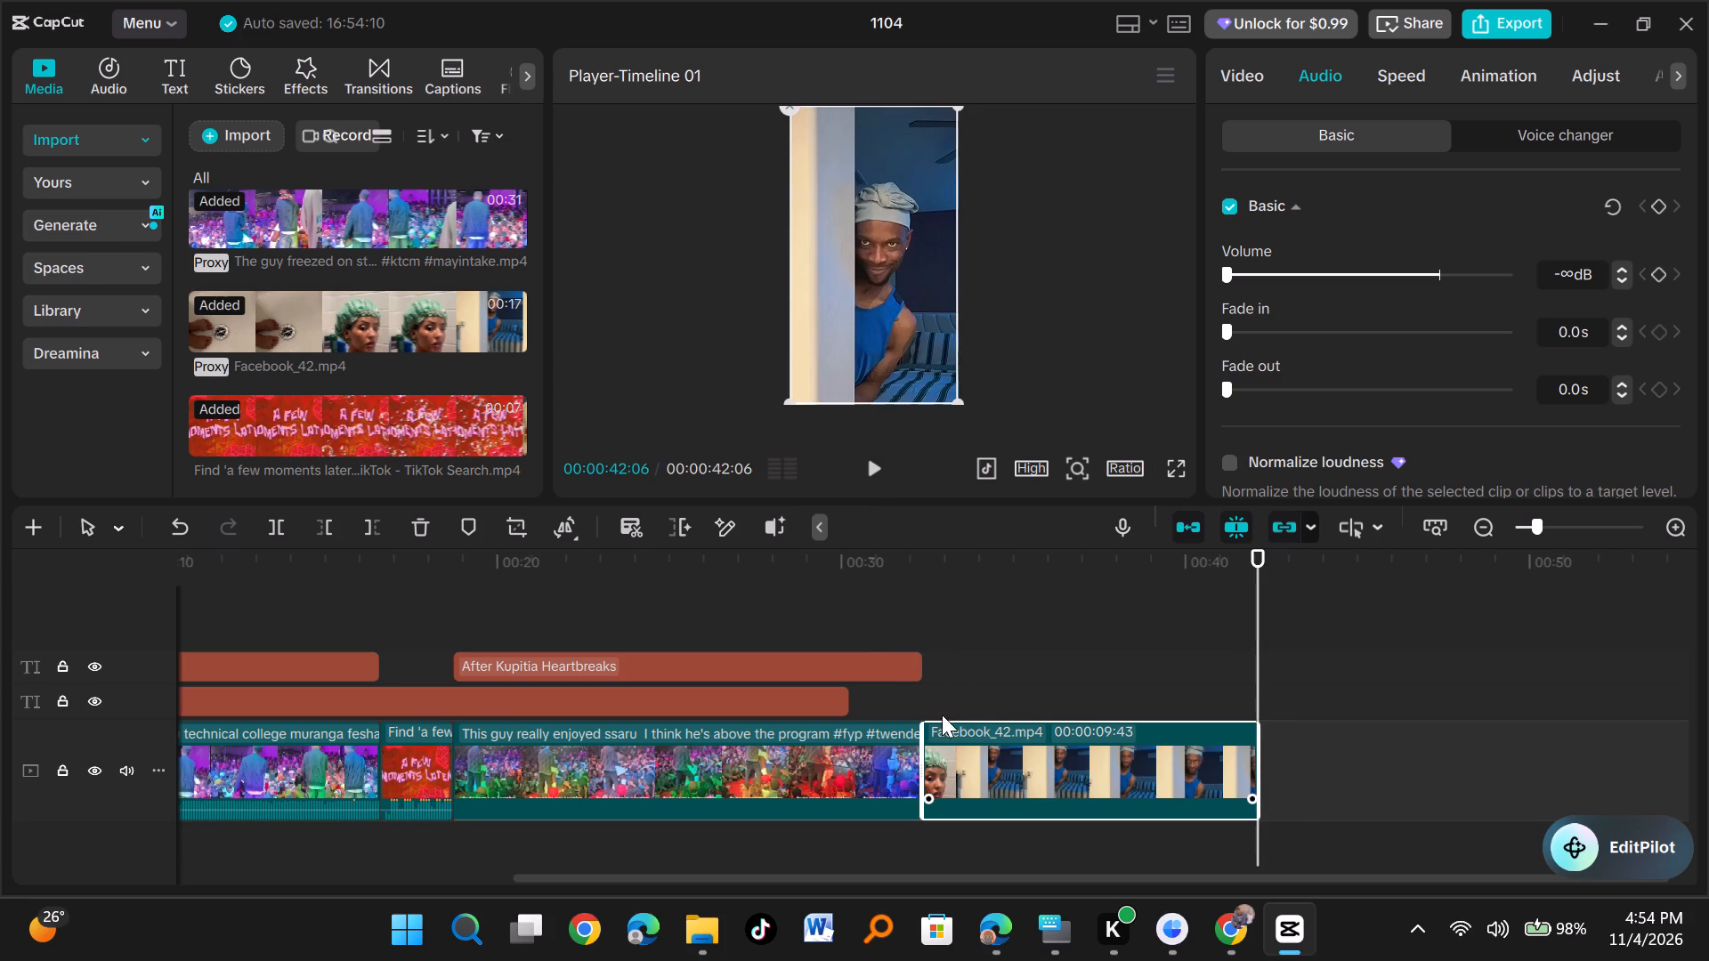
# Extend the "First Year apo campo vs Fourth Year Campo" title to the end of the second concert clip.
pyautogui.click(874, 710)
pyautogui.click(817, 700)
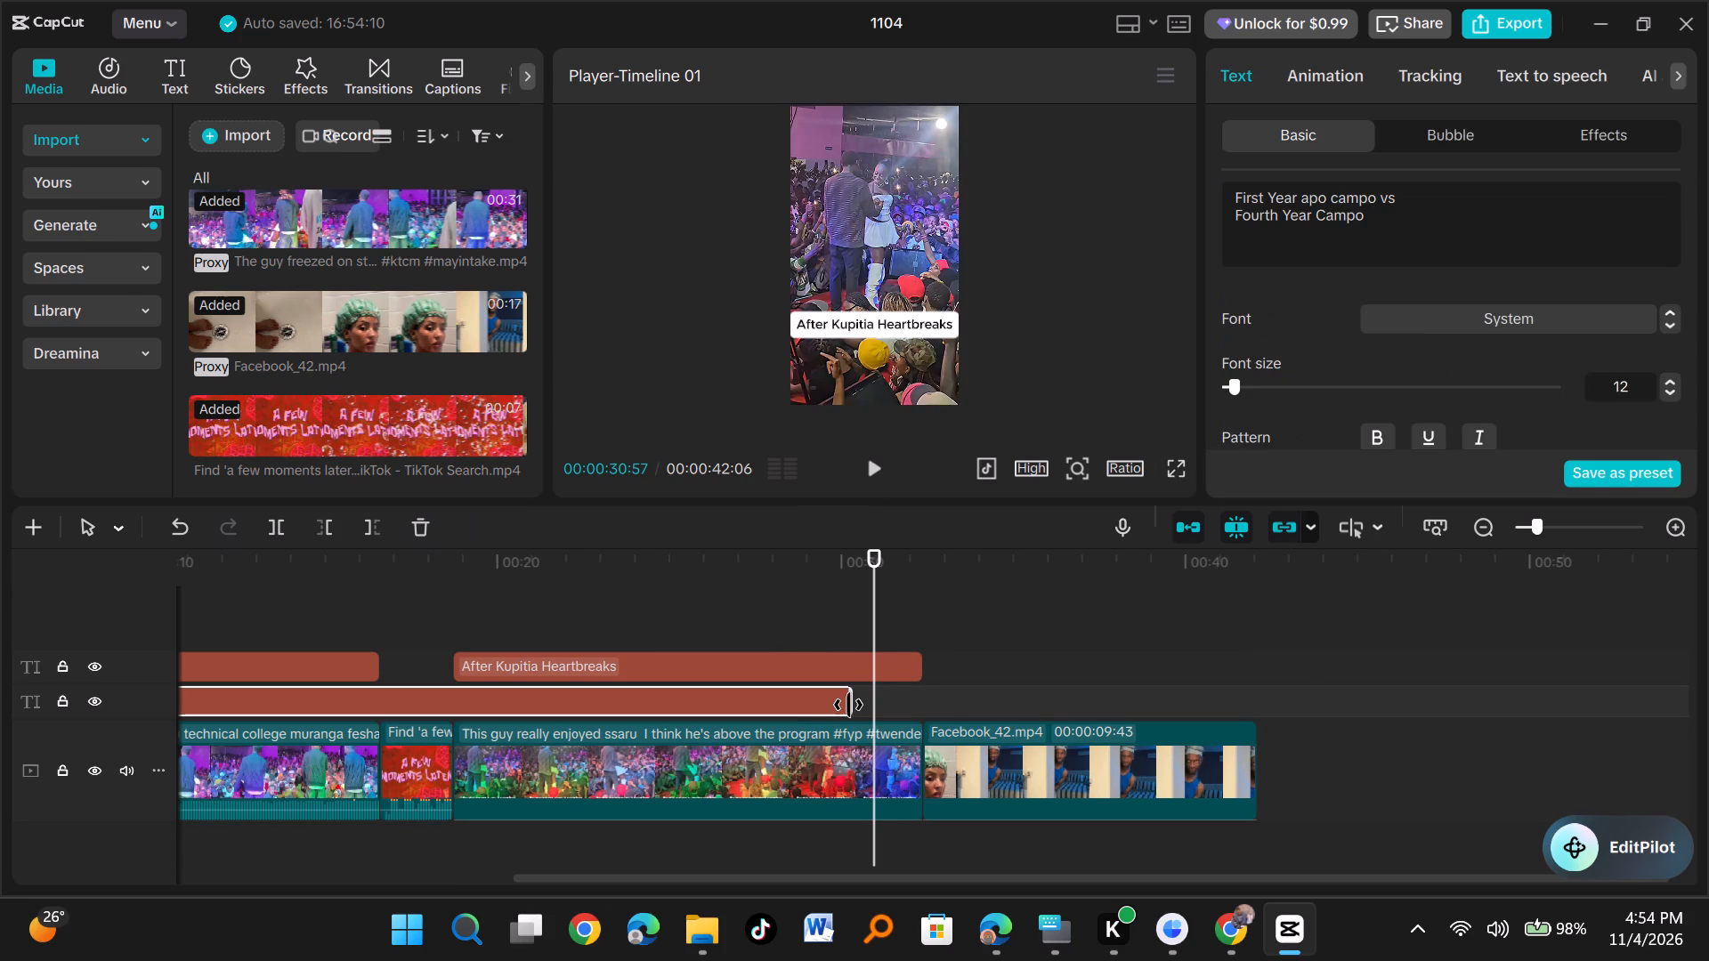
pyautogui.moveTo(848, 705); pyautogui.dragTo(919, 705)
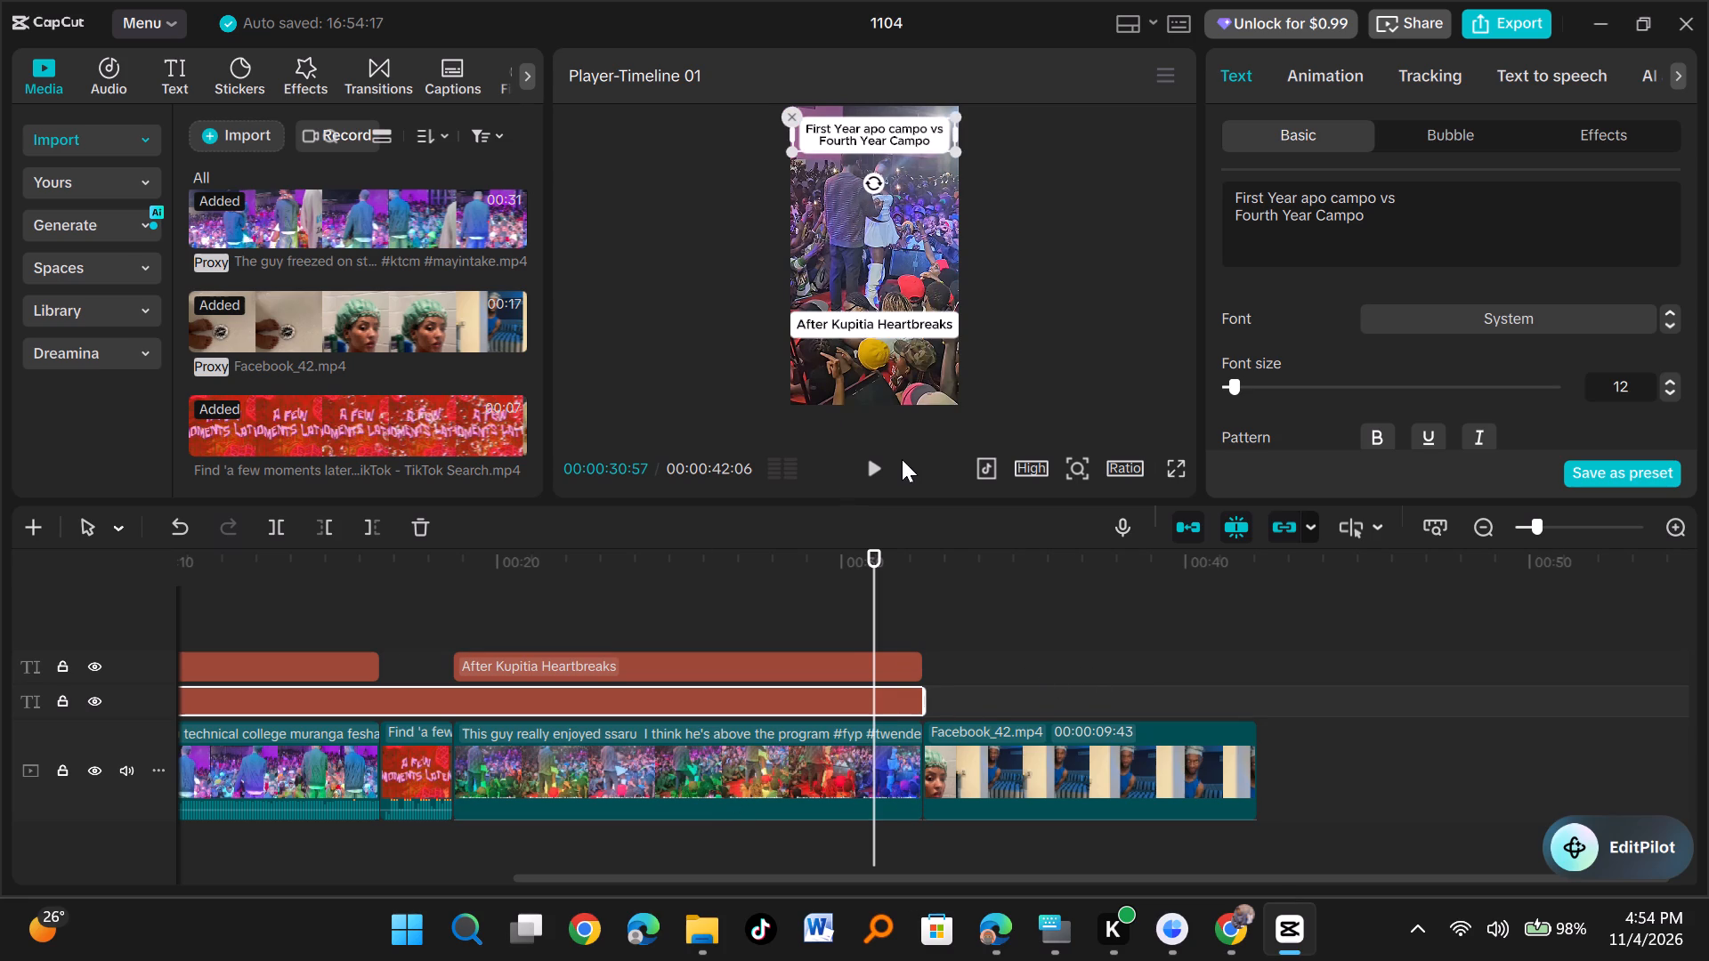
# Play the video from the end of the second concert clip into the Facebook_42 clip to check the transition.
pyautogui.click(879, 469)
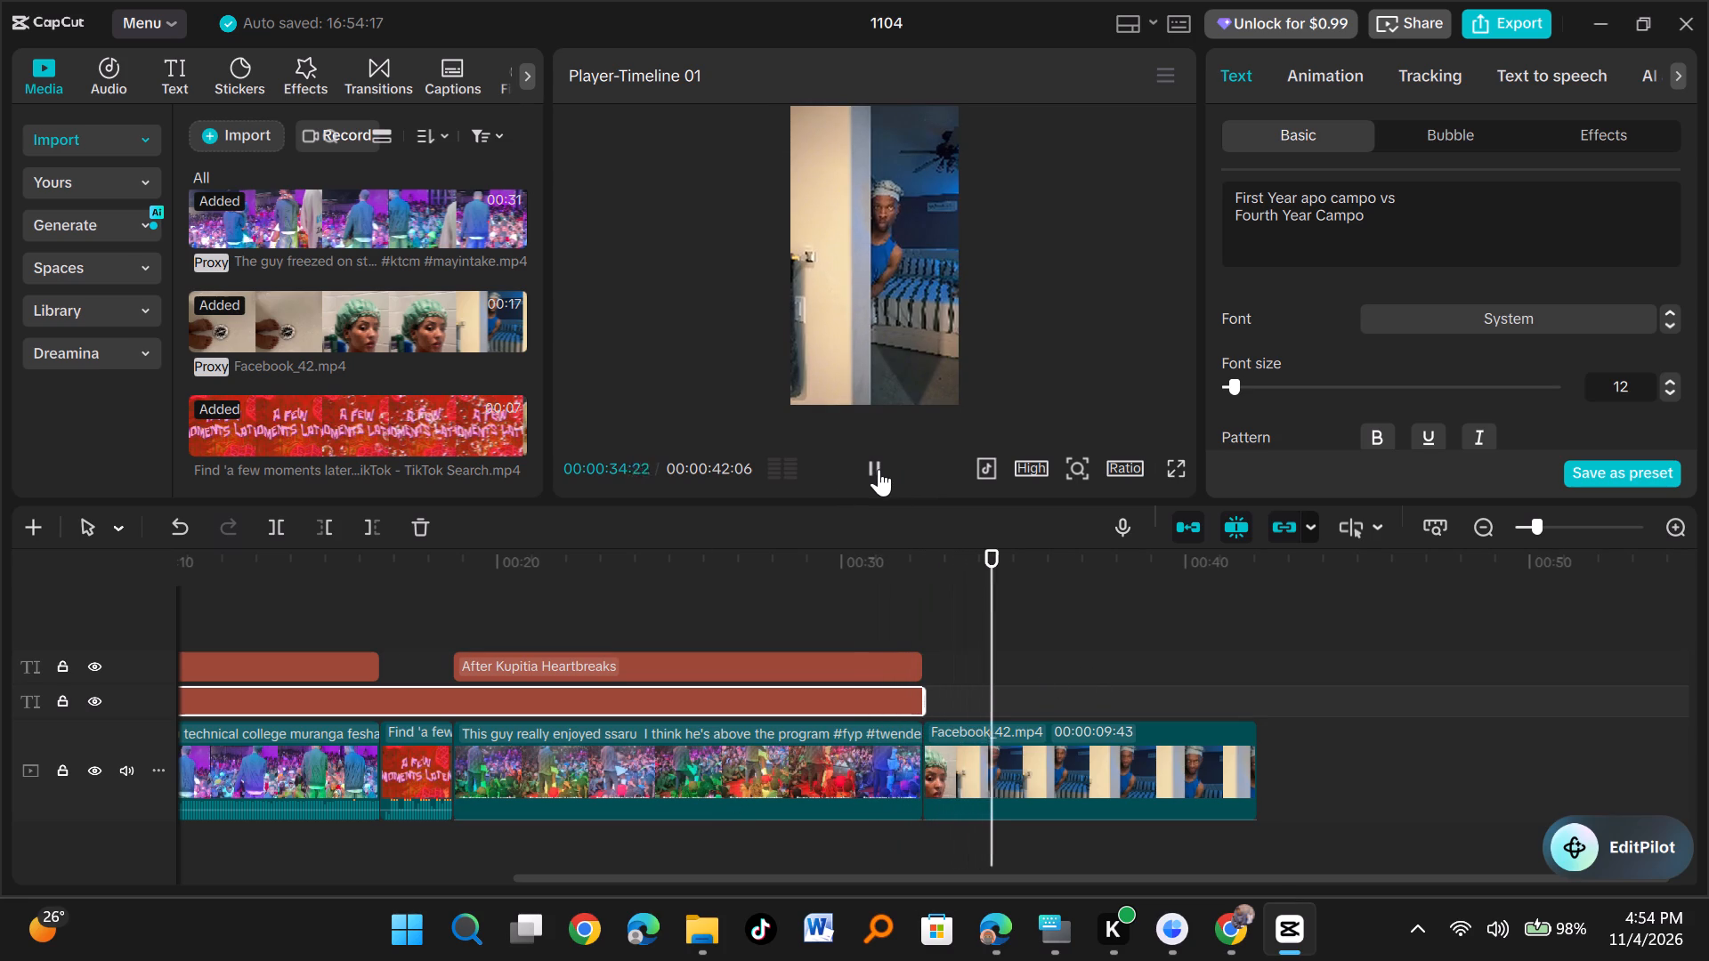
pyautogui.click(879, 469)
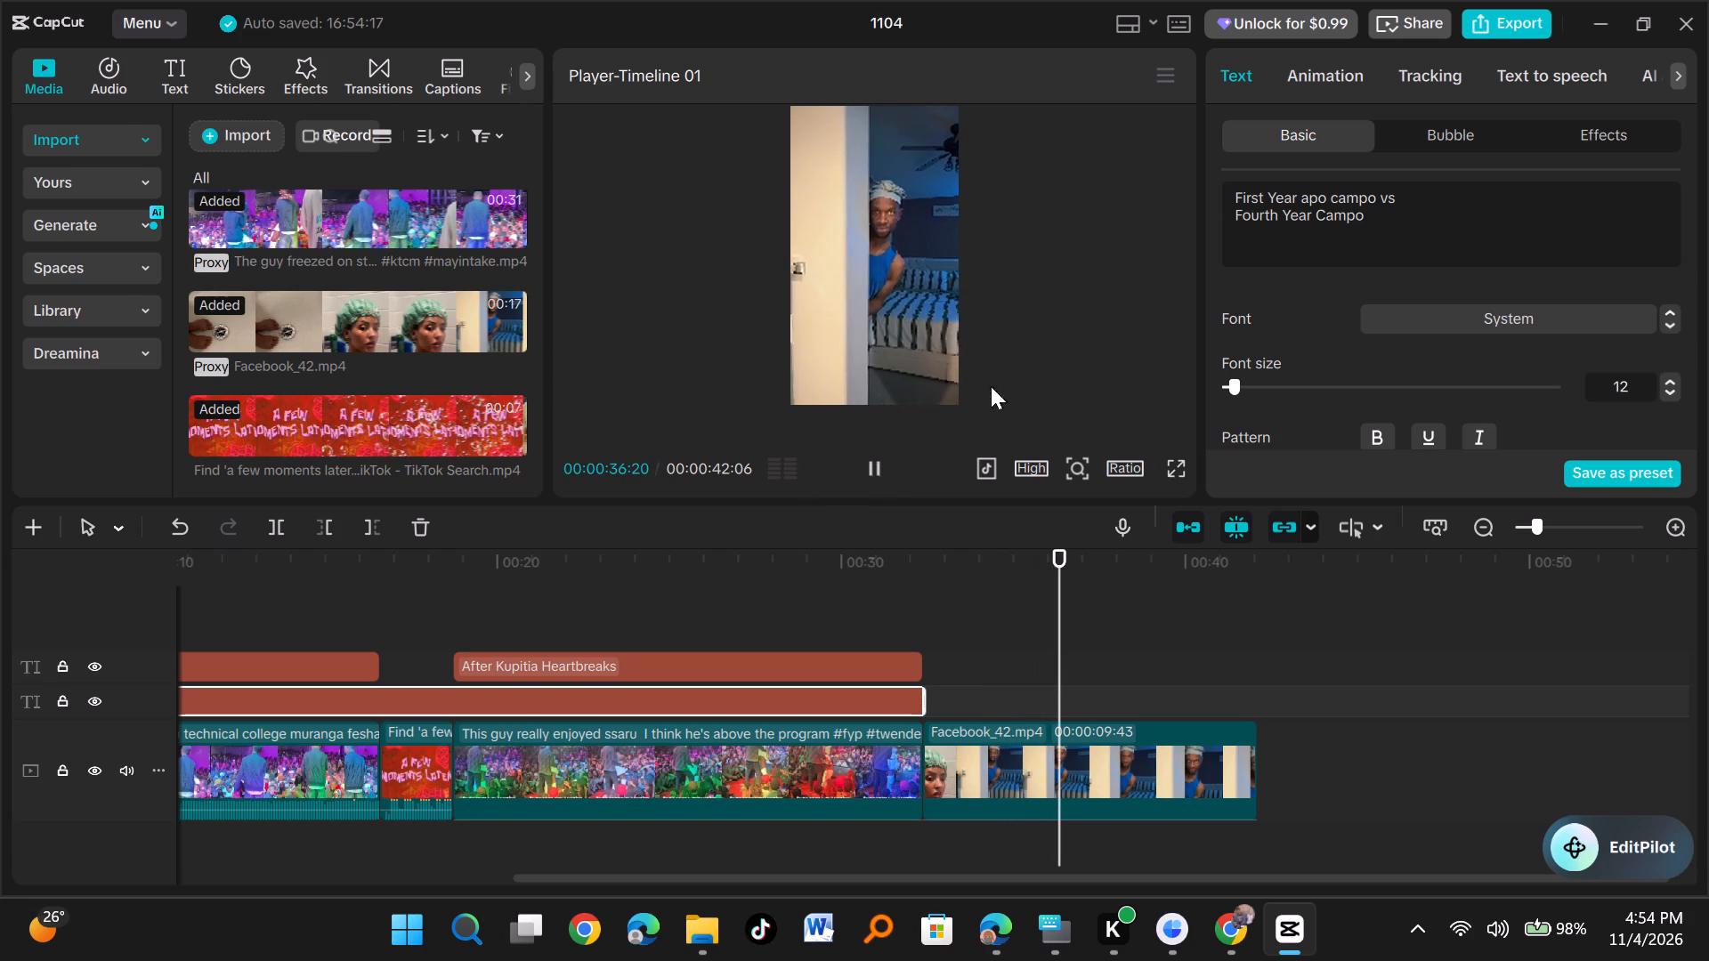
# Export the video as 1104 to the Downloads folder in 1080P, H.264, mp4 at 60fps.
pyautogui.click(1511, 16)
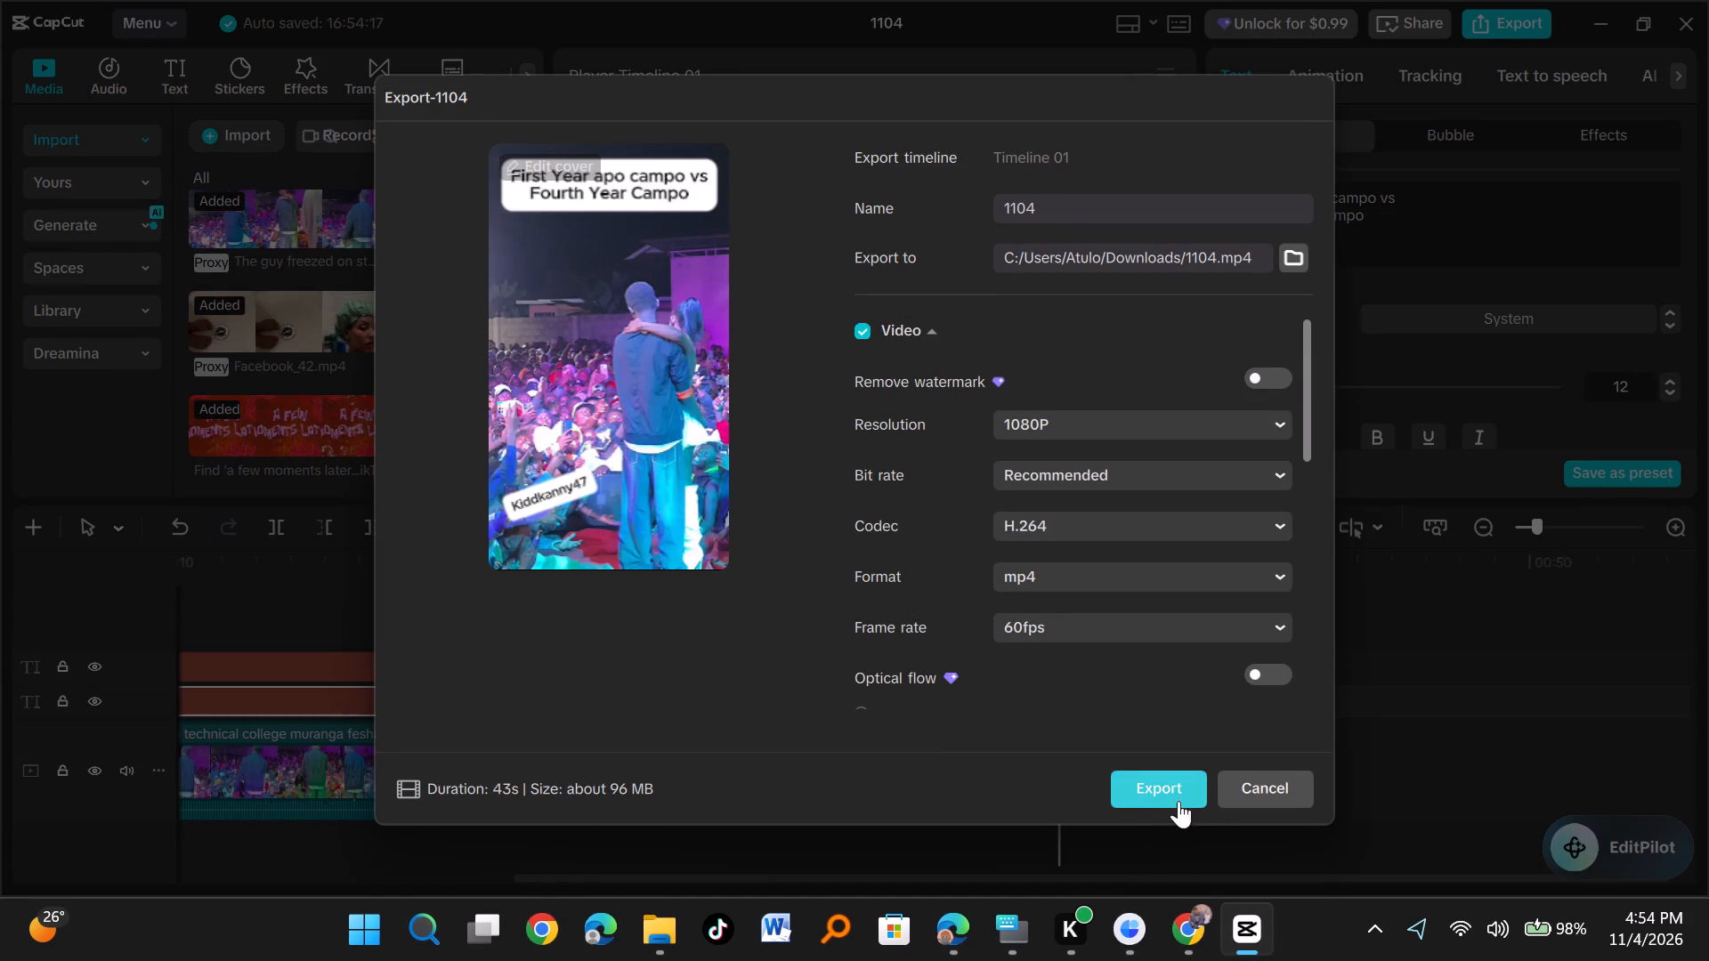
pyautogui.click(1160, 791)
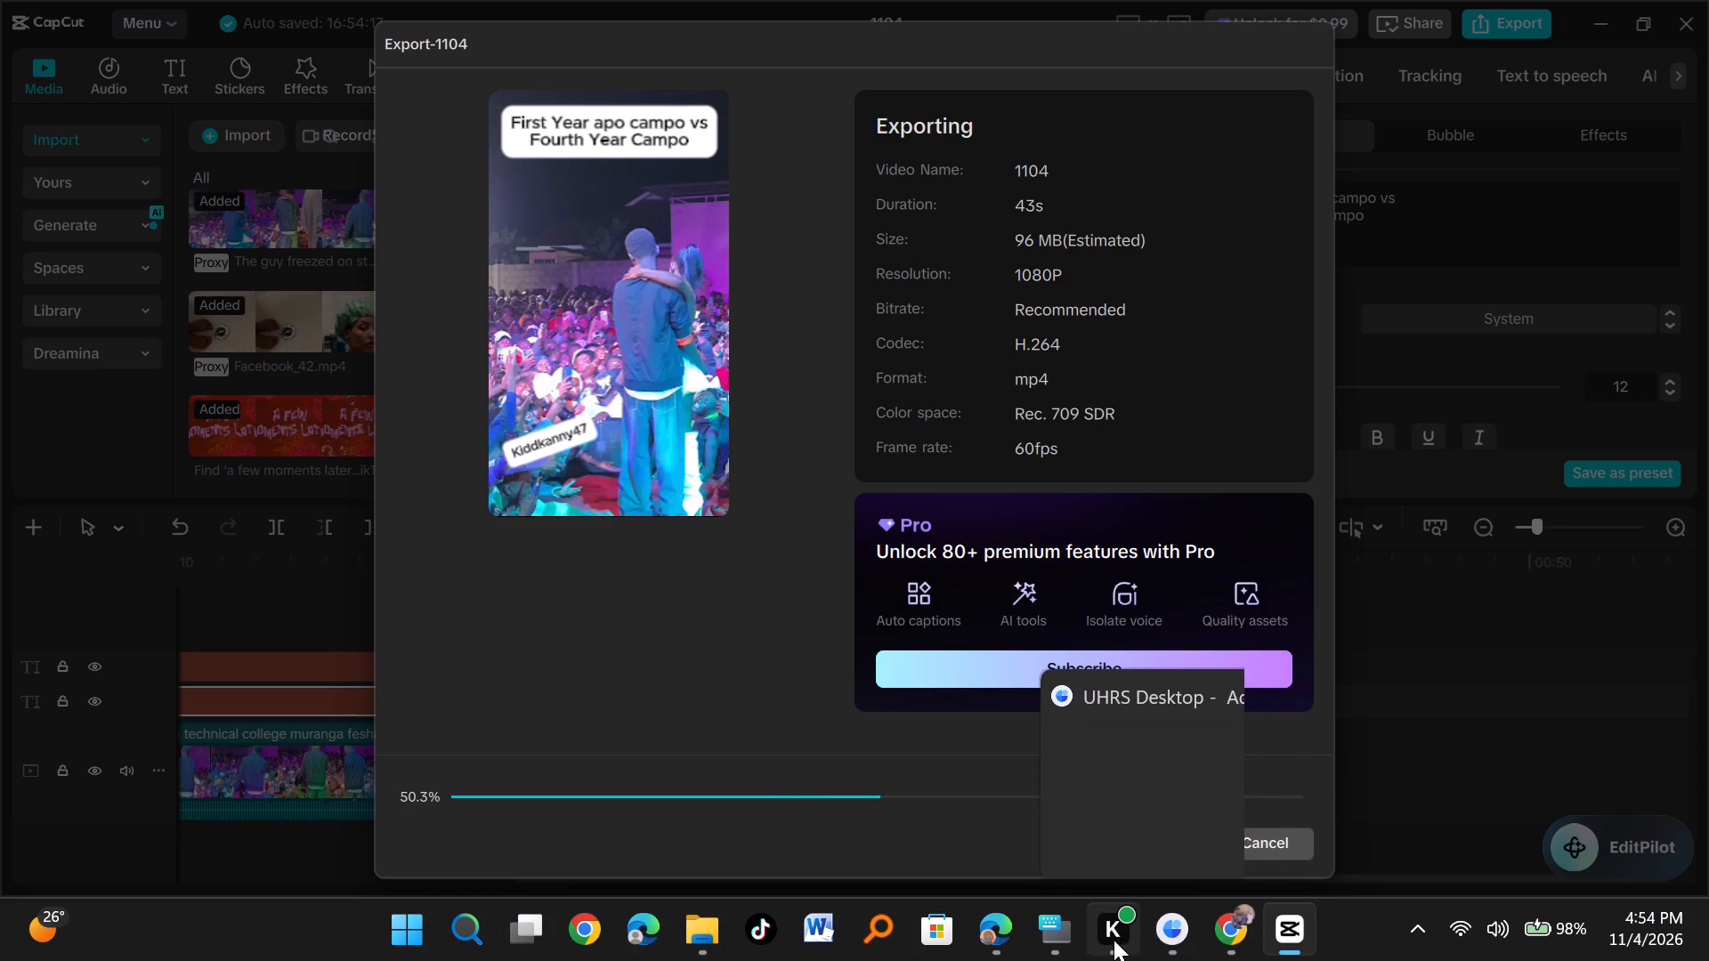
# Check the crawler status in UHRS Desktop while the export runs.
pyautogui.click(1191, 938)
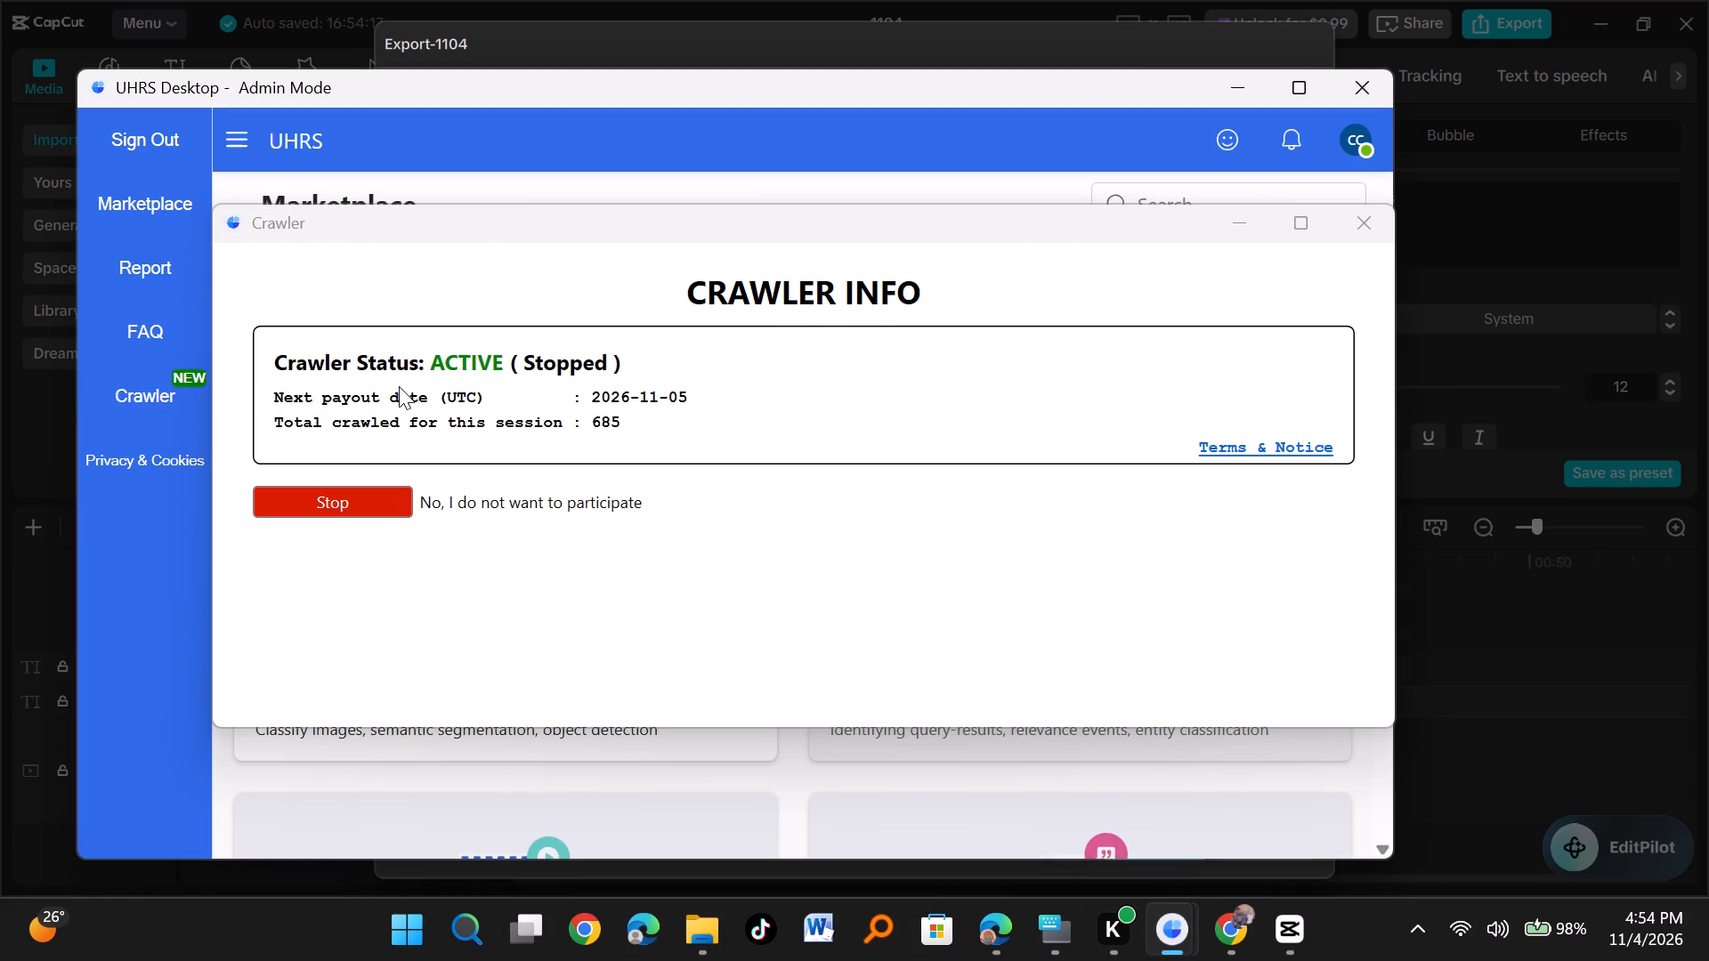
pyautogui.click(1173, 949)
# Switch to Chrome and browse the football posts on the open Facebook profile page.
pyautogui.click(1217, 928)
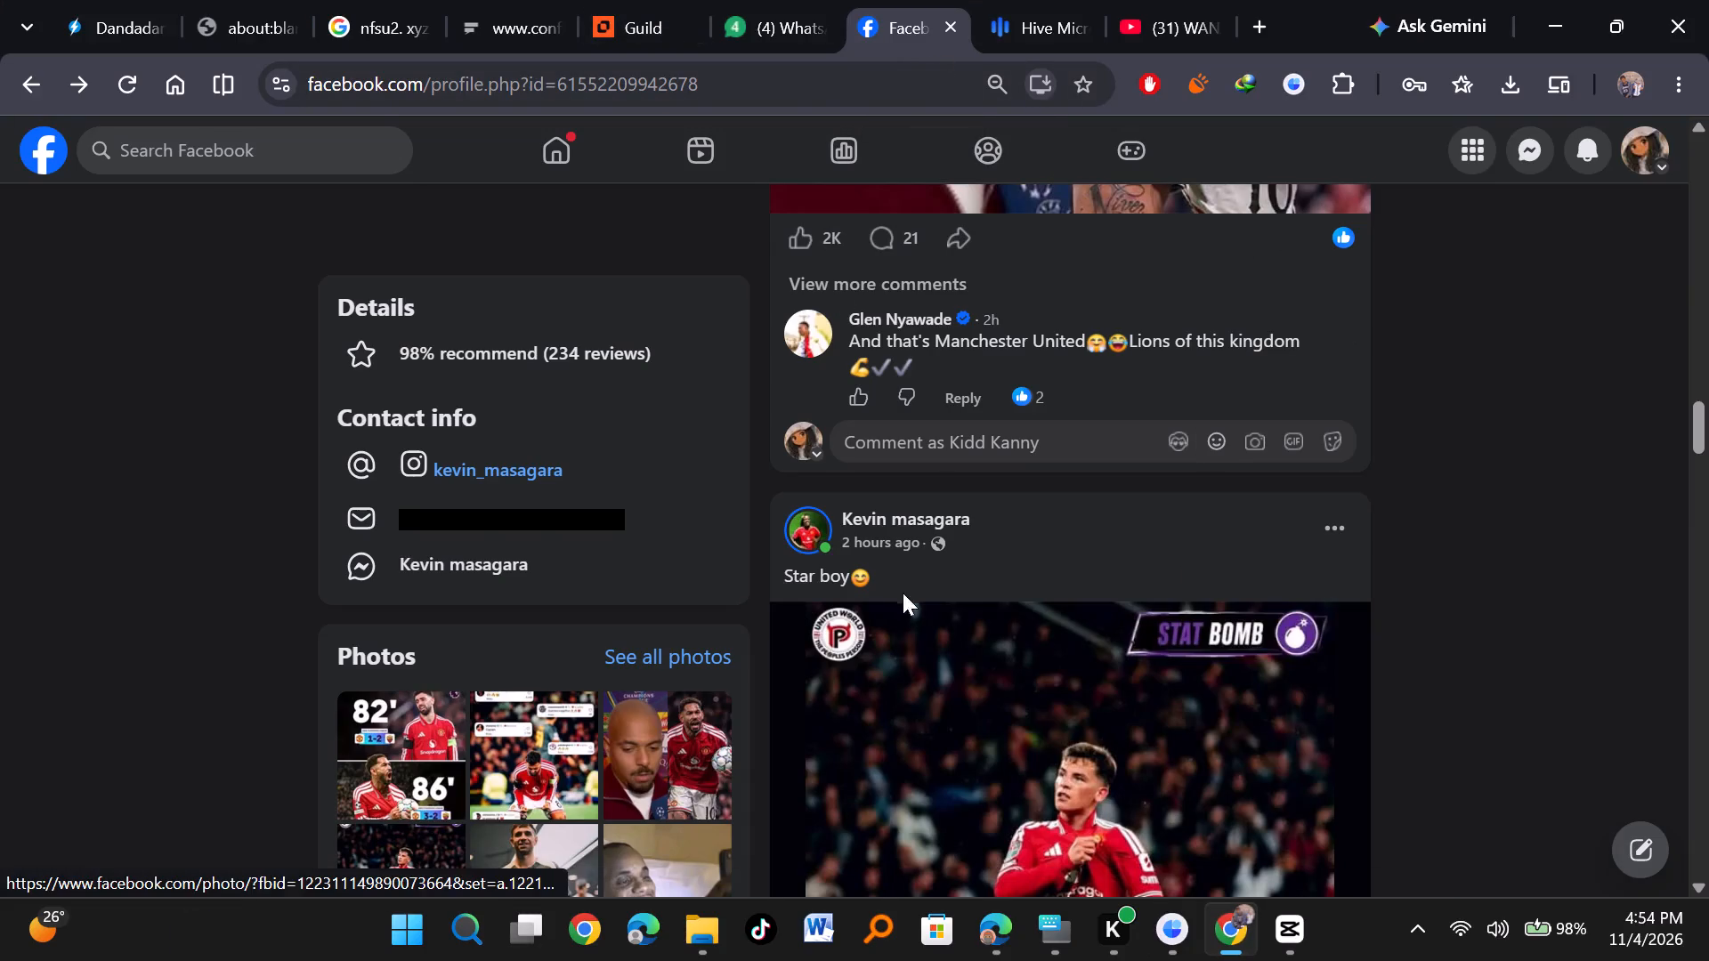
pyautogui.scroll(-5, 849, 577)
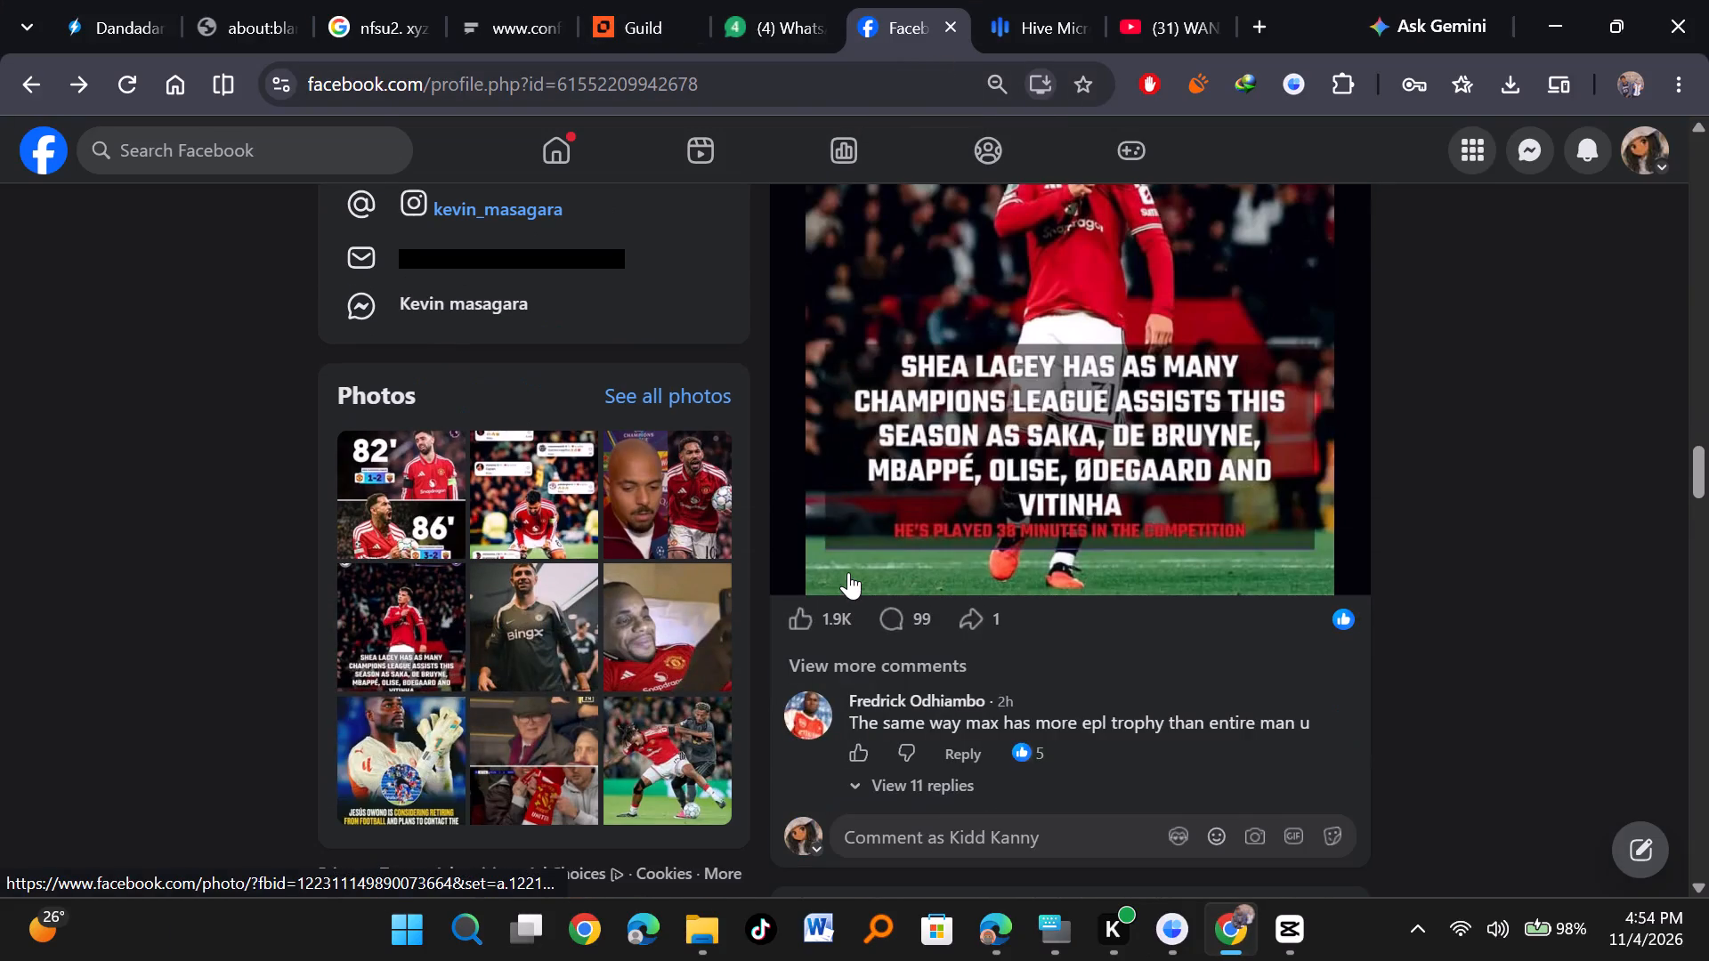
pyautogui.scroll(-3, 848, 572)
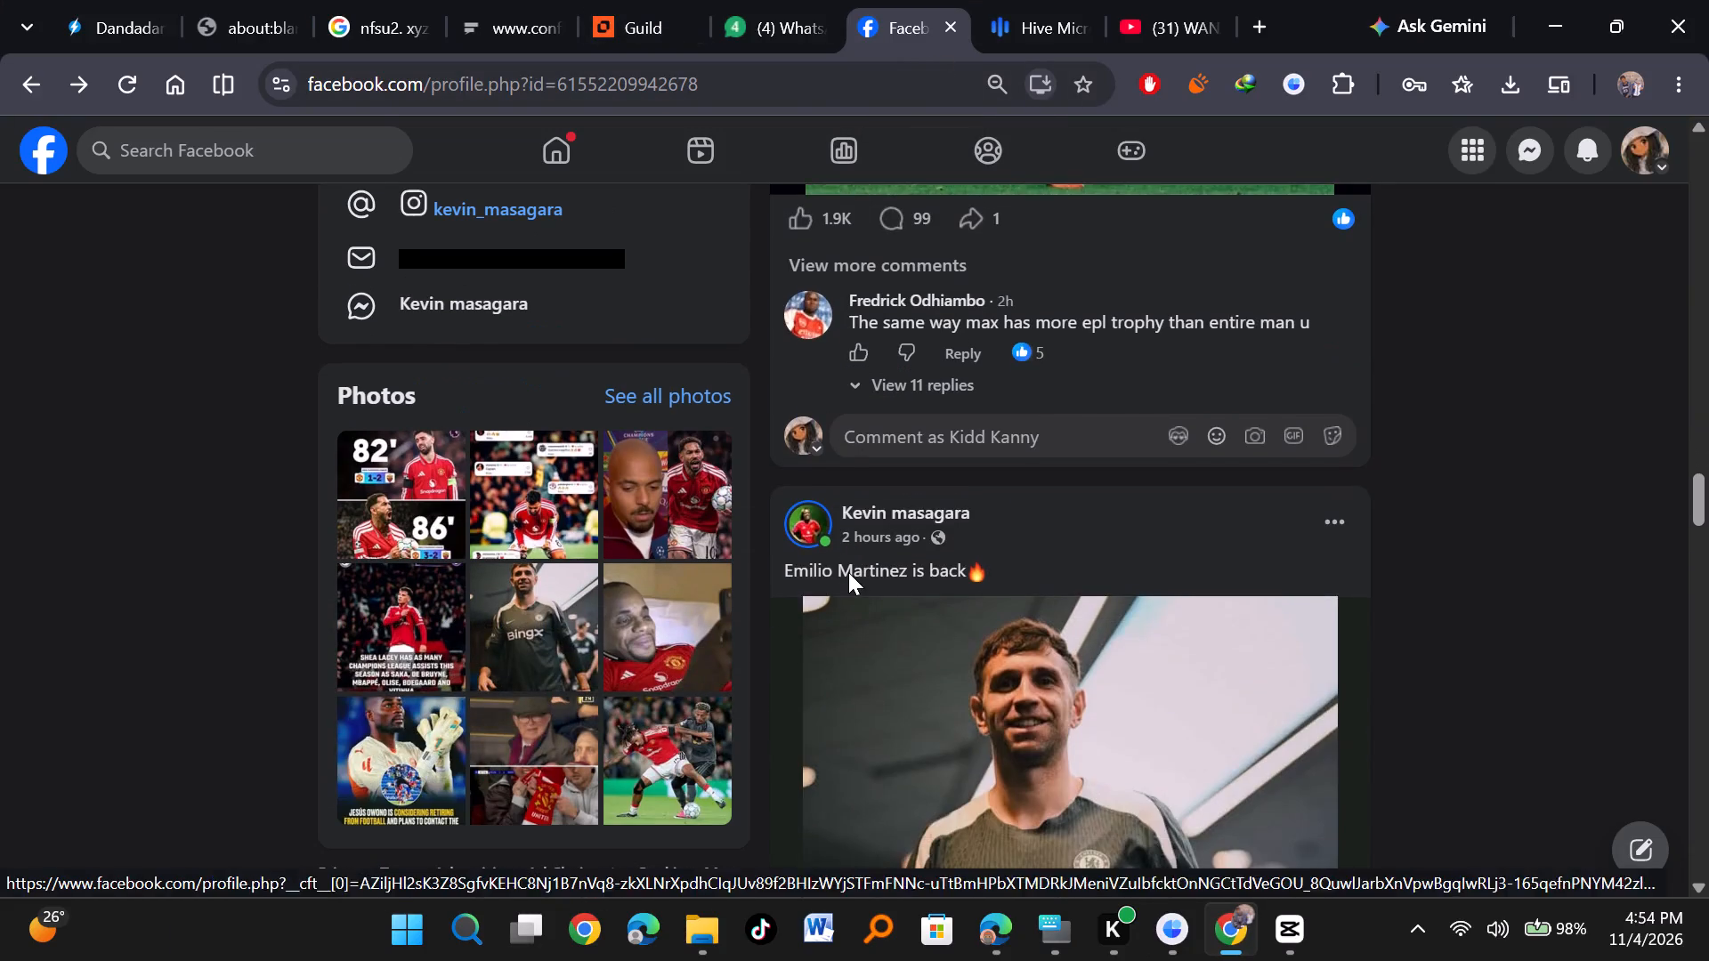
pyautogui.scroll(-2, 848, 572)
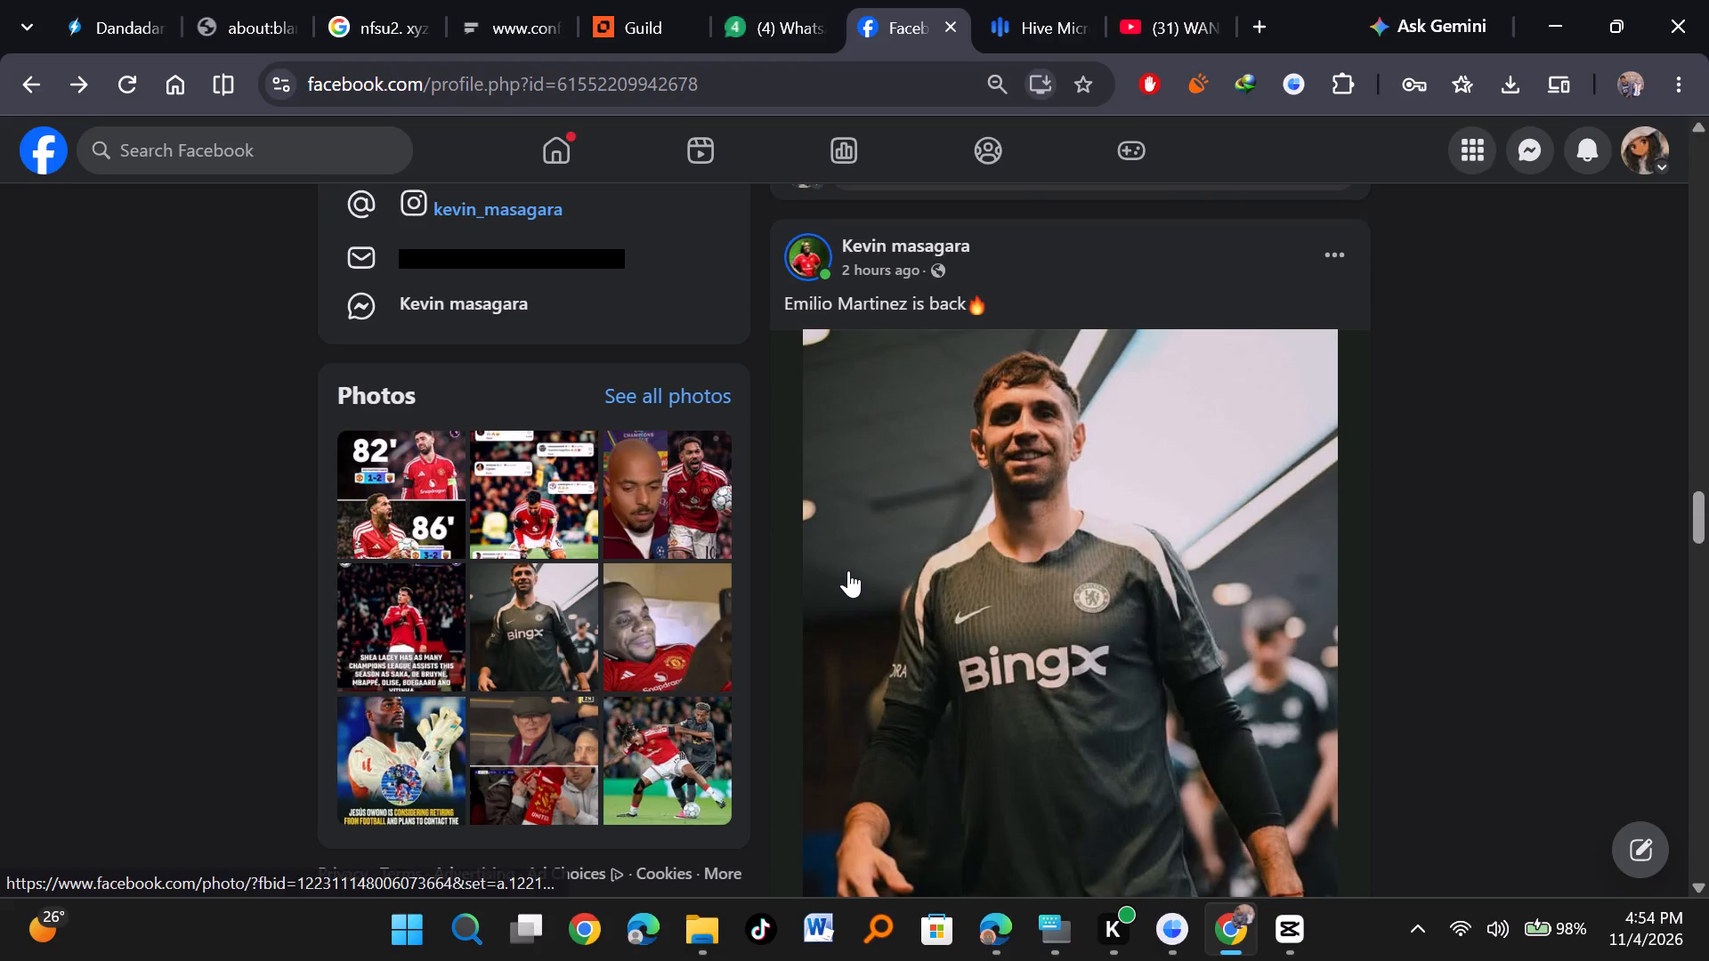
pyautogui.scroll(-7, 848, 570)
pyautogui.scroll(1, 848, 570)
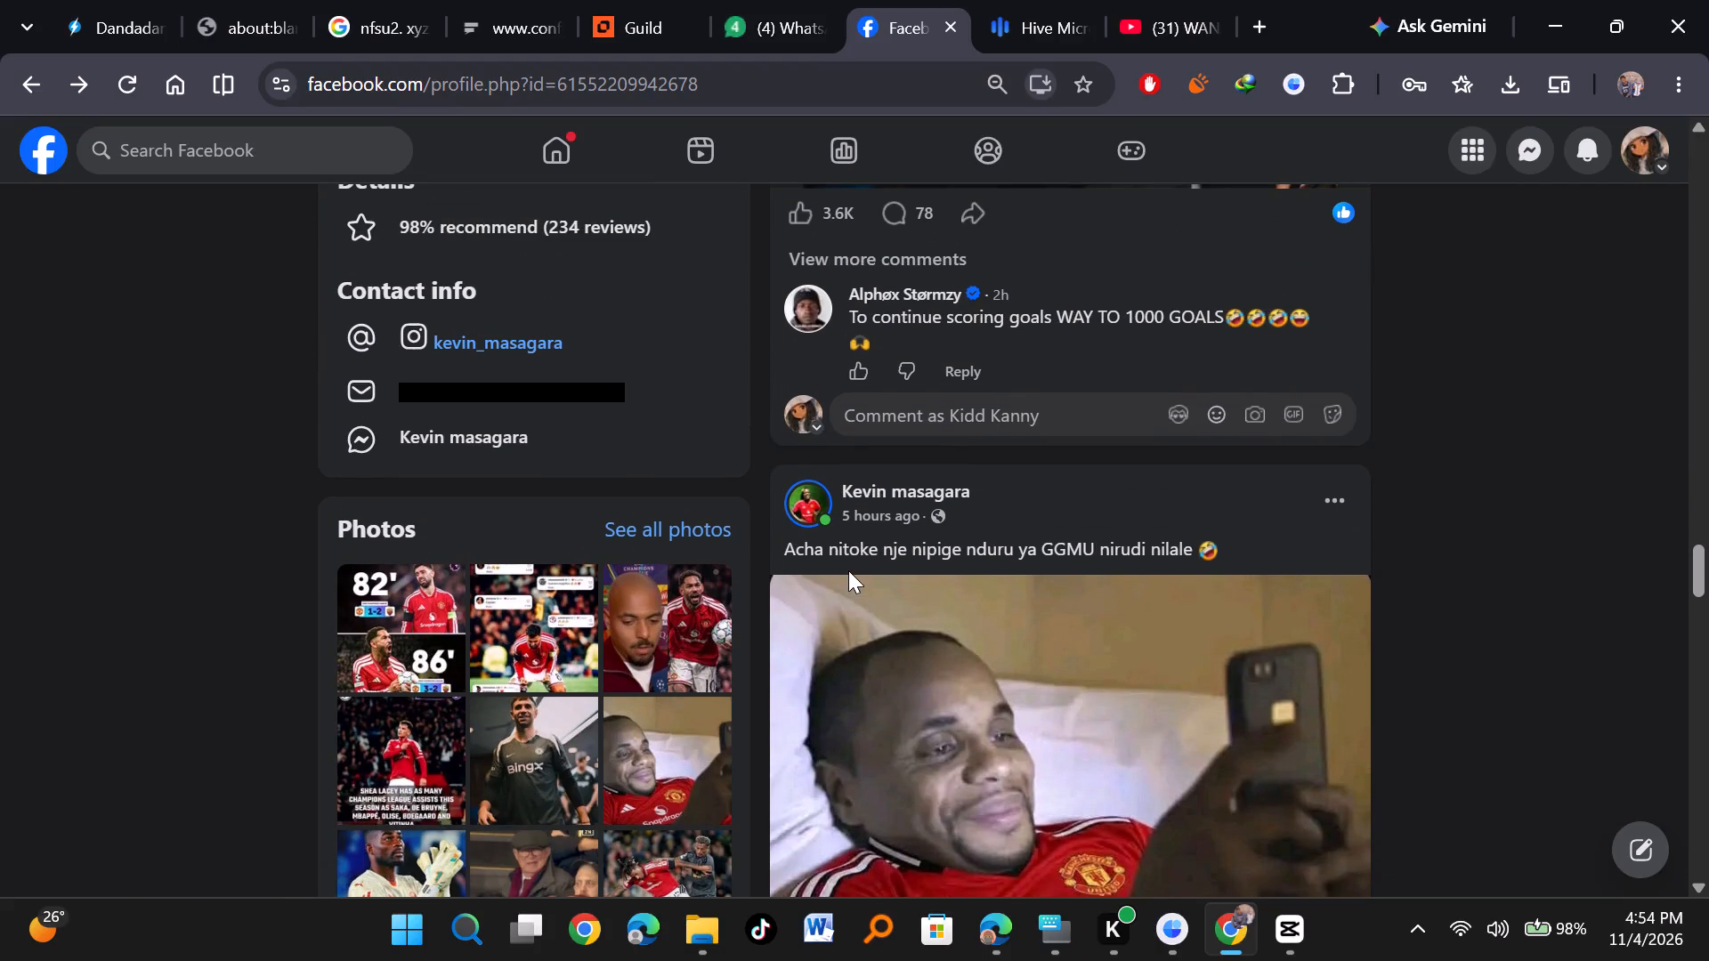
pyautogui.scroll(-1, 848, 570)
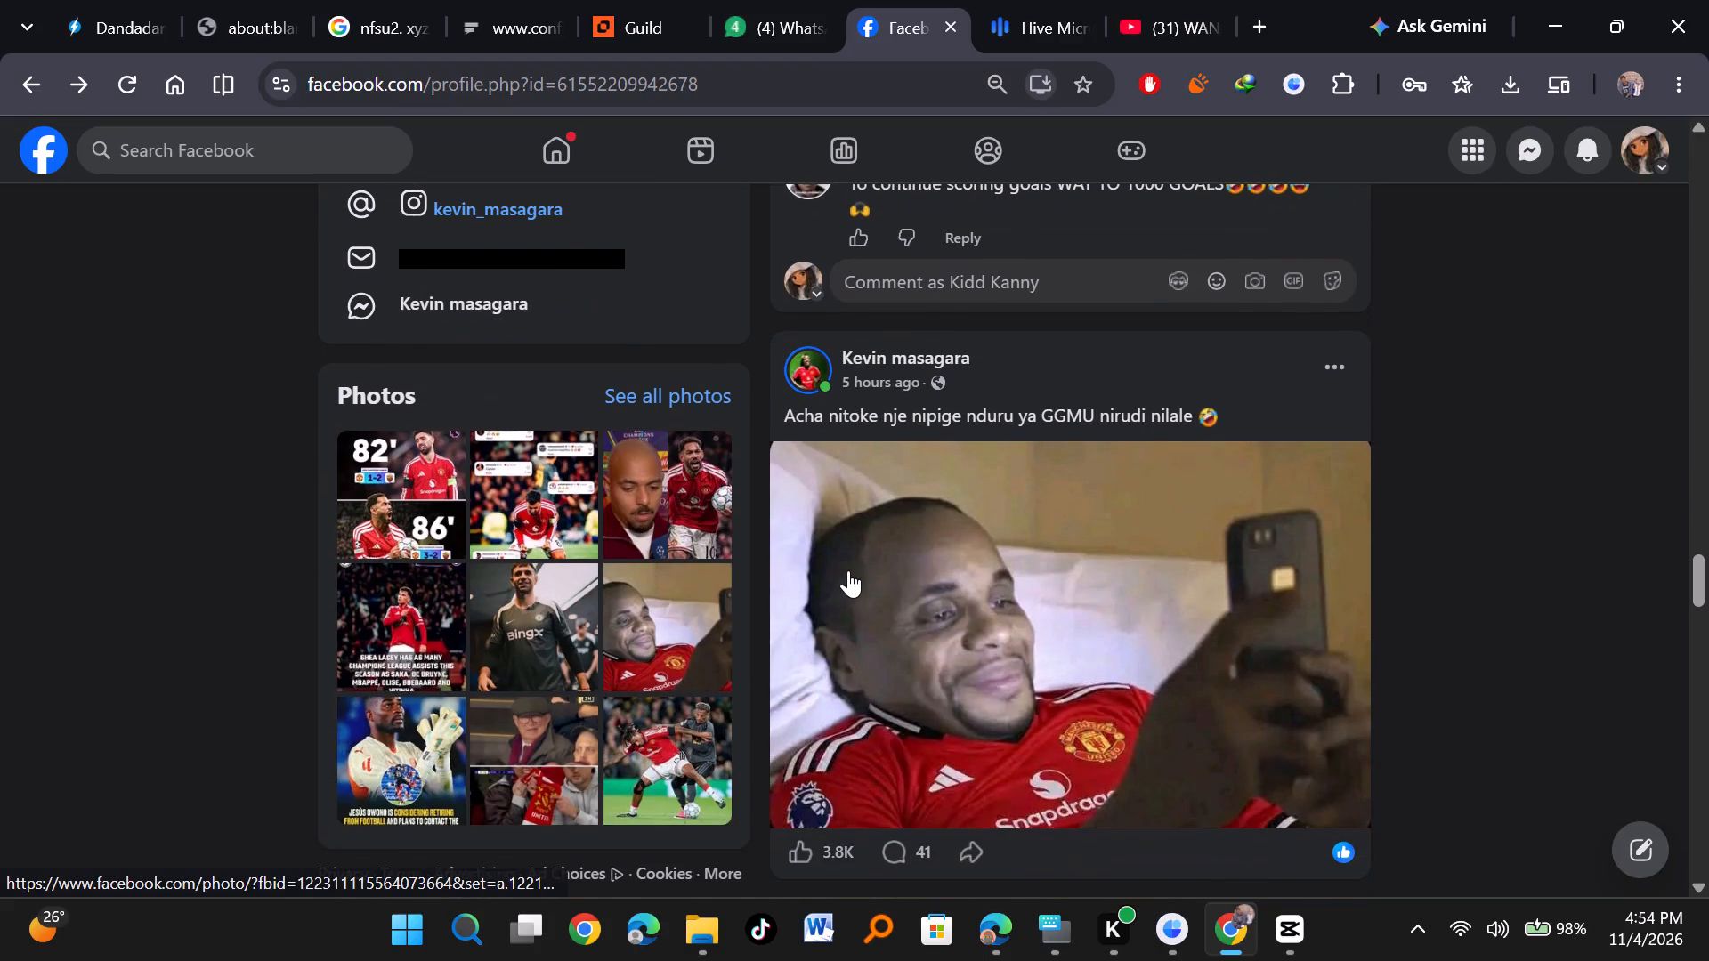
pyautogui.scroll(-5, 848, 570)
# Return to CapCut, dismiss the completed export without sharing, and close project 1104.
pyautogui.hotkey('alt', 'Tab')
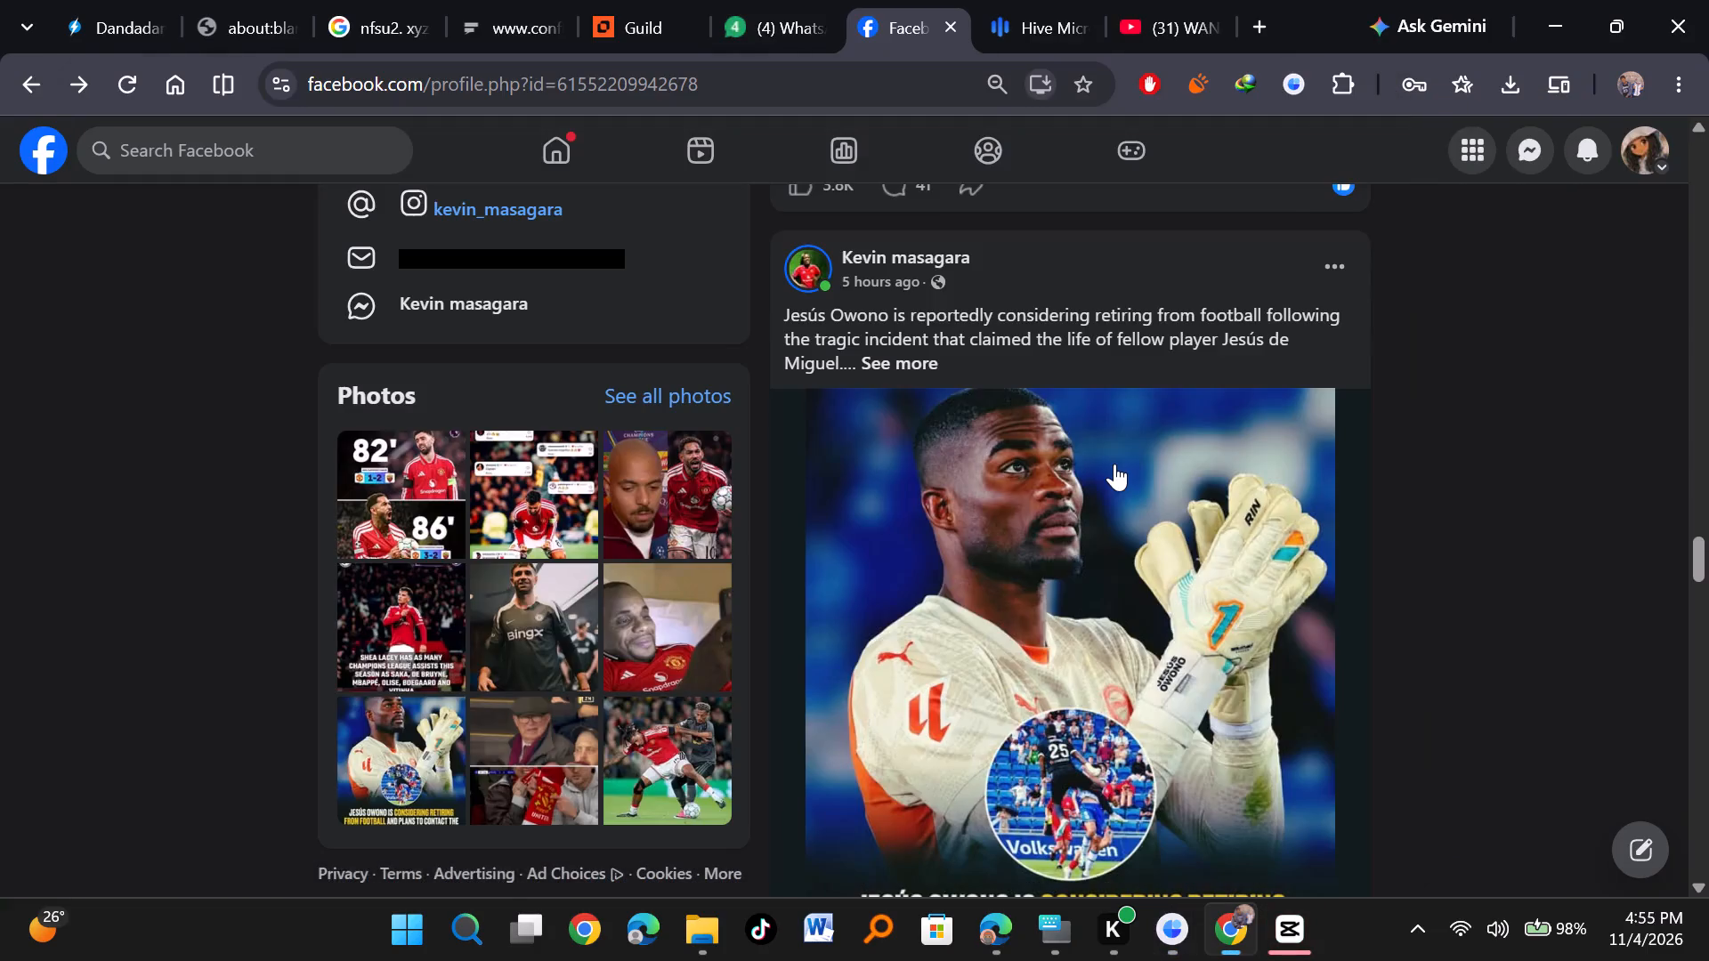
pyautogui.hotkey('alt', 'Tab')
pyautogui.hotkey('alt', 'Tab')
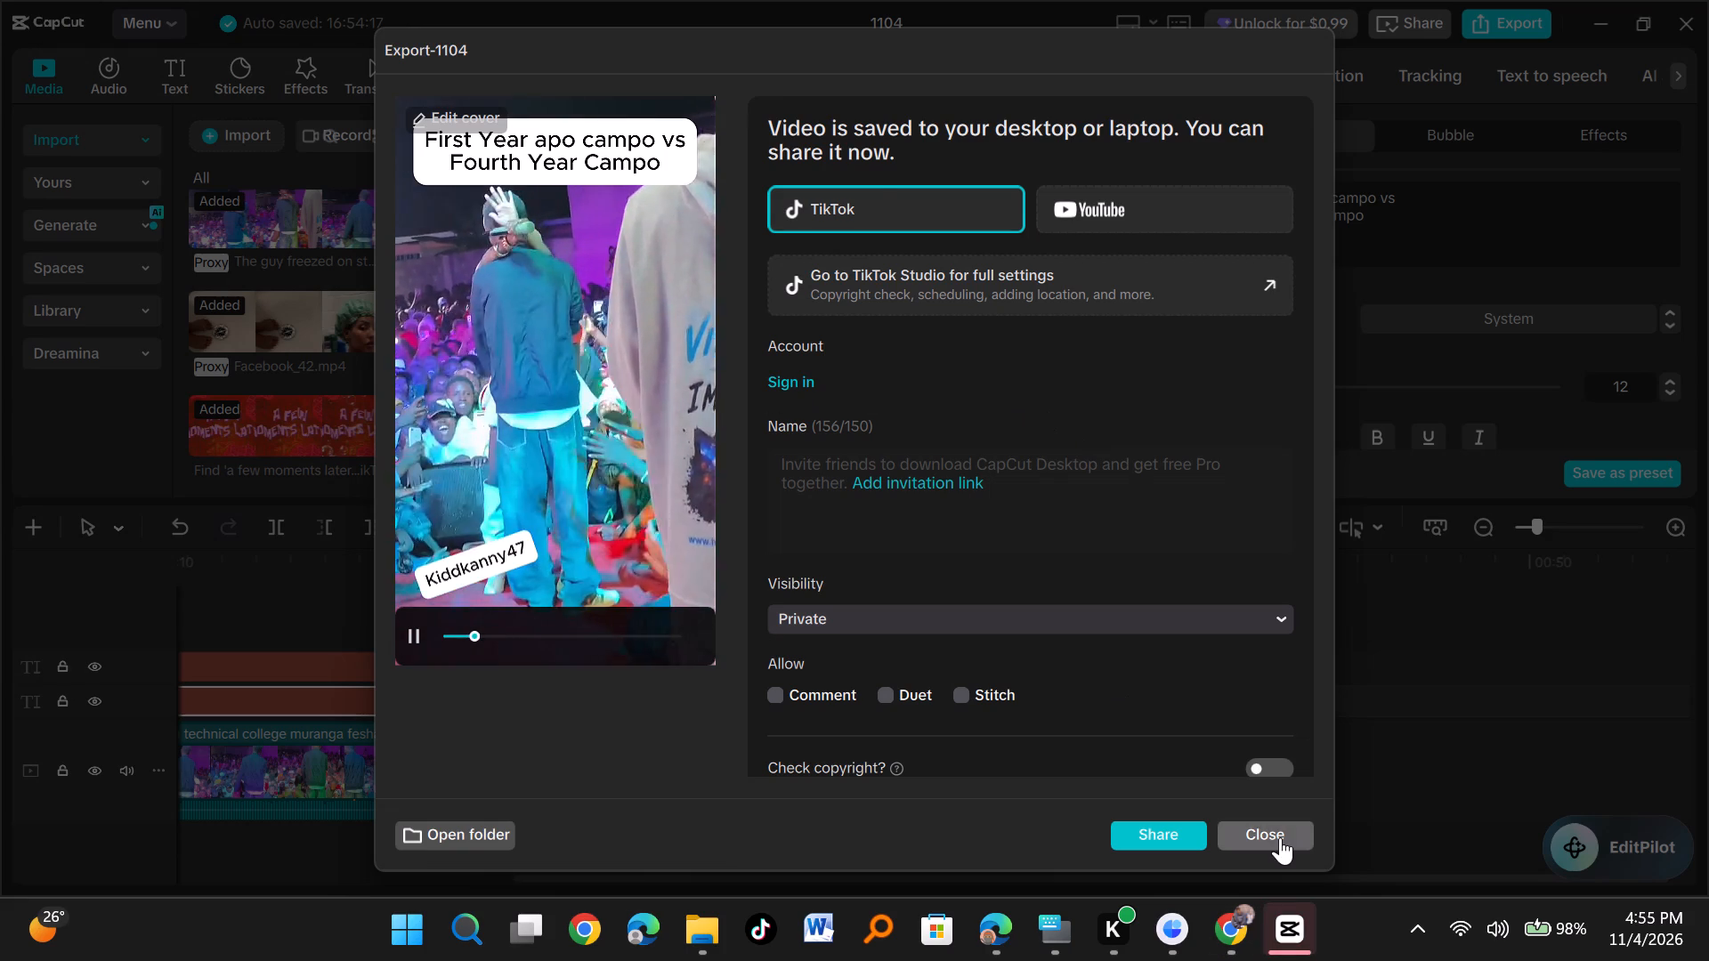
pyautogui.click(1280, 837)
pyautogui.click(1676, 15)
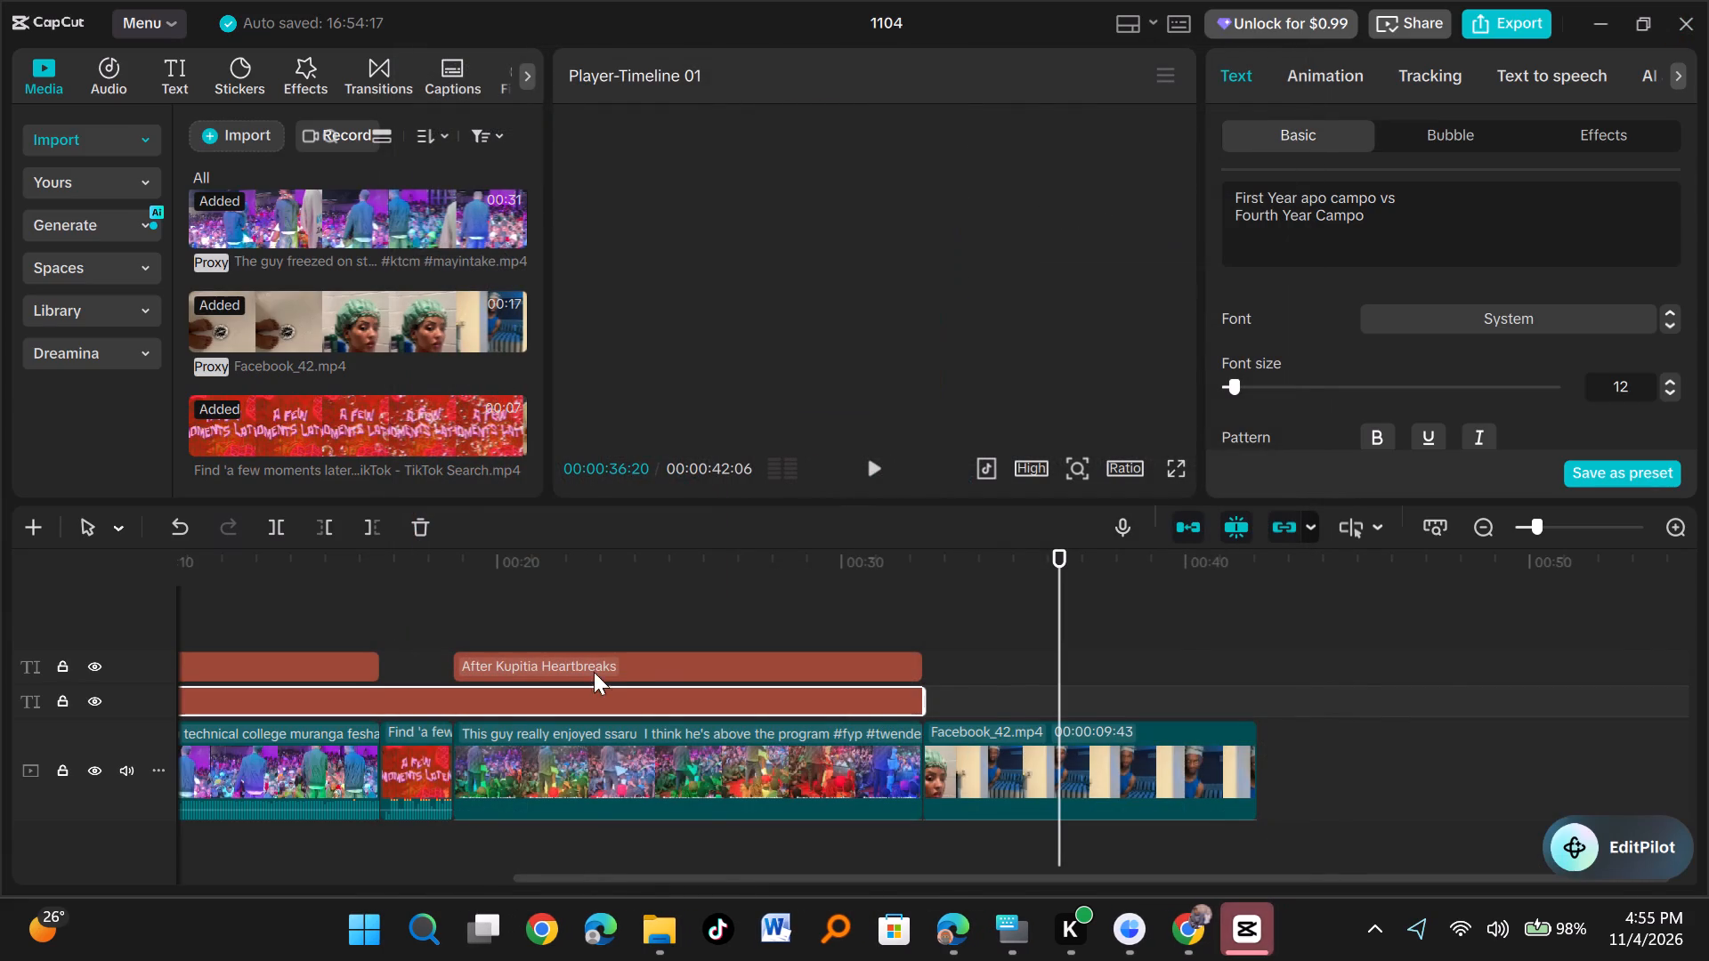
# Open the TikTok app.
pyautogui.click(714, 925)
pyautogui.click(712, 938)
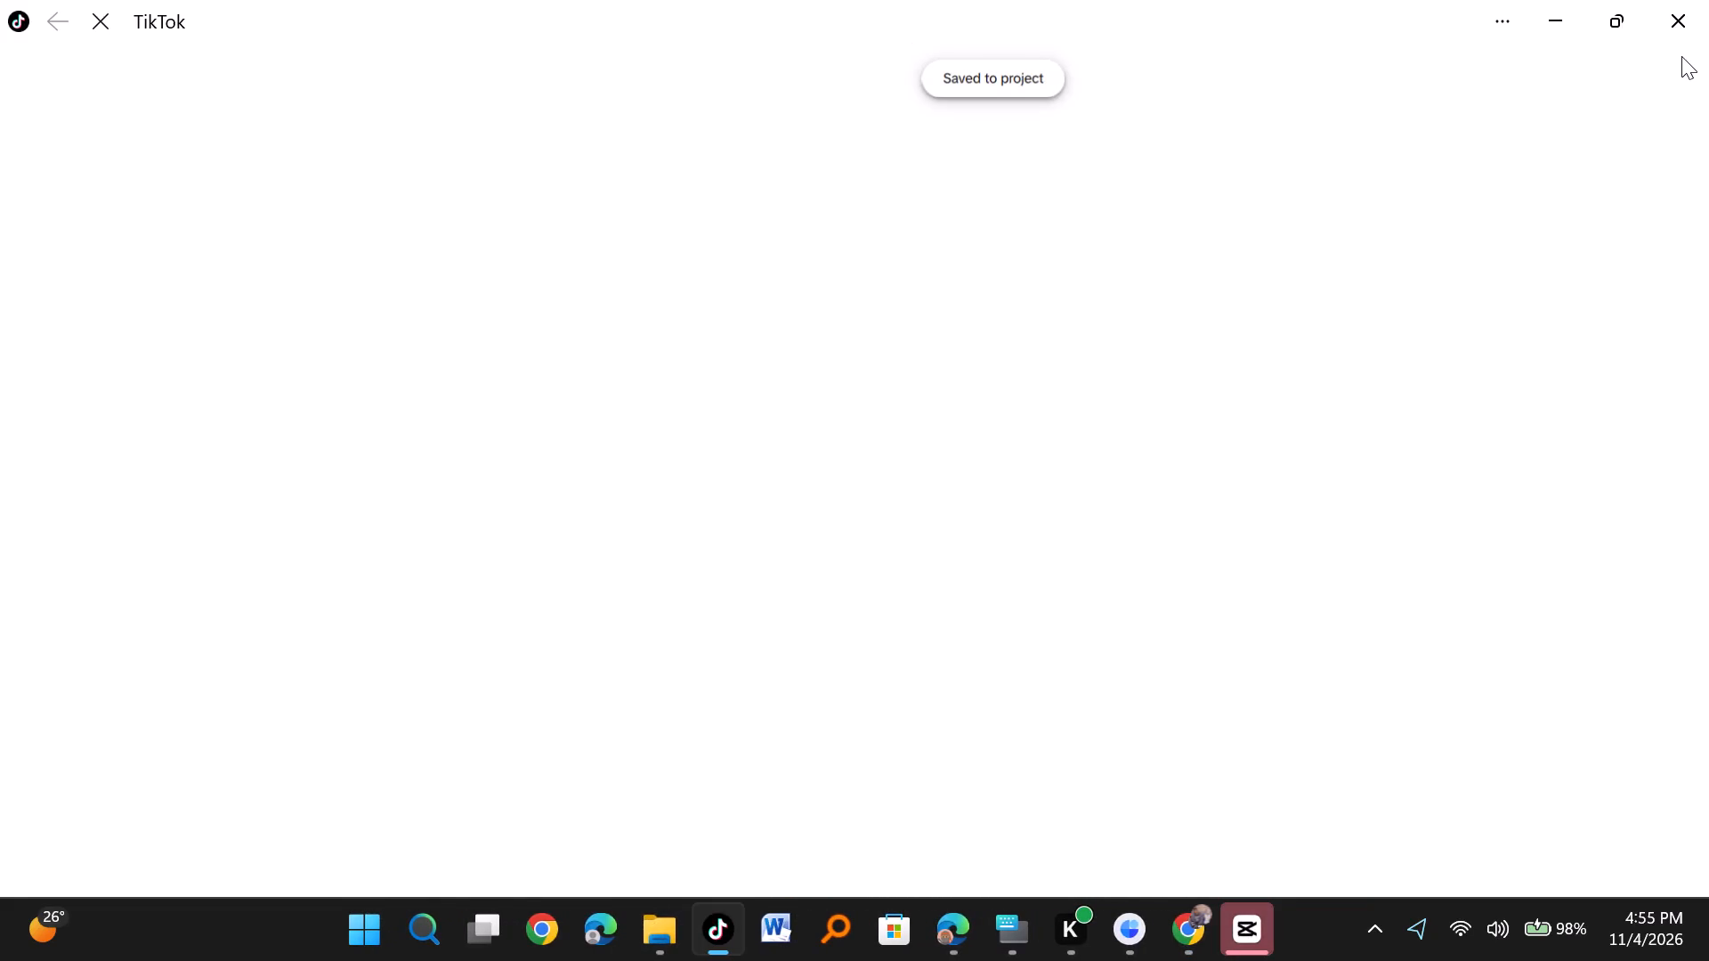
# Close the remaining CapCut home window.
pyautogui.hotkey('alt', 'Tab')
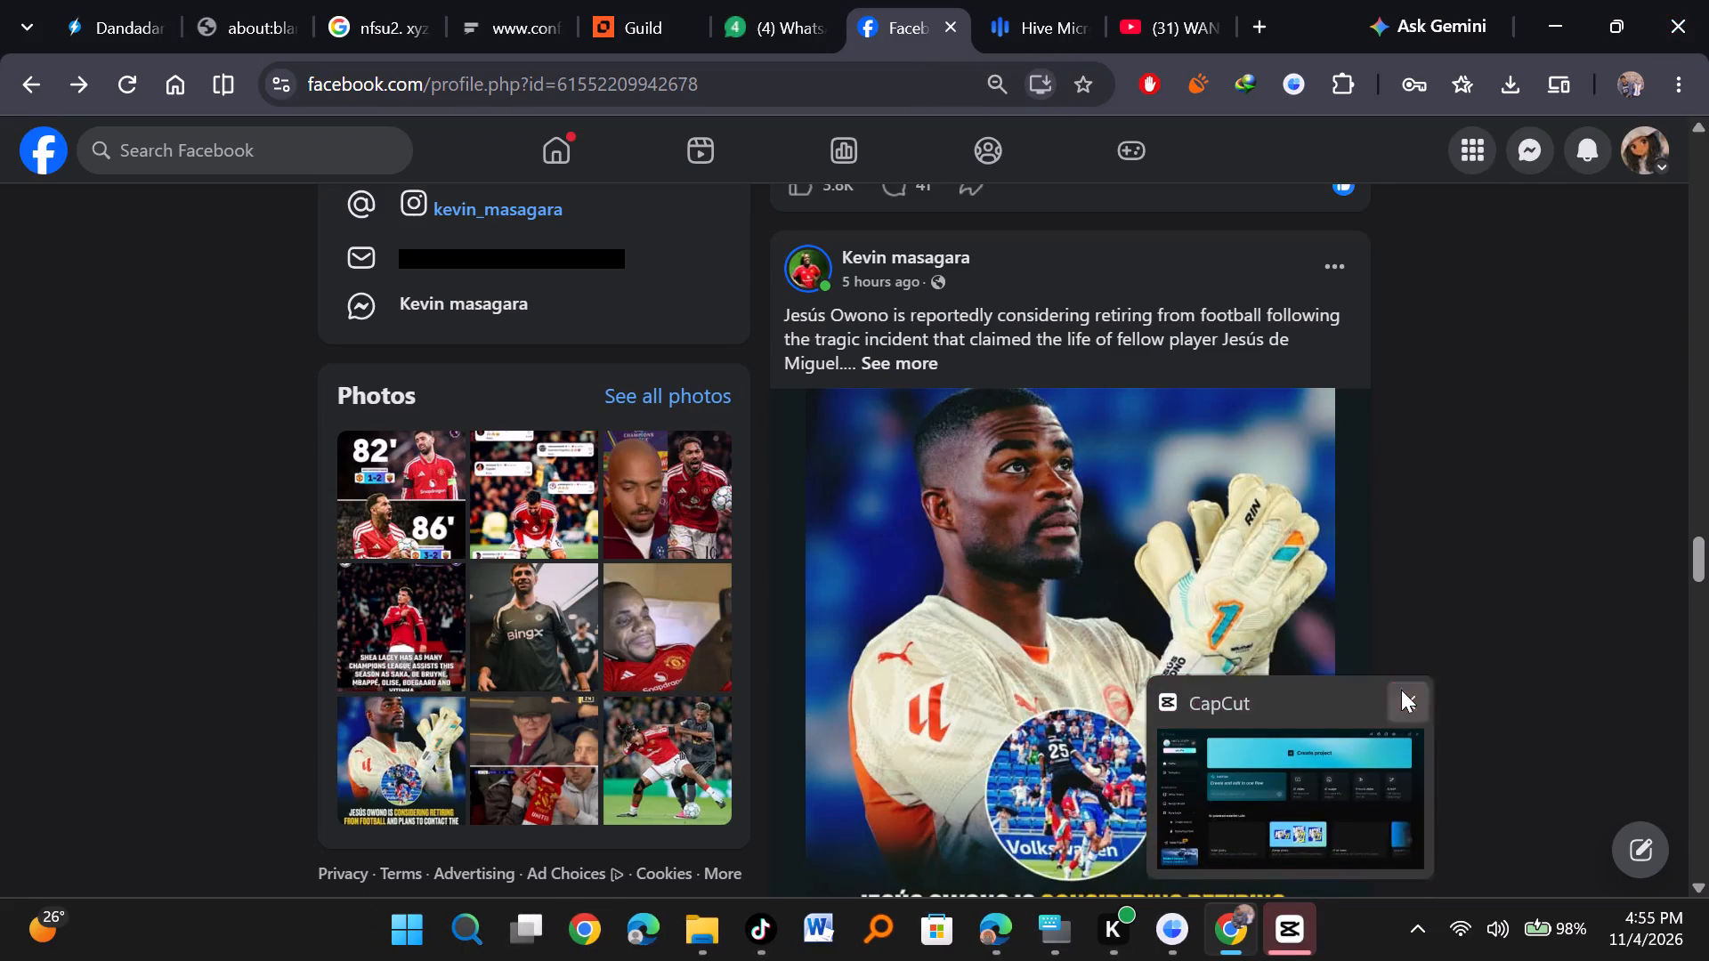
pyautogui.click(1401, 690)
# Switch back to TikTok and move on to the next video in the For You feed.
pyautogui.click(814, 917)
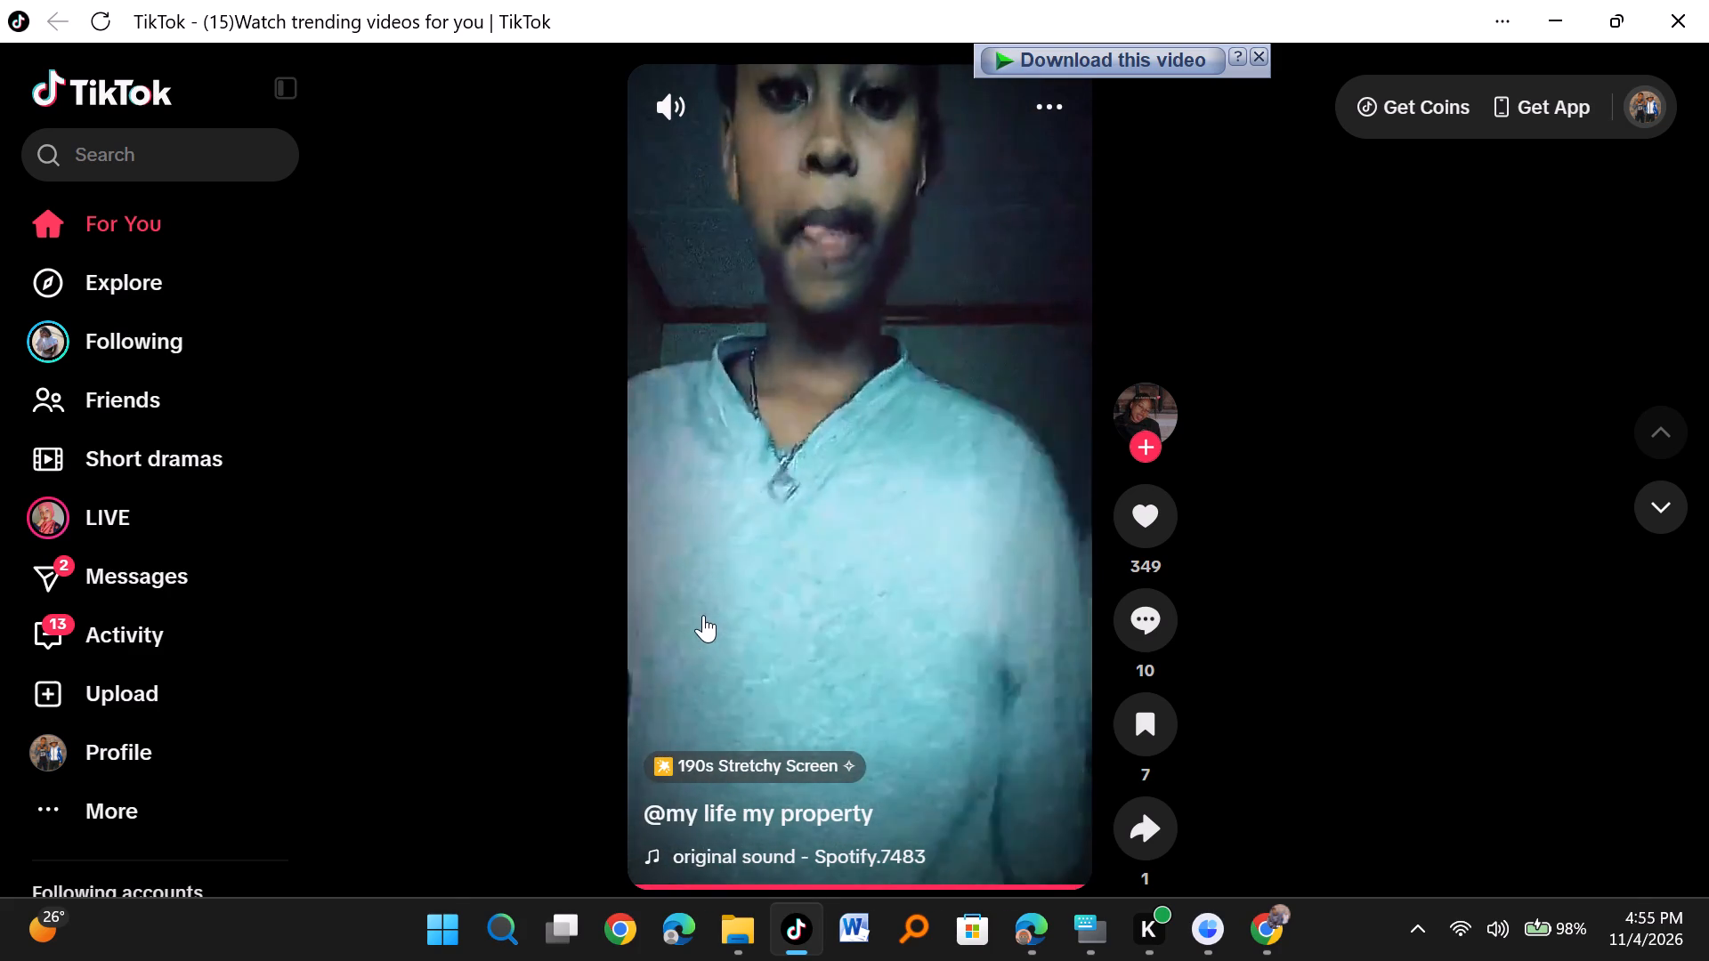
pyautogui.scroll(-3, 703, 610)
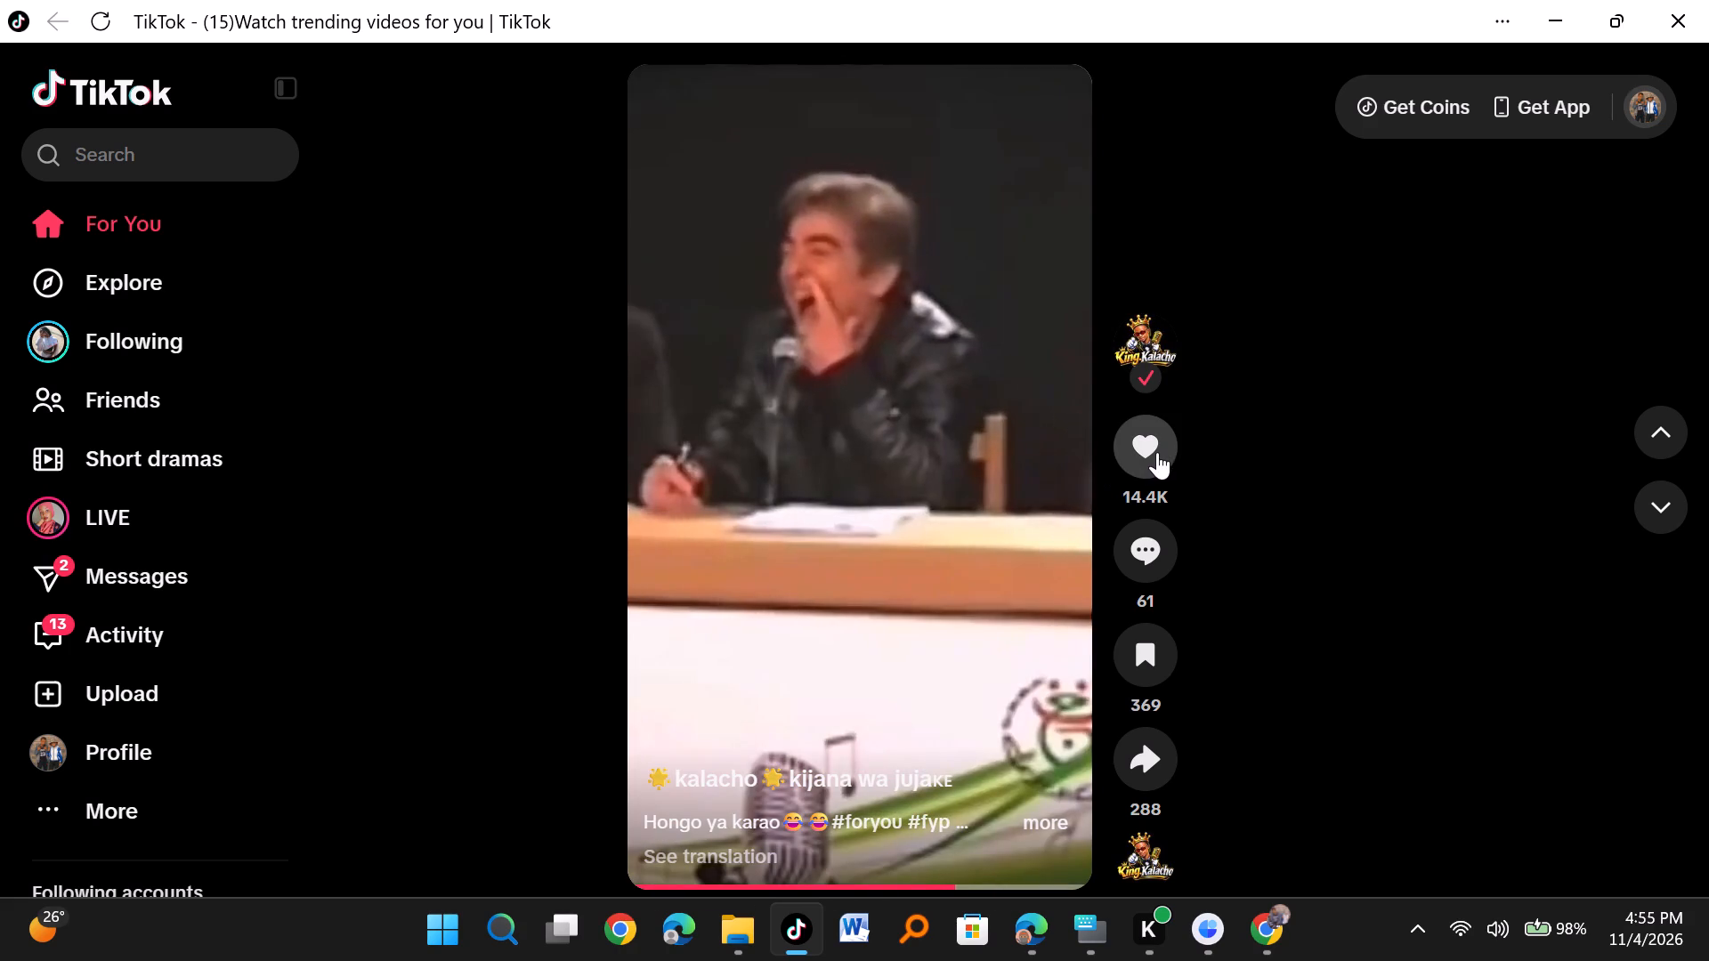
# In the TikTok app, like the "Hongo ya karao" video in the For You feed.
pyautogui.click(1157, 450)
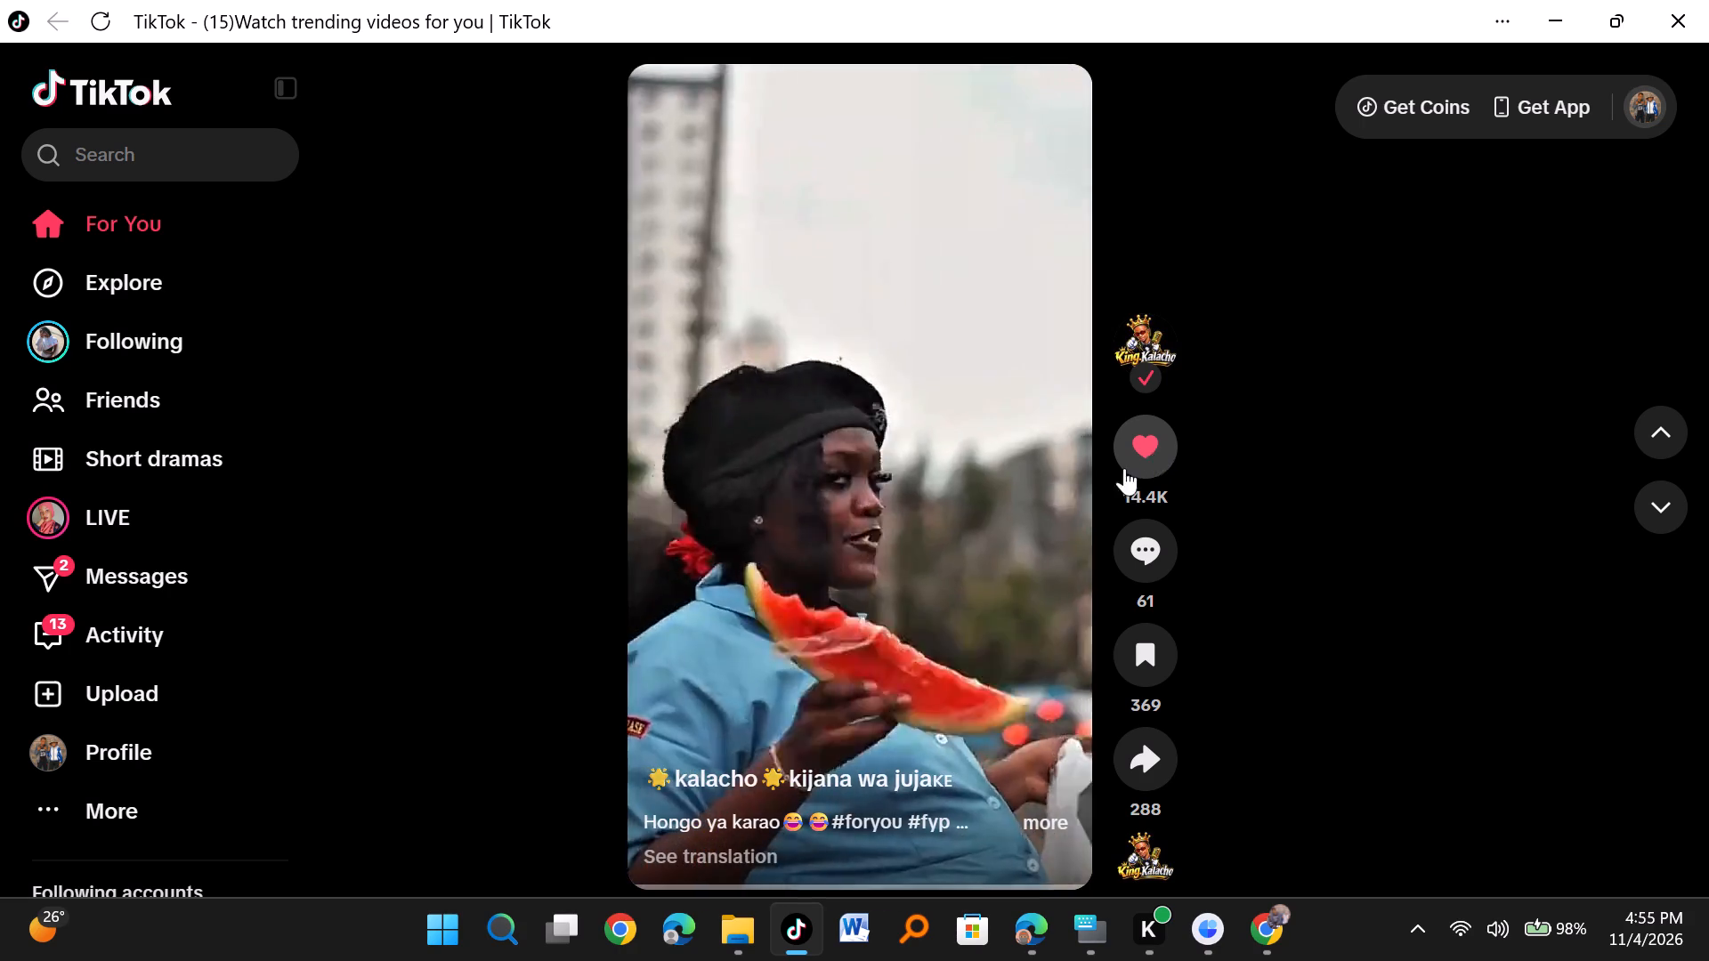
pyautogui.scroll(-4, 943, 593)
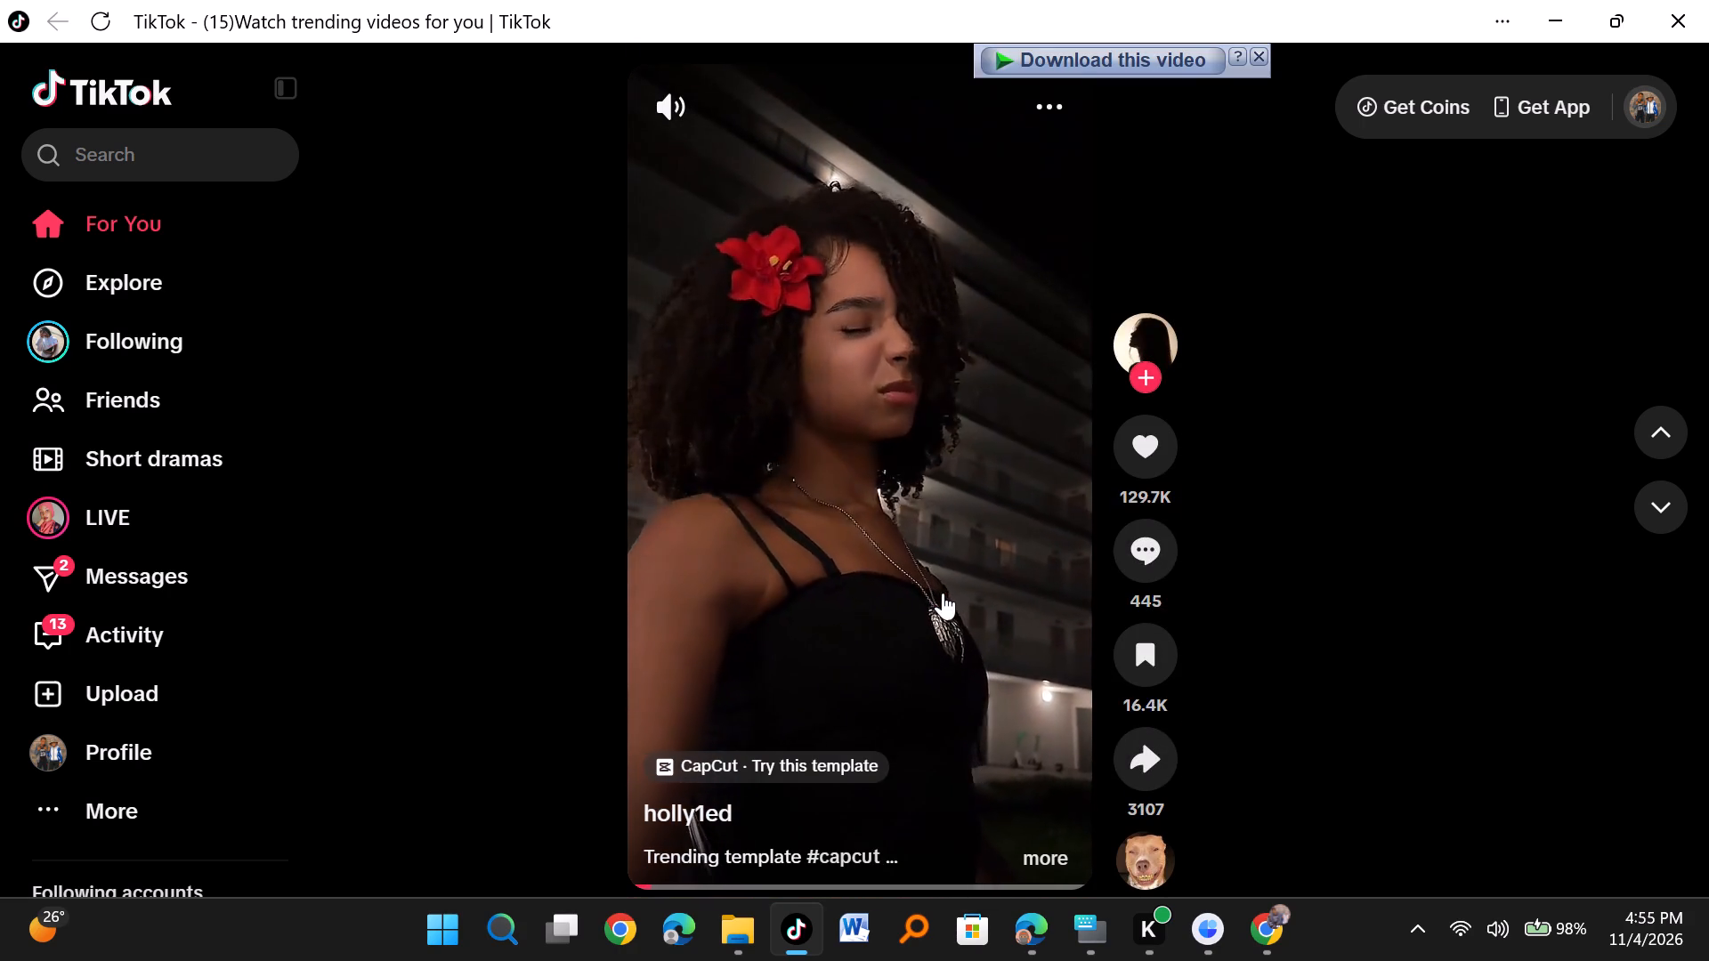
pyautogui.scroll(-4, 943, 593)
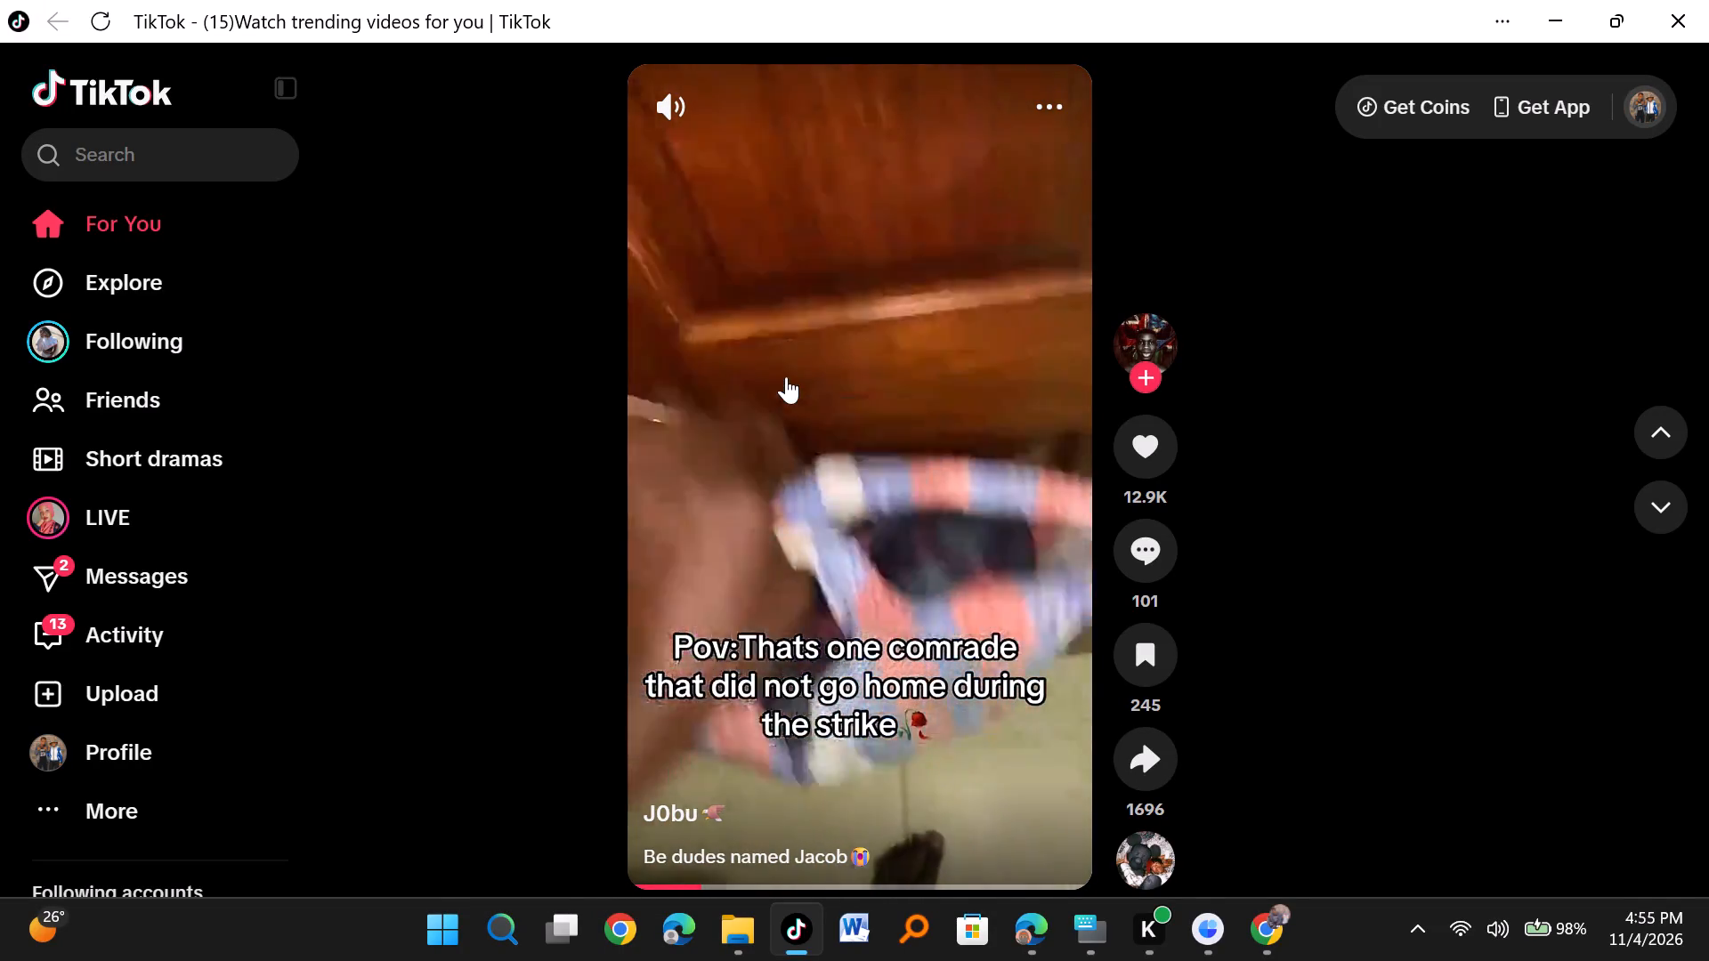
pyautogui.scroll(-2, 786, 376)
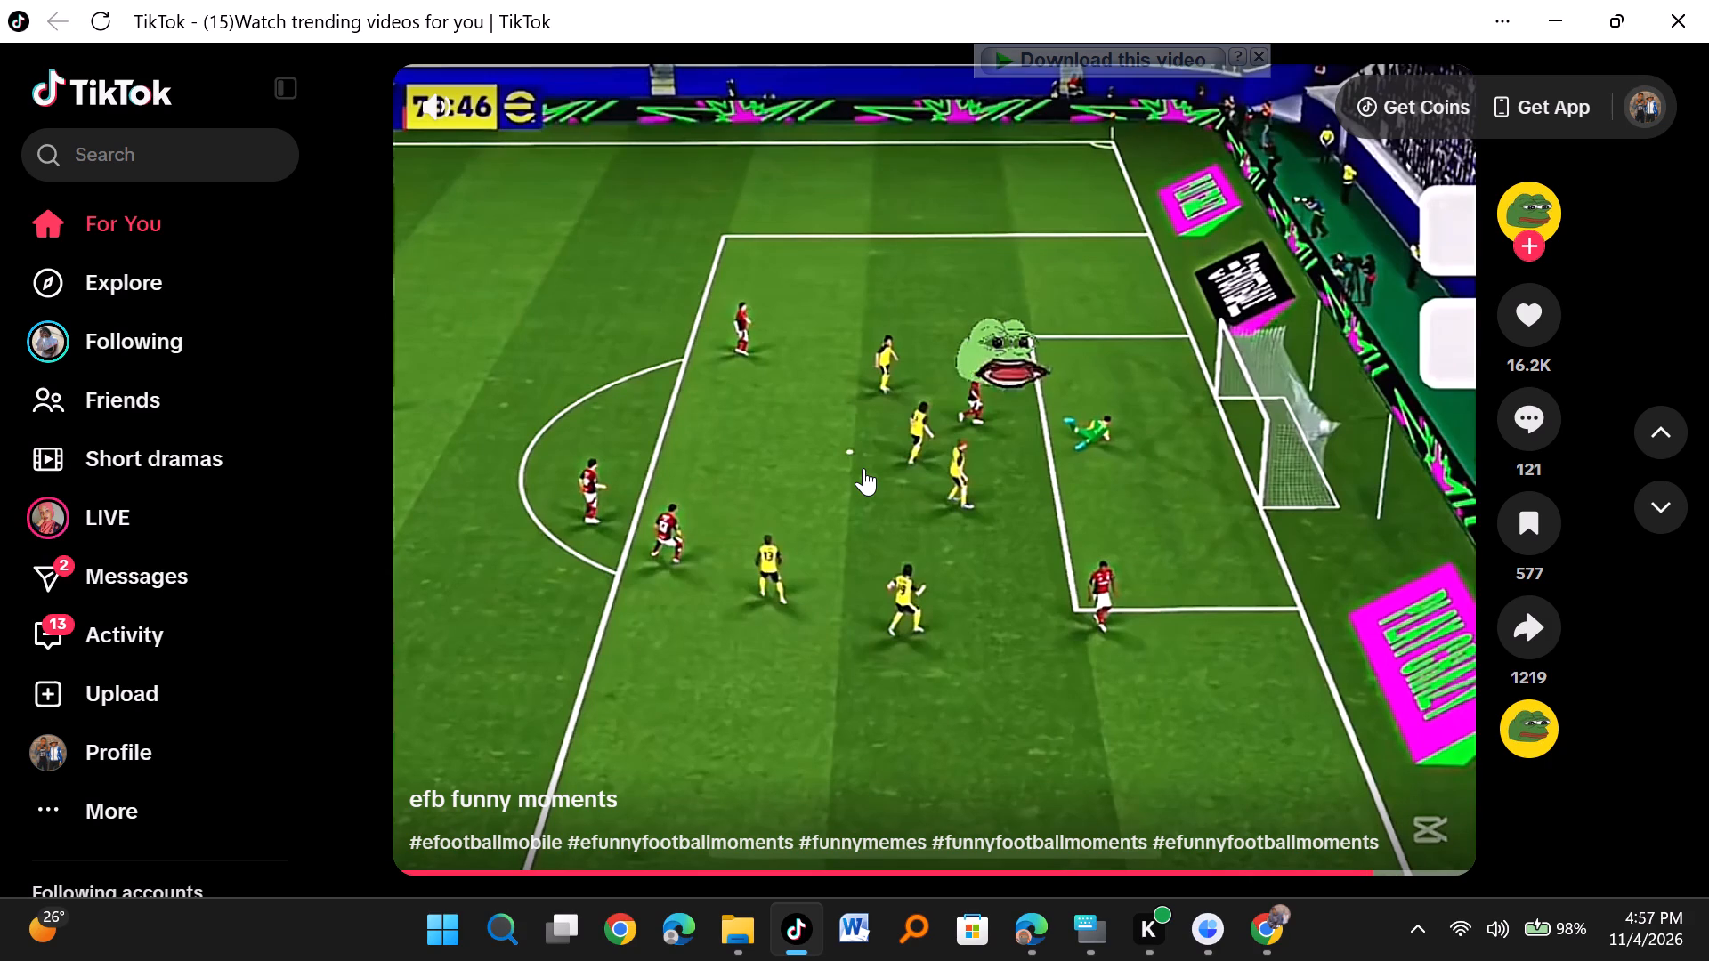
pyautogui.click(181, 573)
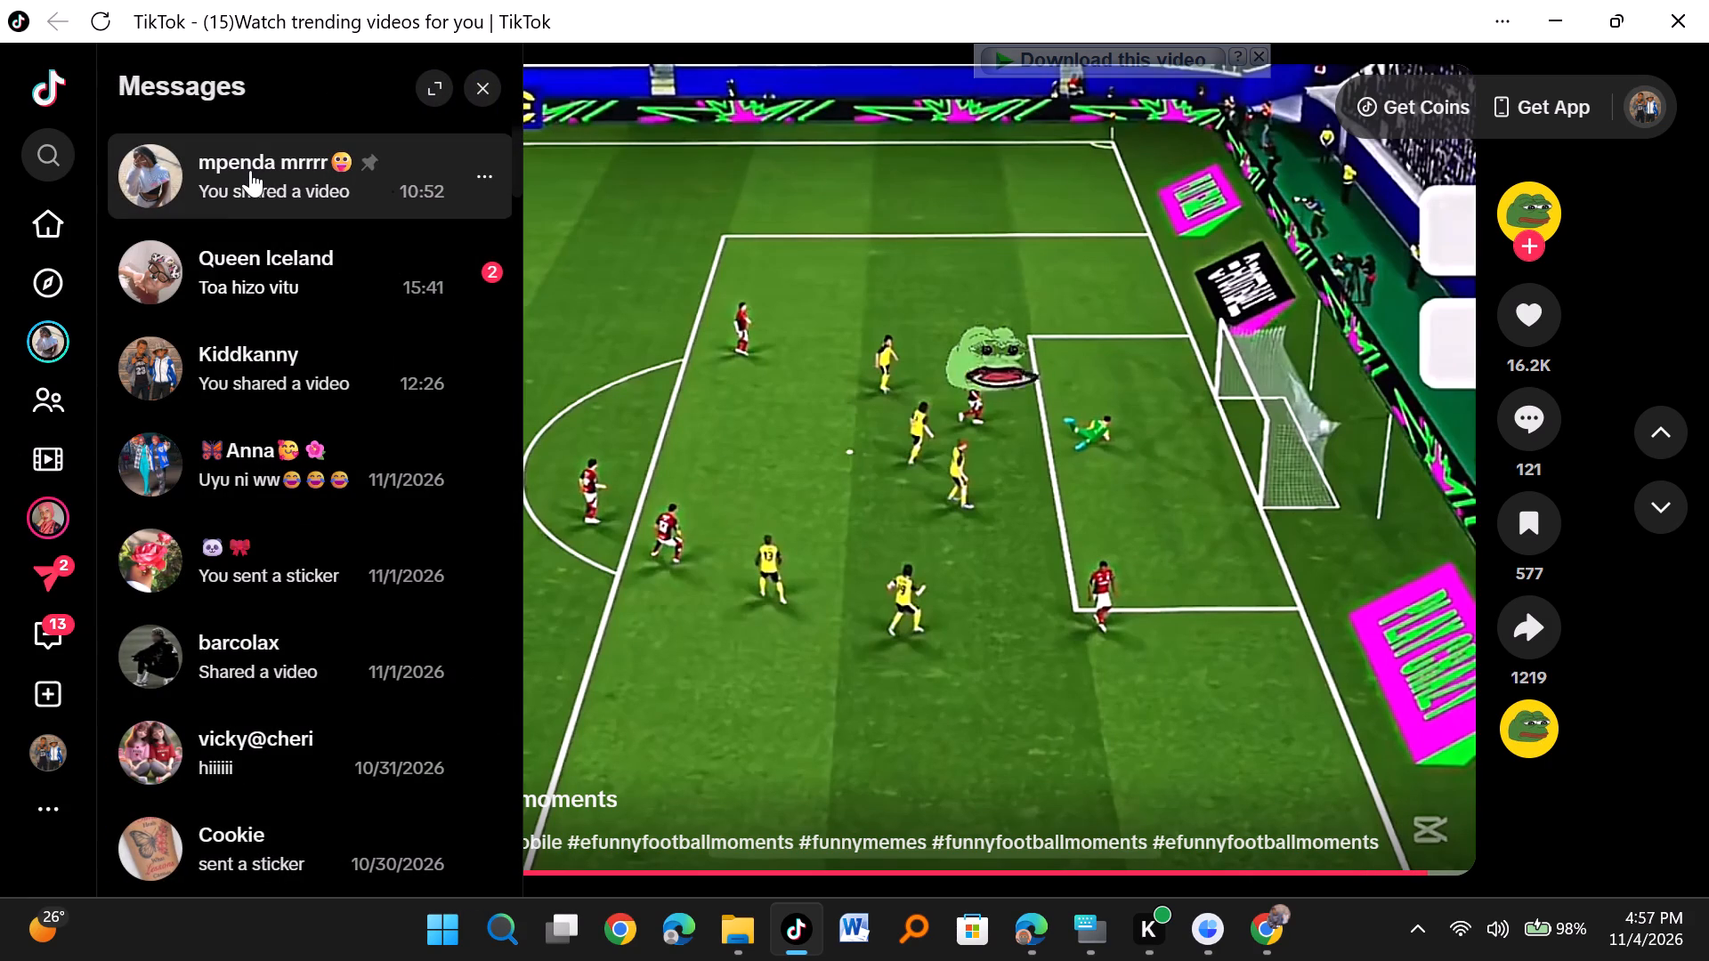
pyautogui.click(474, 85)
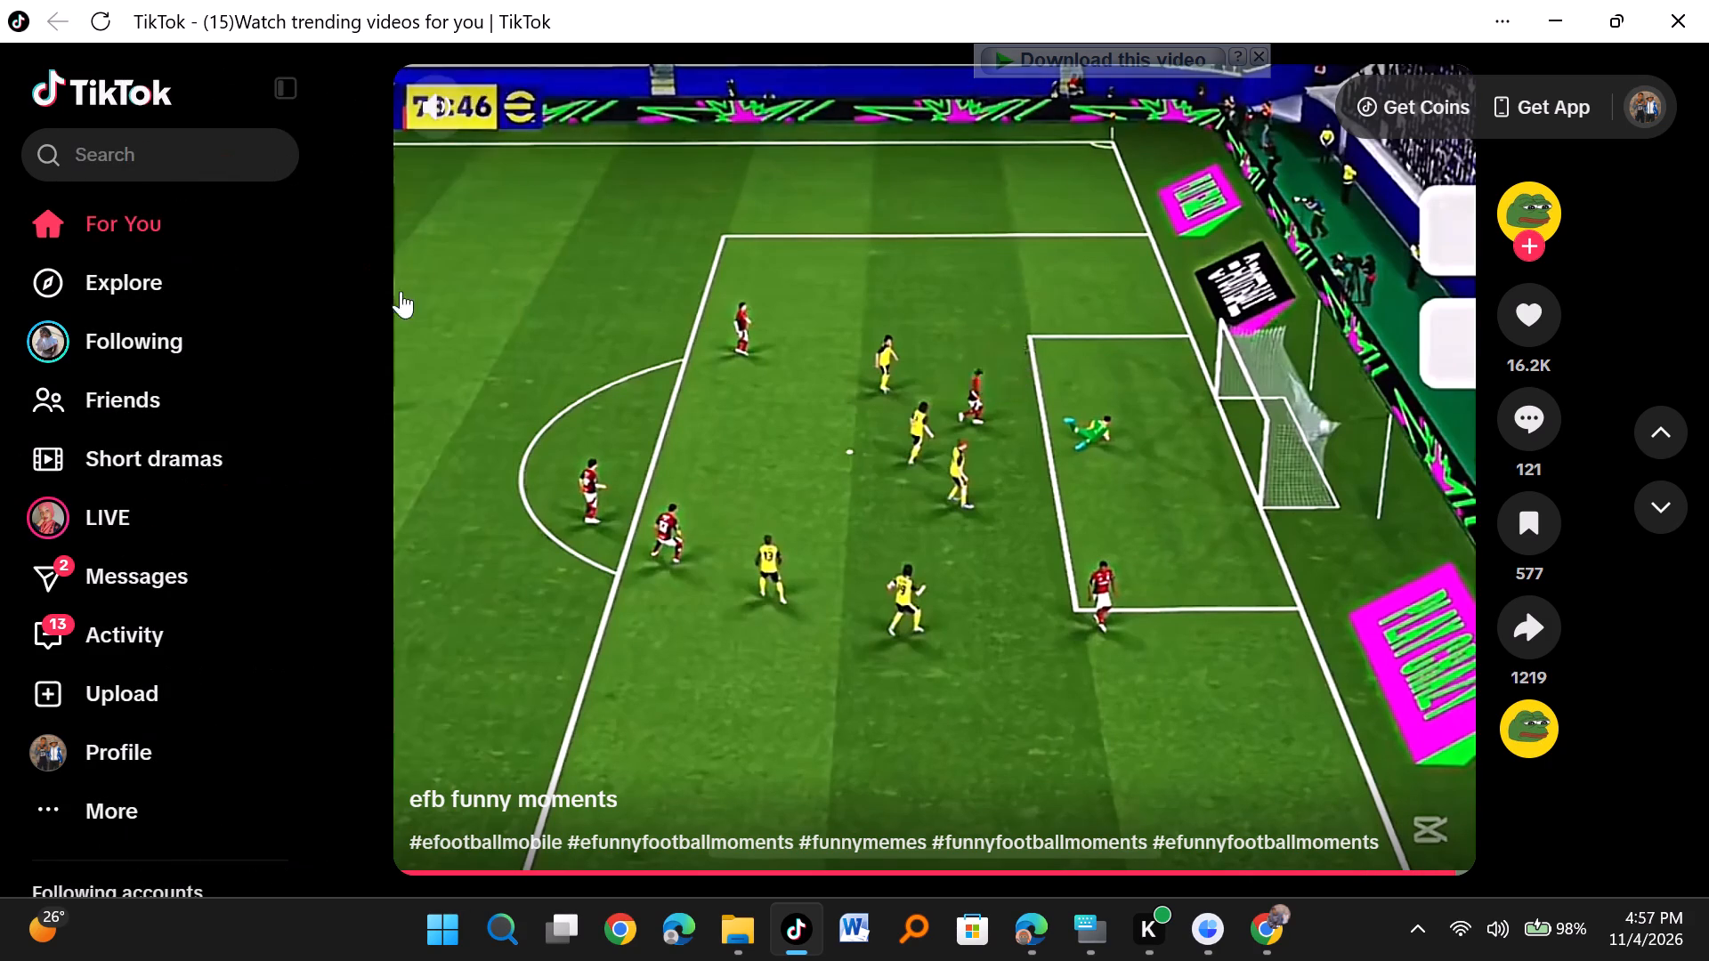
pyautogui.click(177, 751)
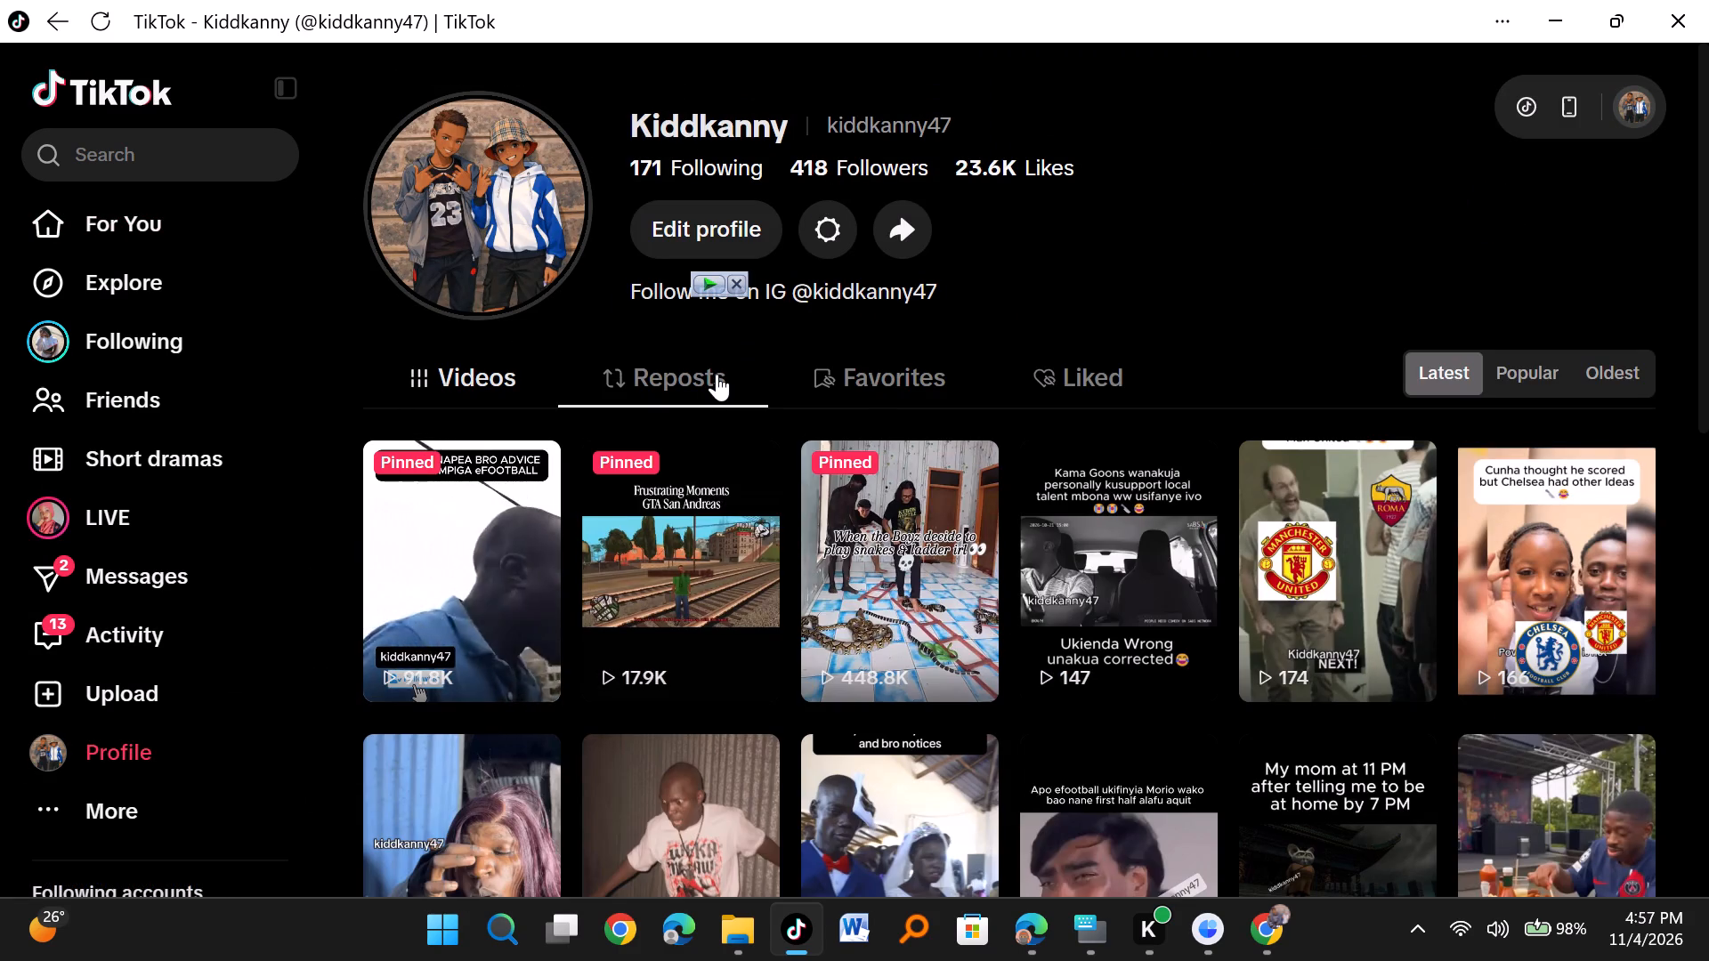
# Start a new TikTok Studio upload with the 1104 video from the Downloads folder.
pyautogui.click(94, 684)
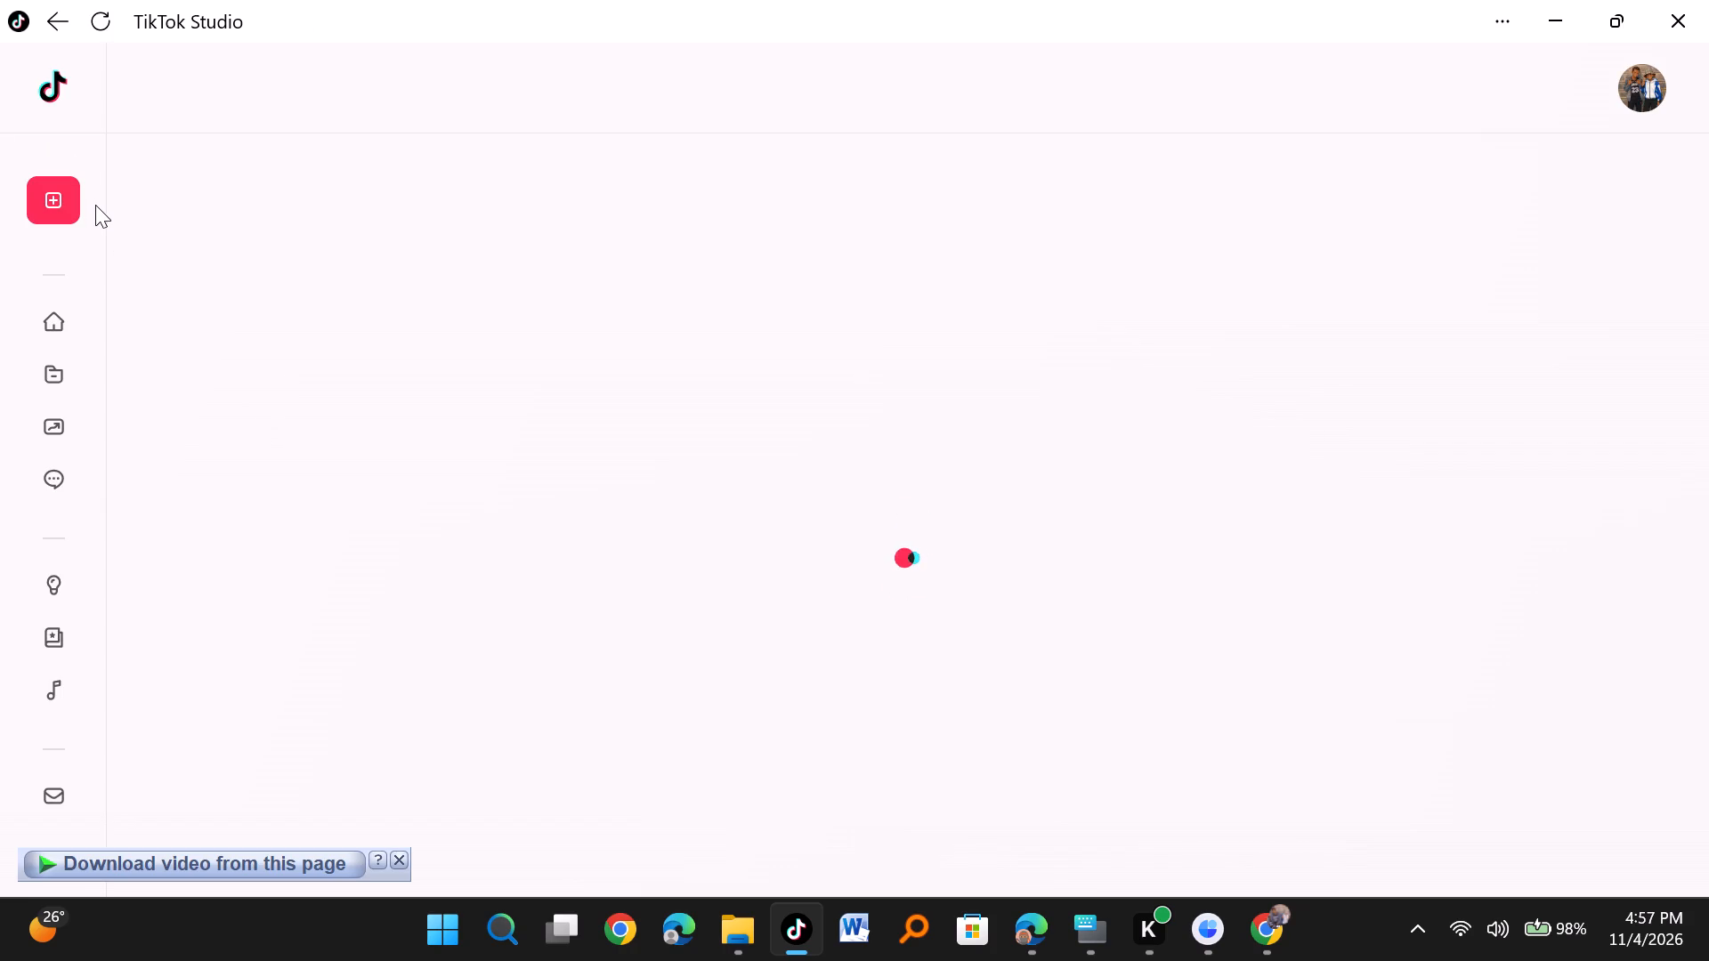
pyautogui.click(834, 646)
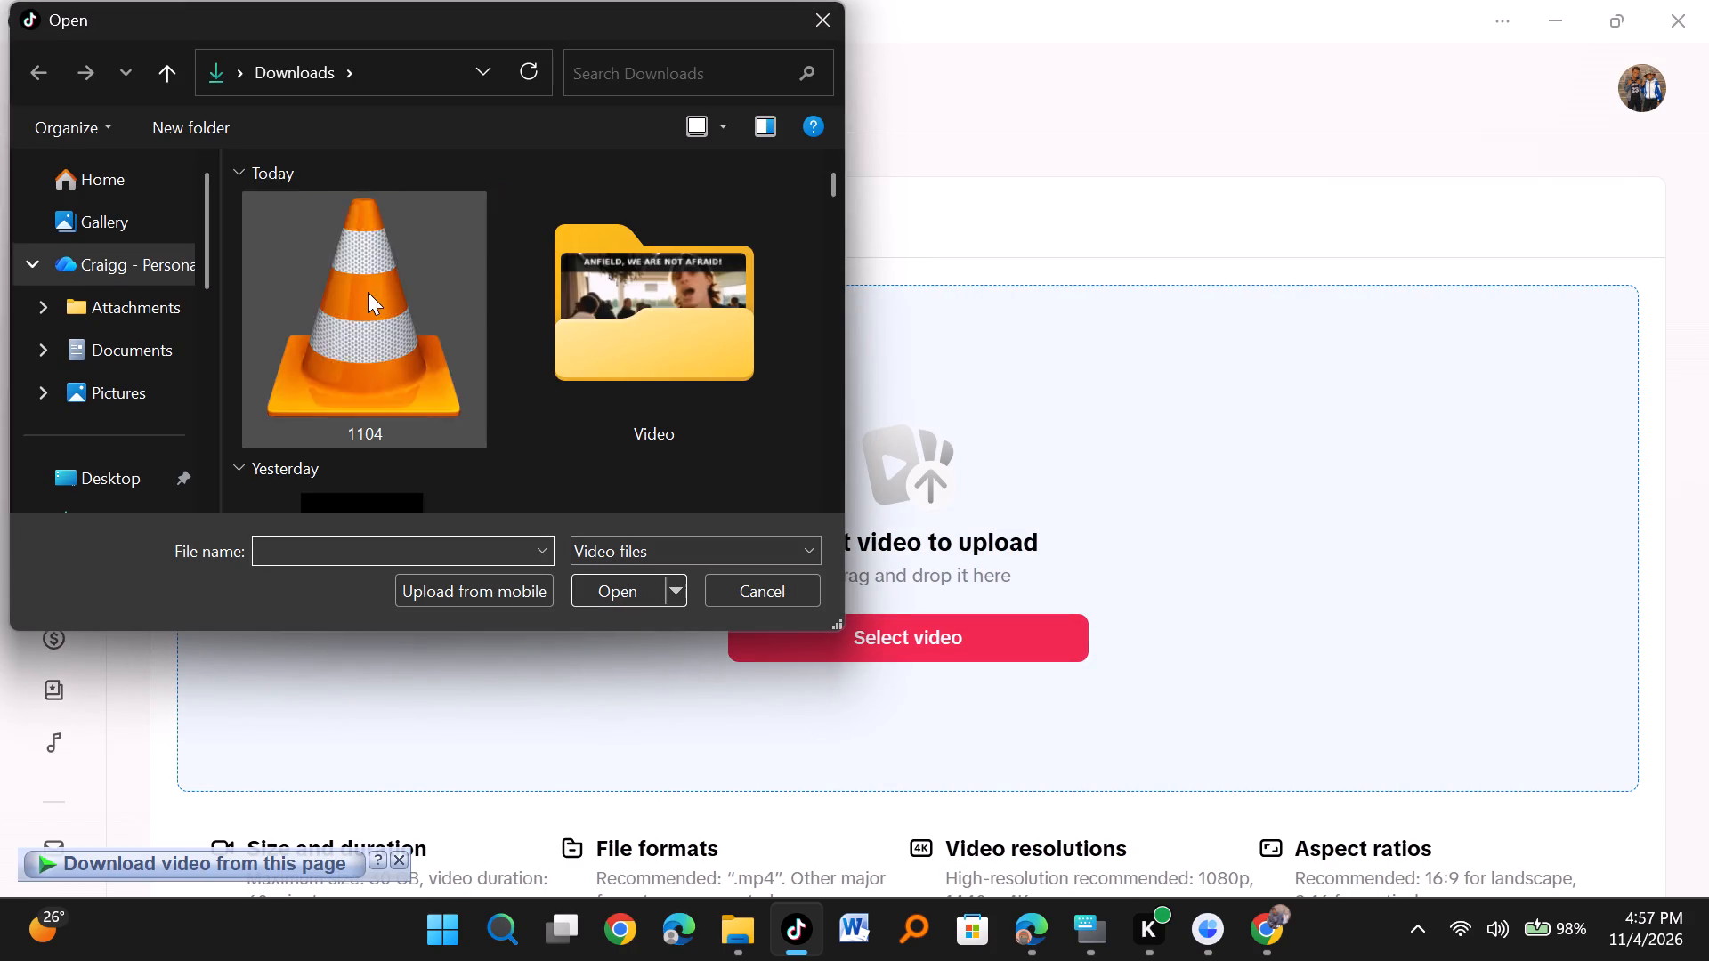
pyautogui.doubleClick(365, 297)
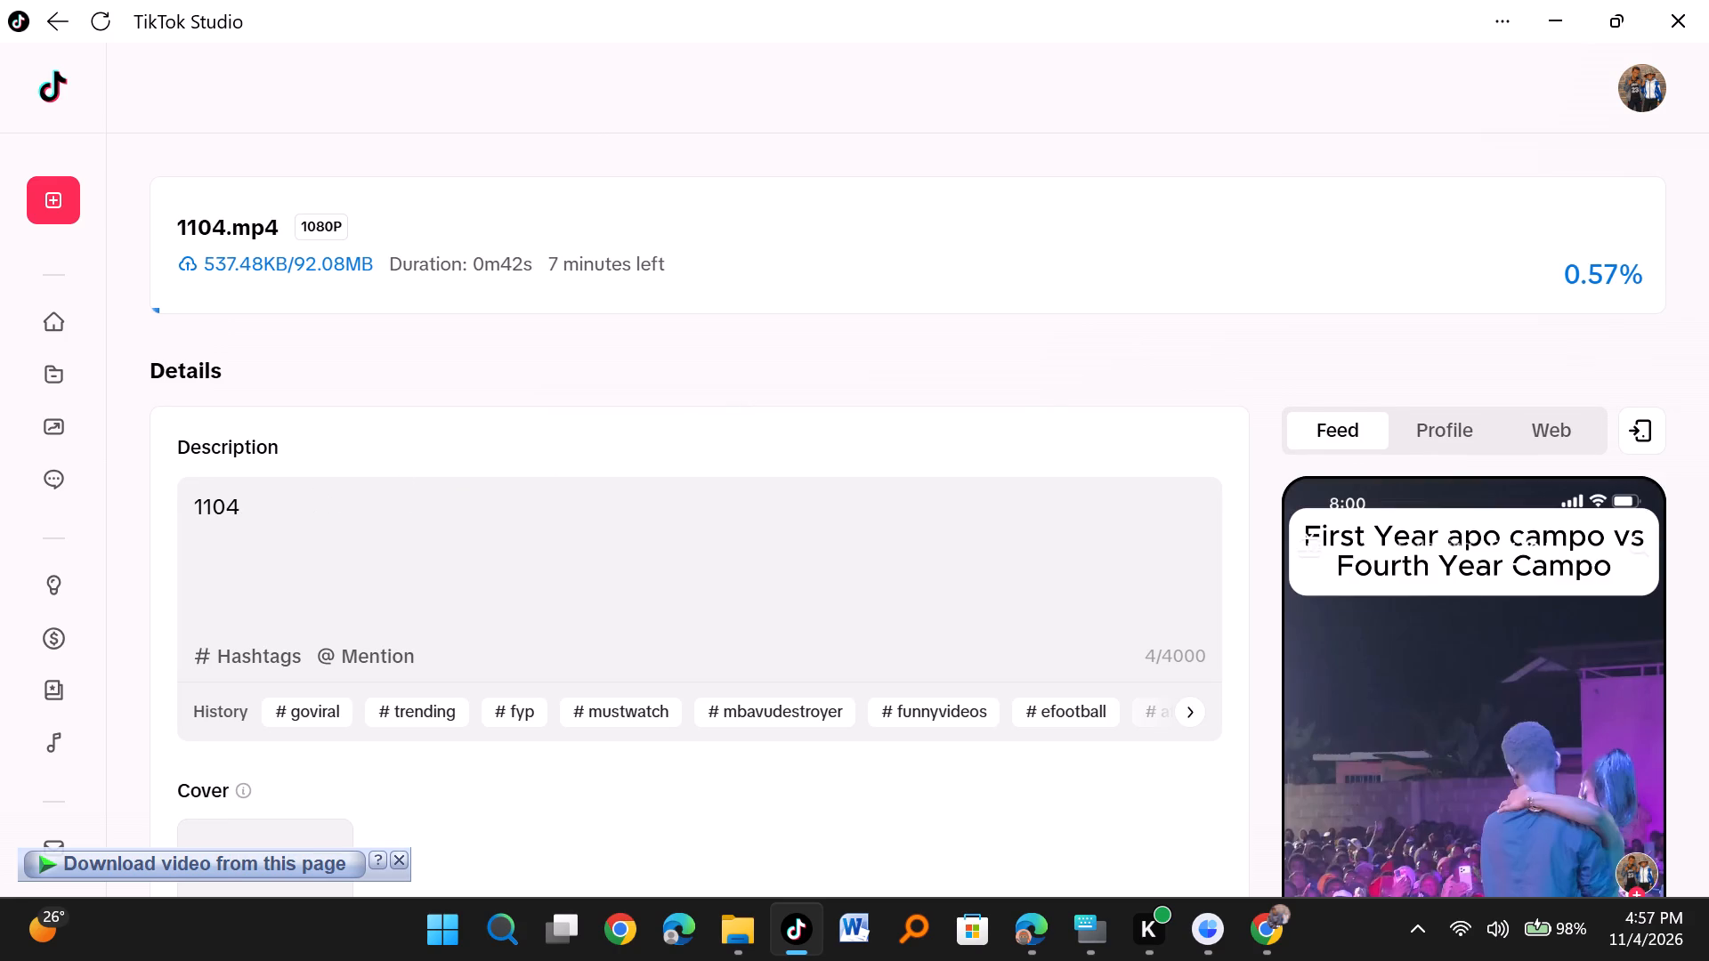
# Replace the description with "Comrade first year vs fourth year" followed by two 😂 emojis.
pyautogui.click(307, 511)
pyautogui.hotkey('ctrl', 'a')
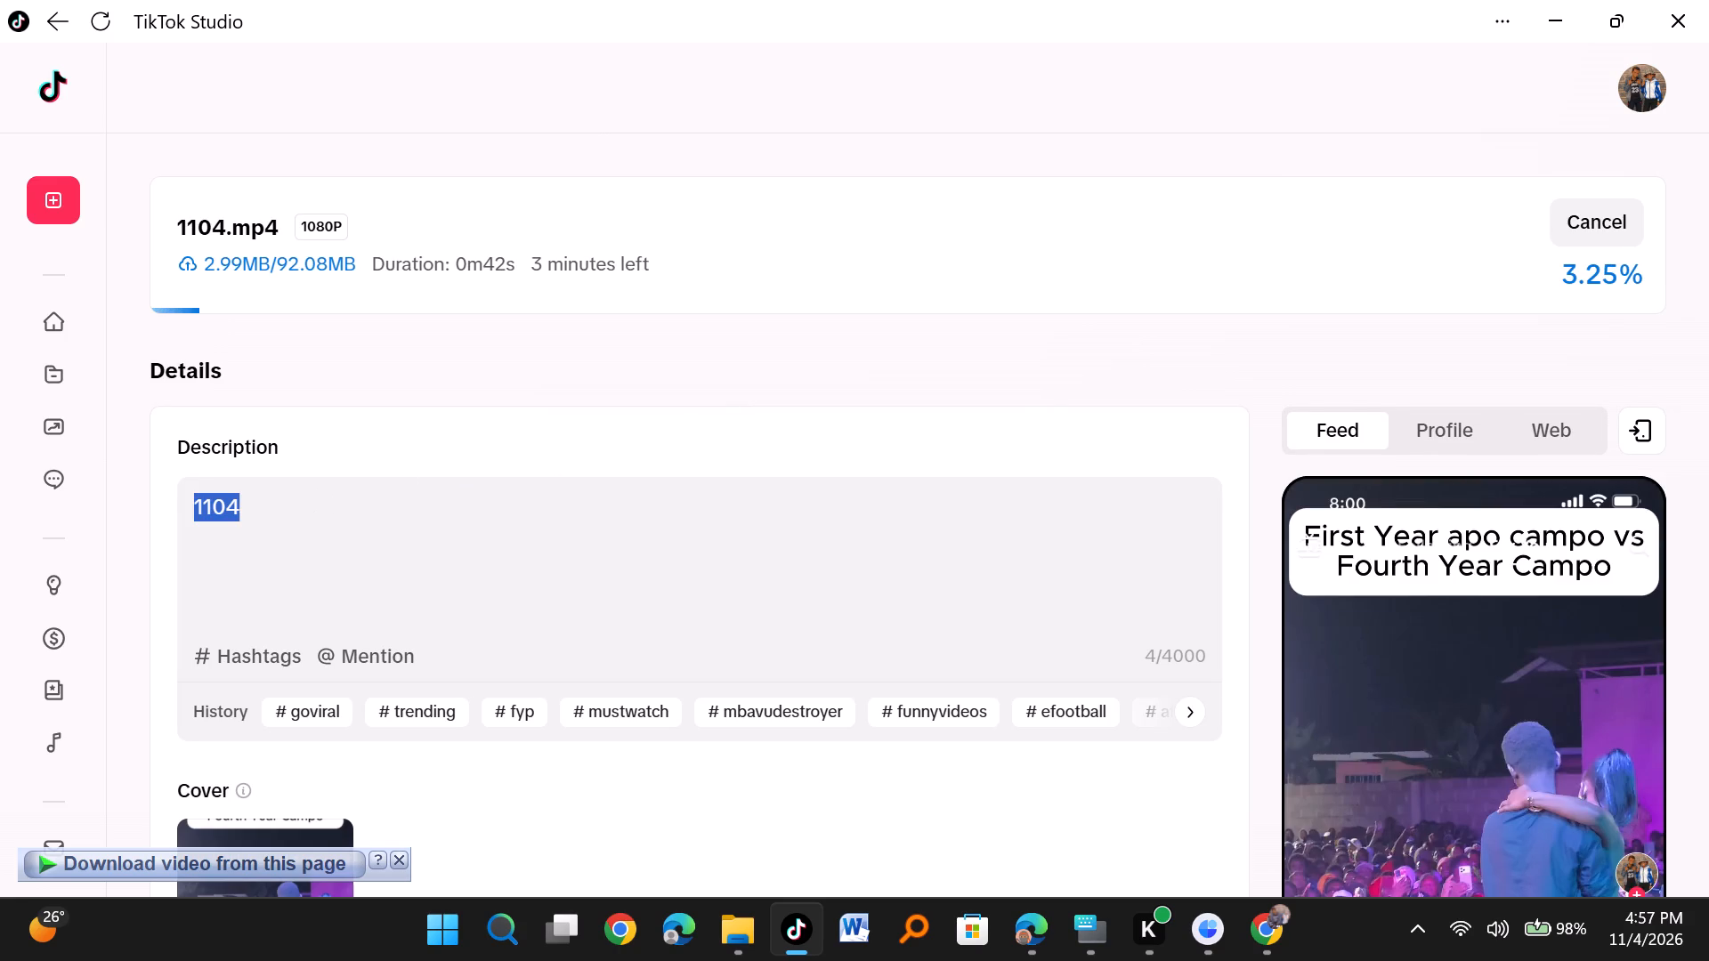
pyautogui.write('Comrade first year v')
pyautogui.write('s')
pyautogui.press('space')
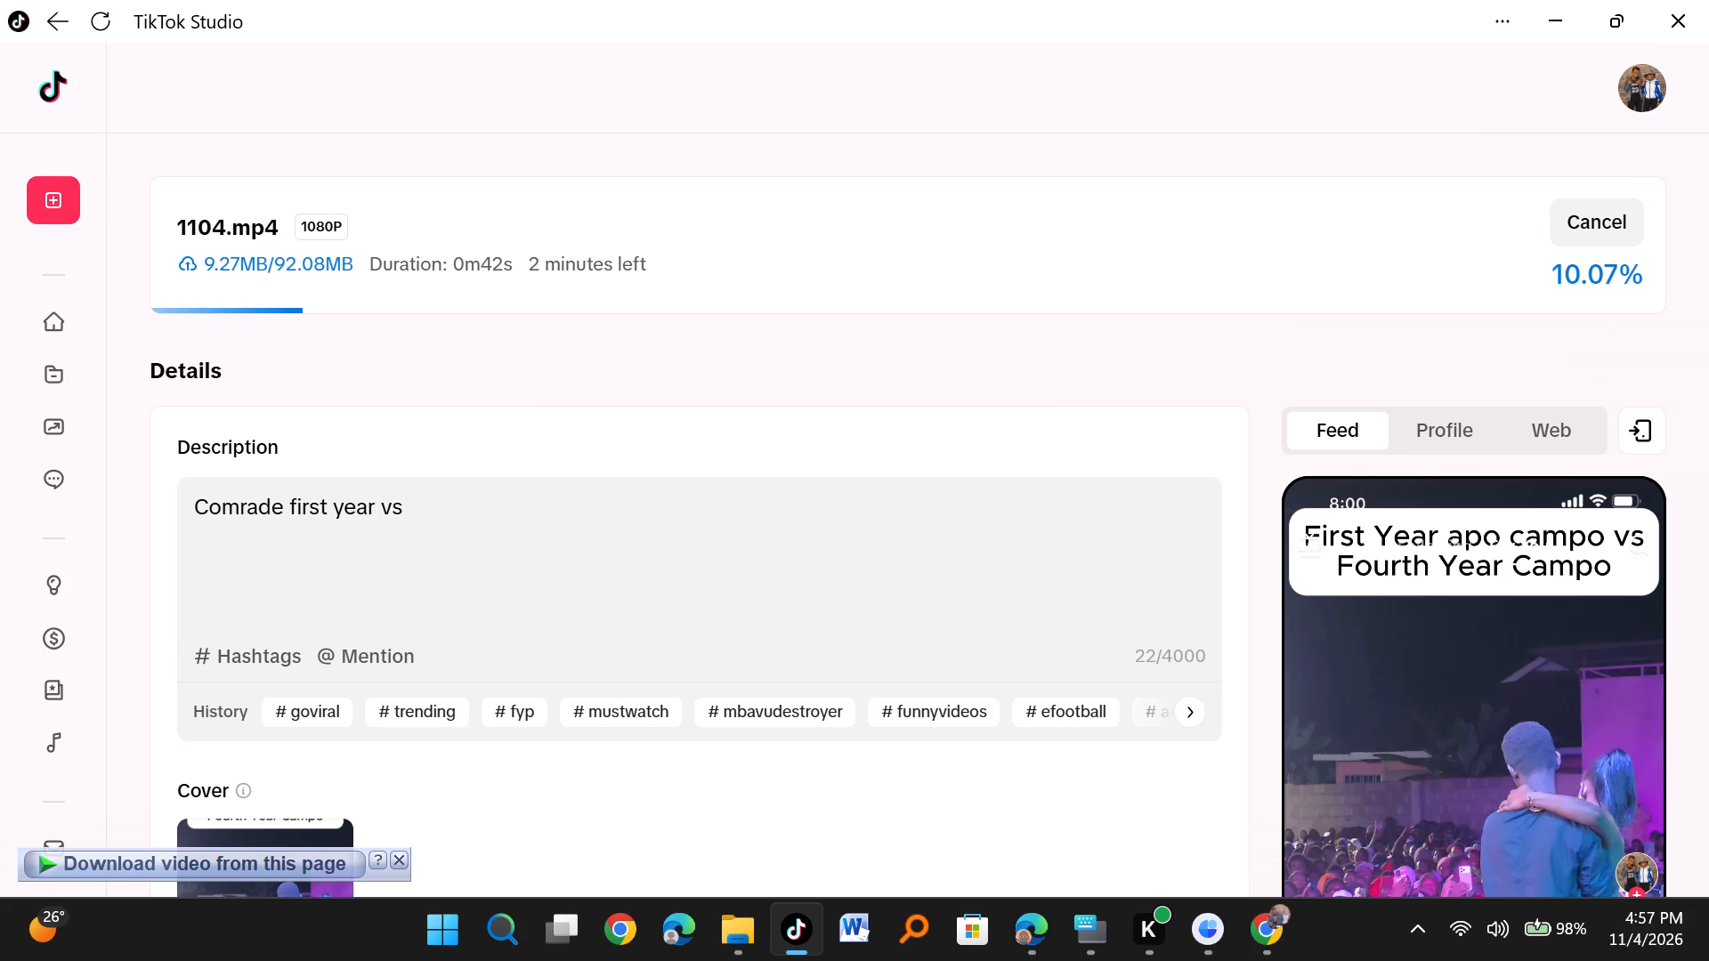
pyautogui.write('fourth year')
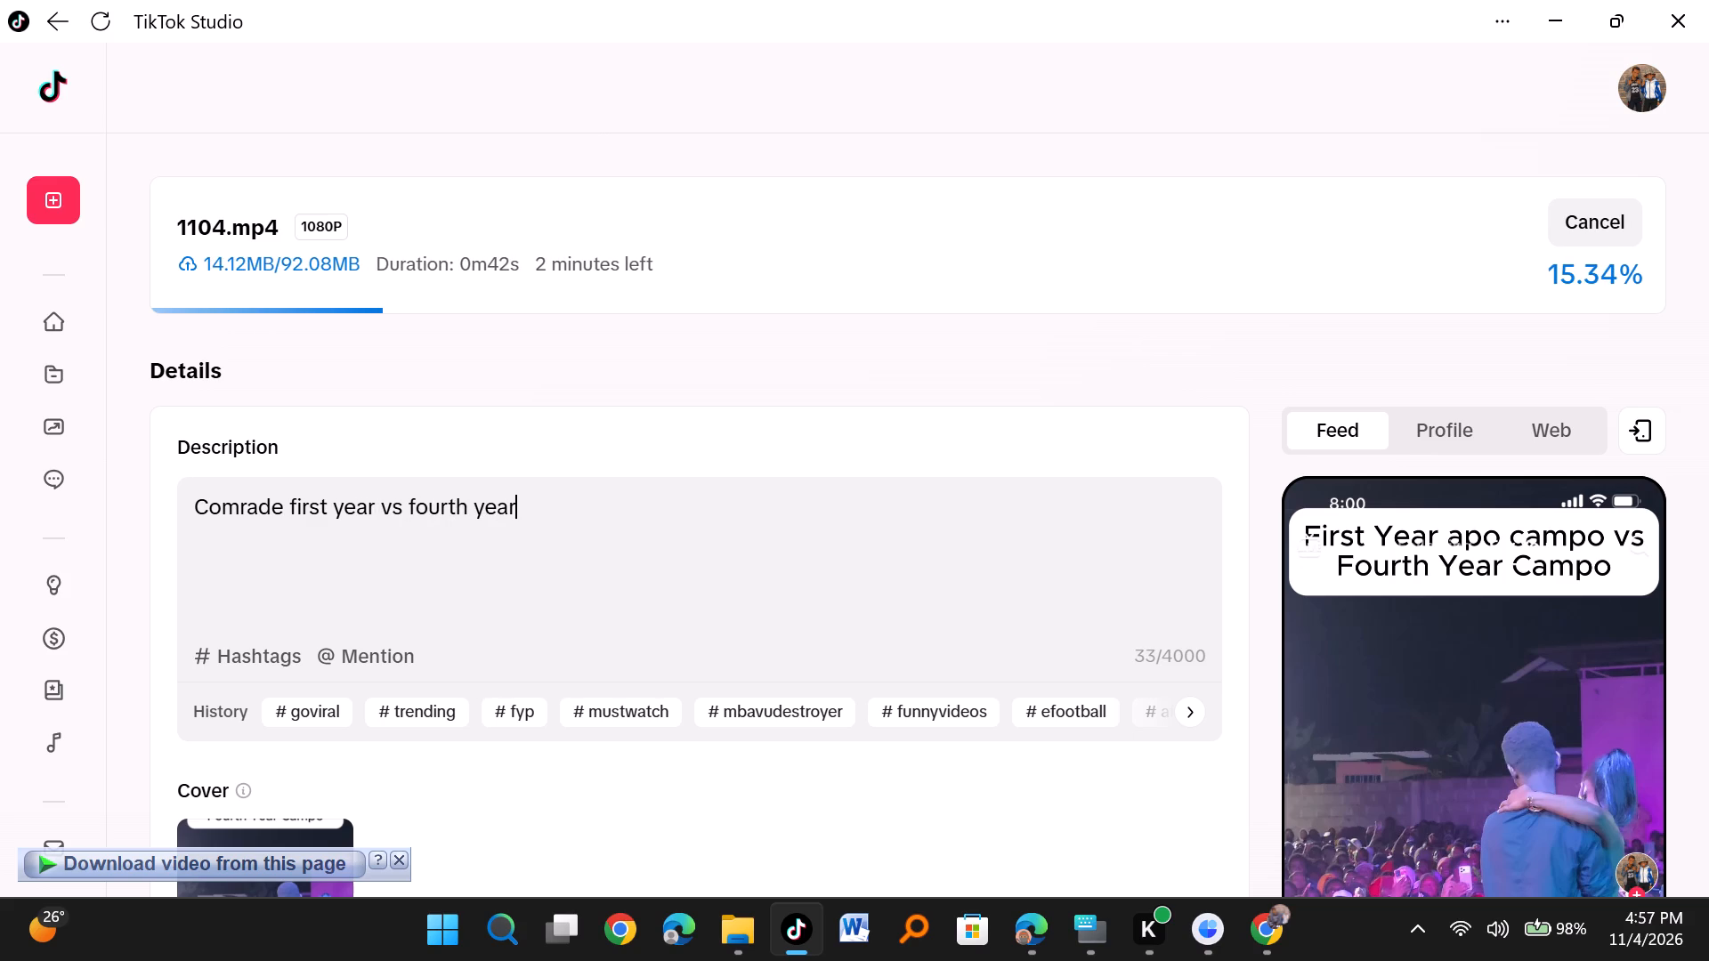
pyautogui.press('super+period')
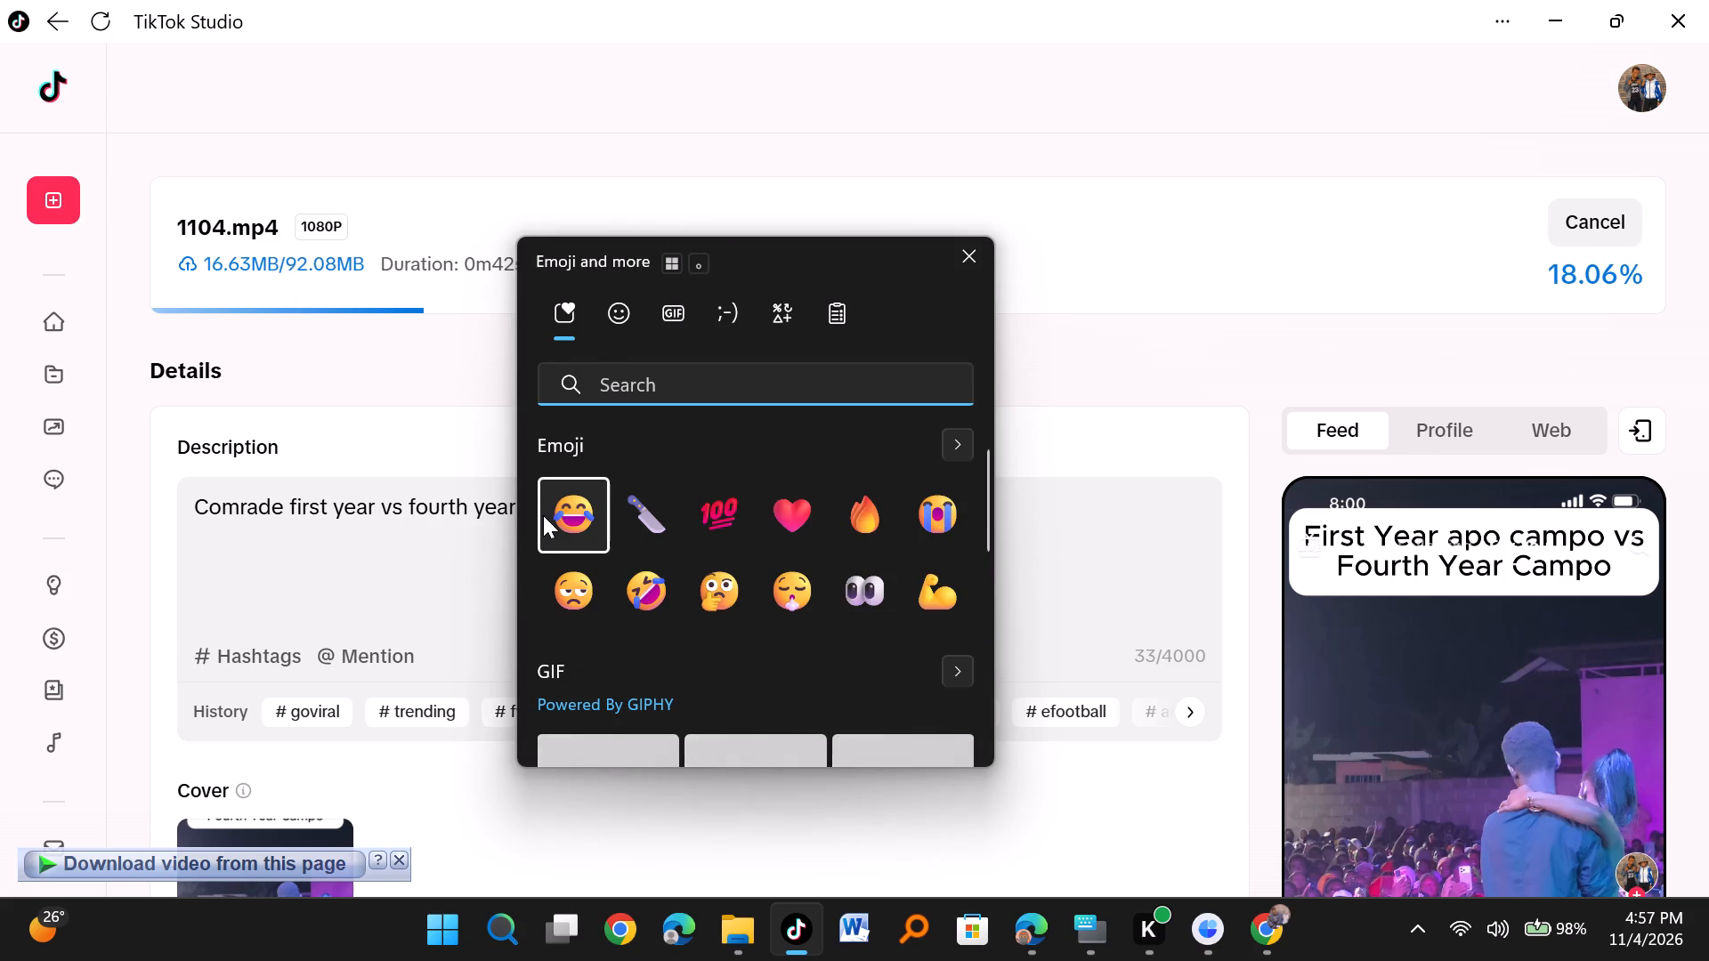
pyautogui.doubleClick(559, 511)
pyautogui.click(438, 560)
pyautogui.click(614, 512)
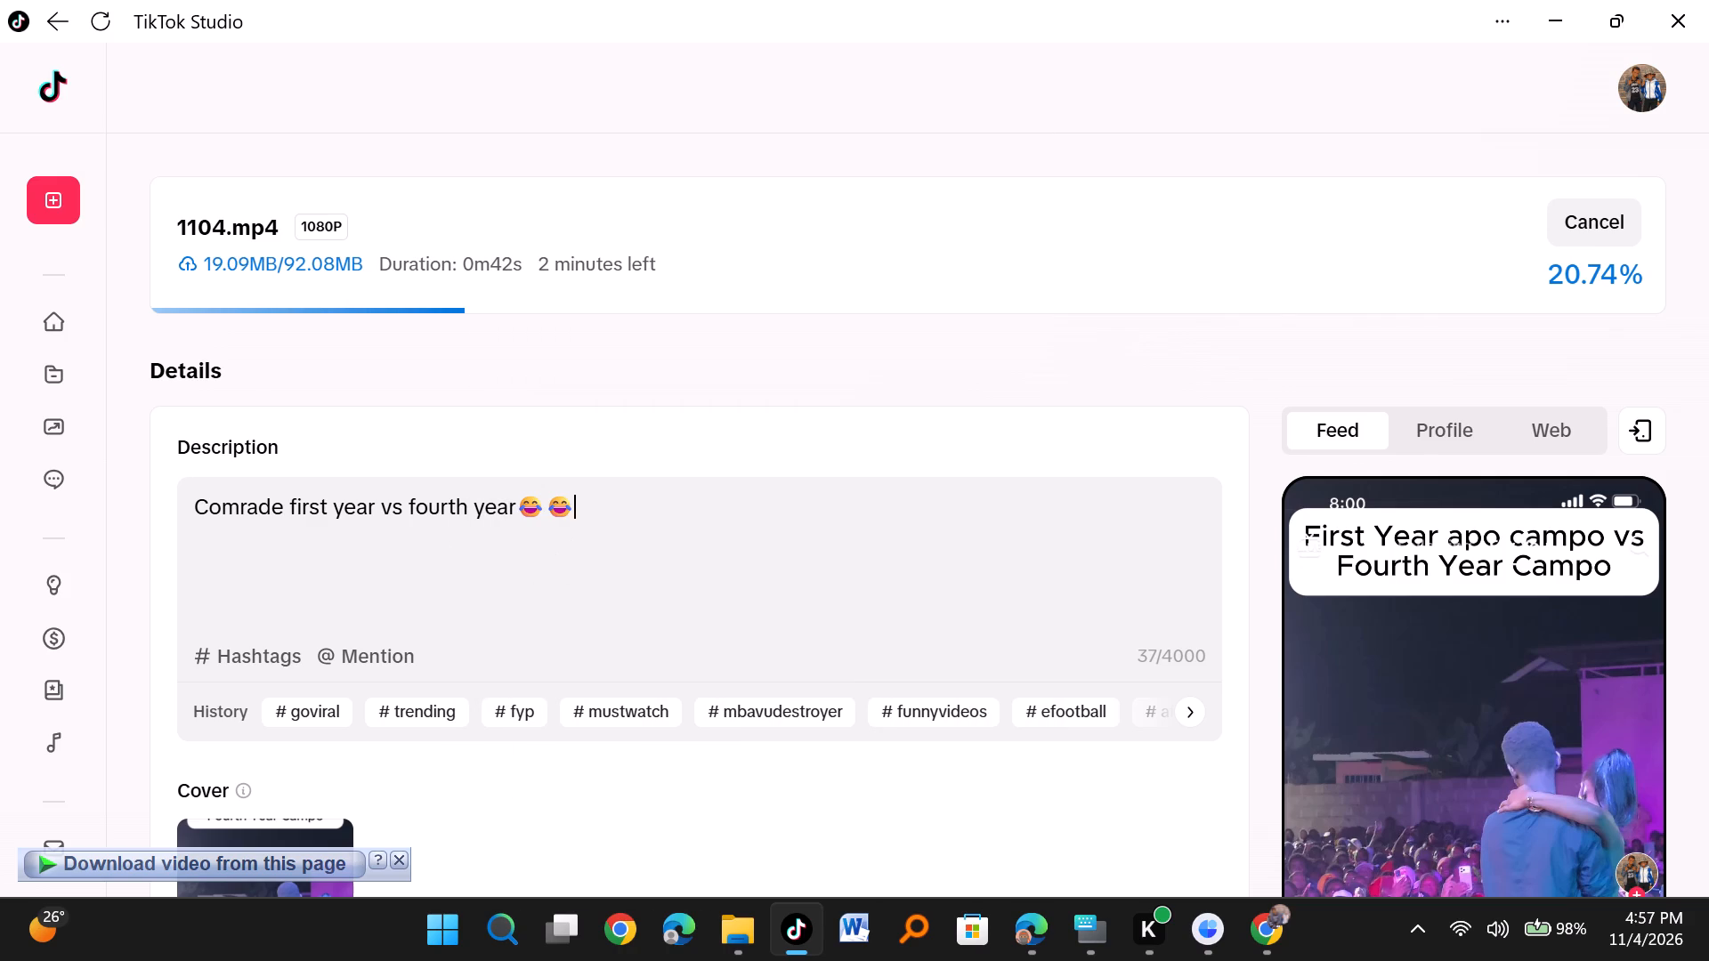
# Add the hashtags #goviral, #trending and #fyp on a new line of the description.
pyautogui.hotkey('shift', 'Return')
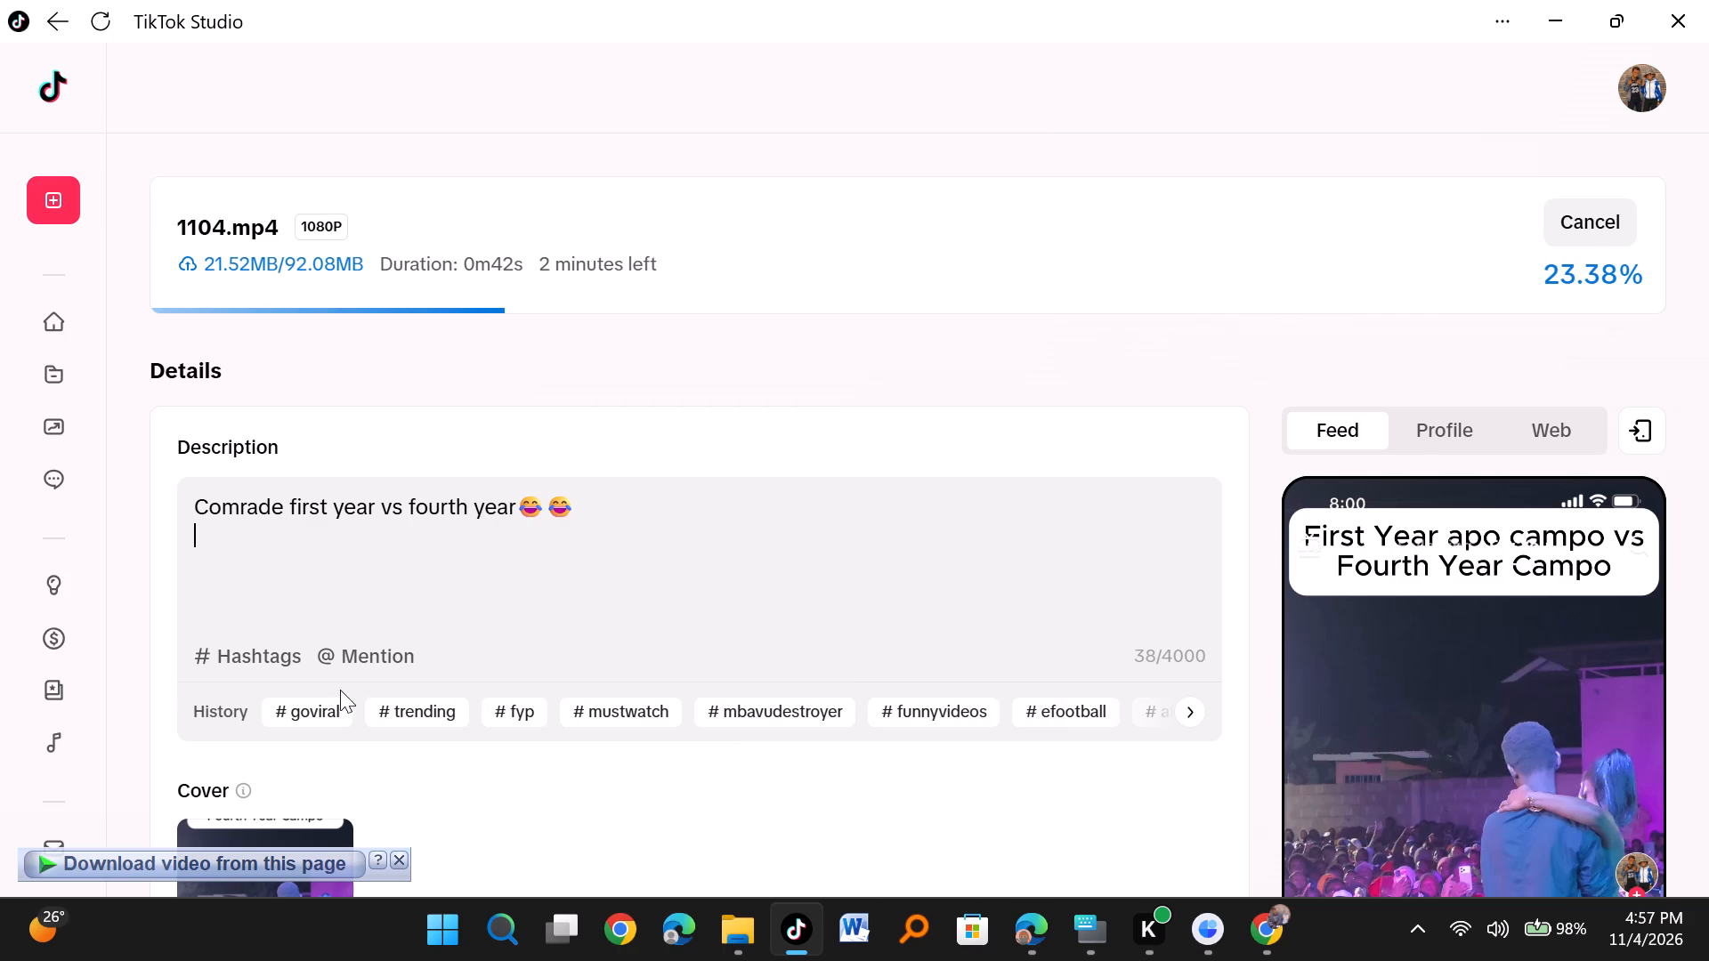
pyautogui.click(337, 719)
pyautogui.click(337, 719)
pyautogui.click(320, 712)
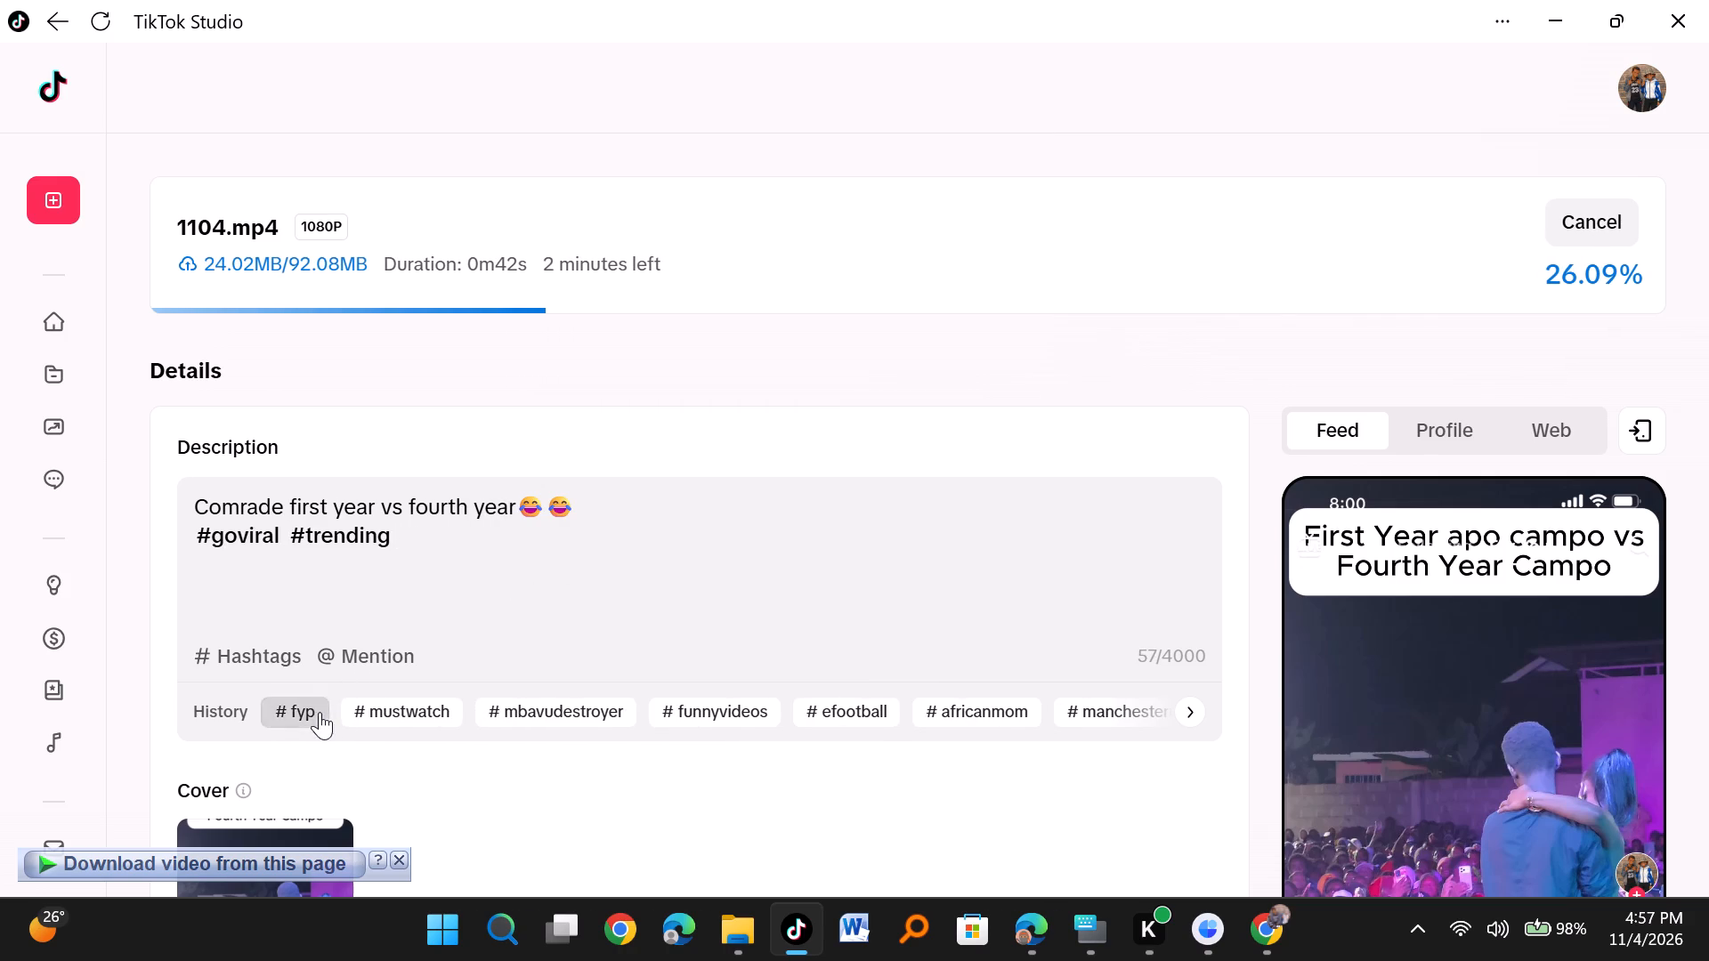
# Open the sound editor for the post and search the sounds for "pekejeng by sailors".
pyautogui.scroll(-2, 1237, 502)
pyautogui.scroll(-3, 1458, 617)
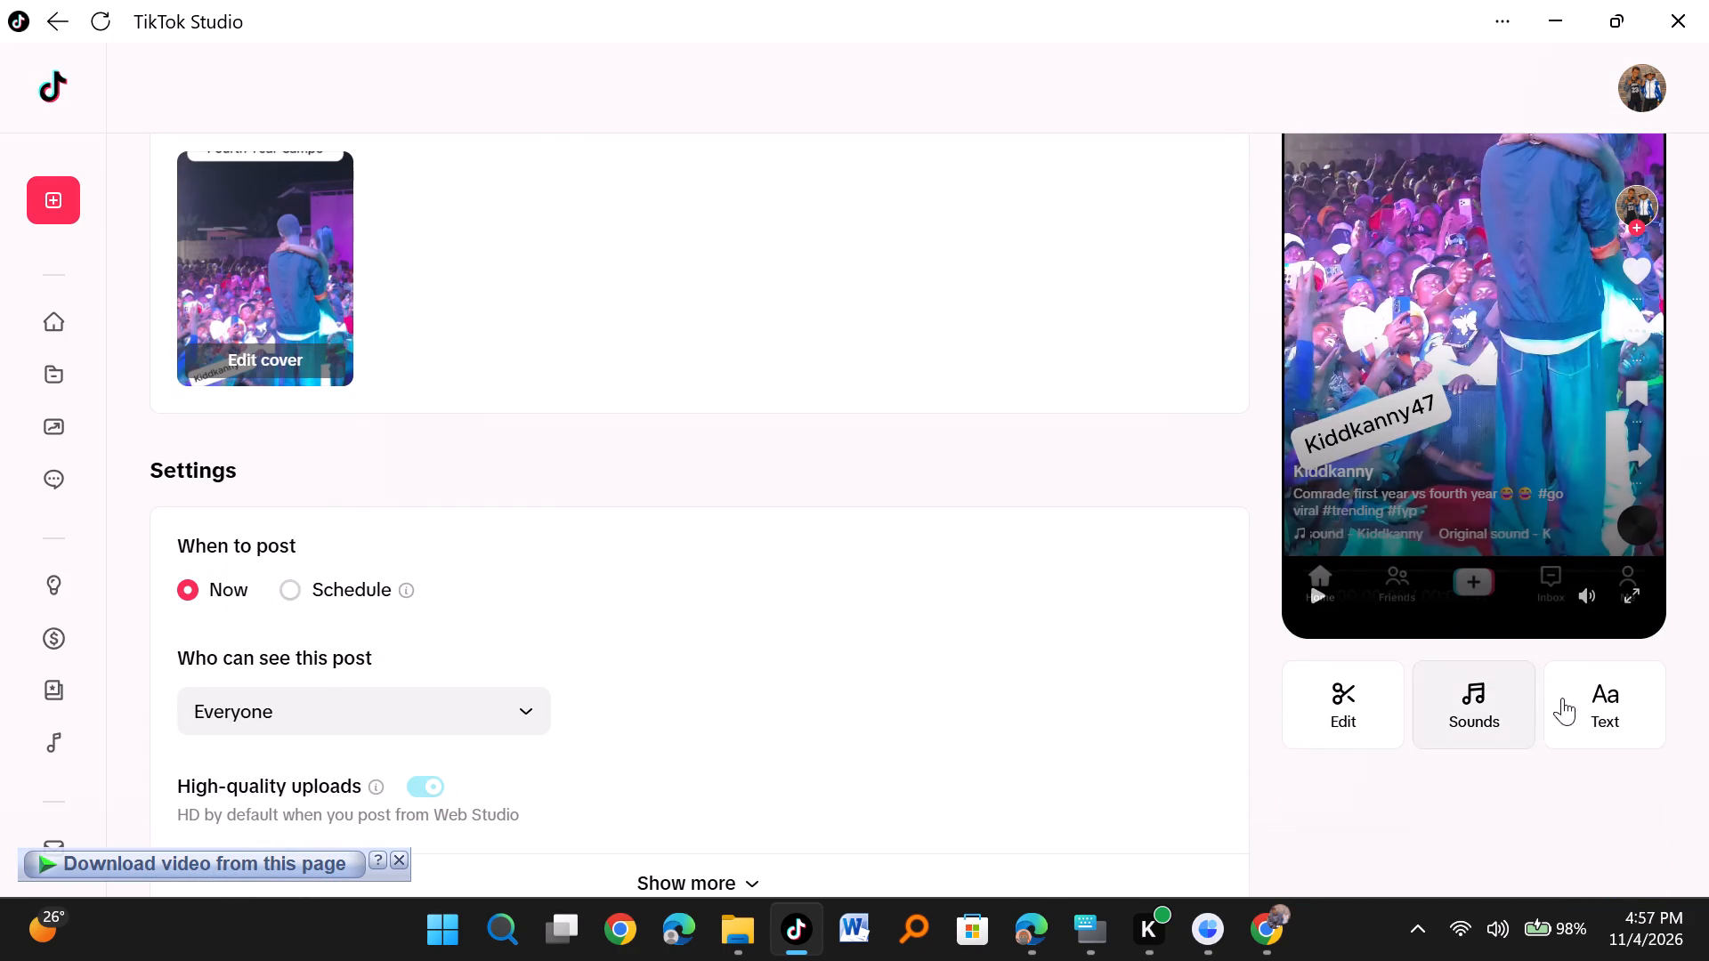
pyautogui.click(1496, 700)
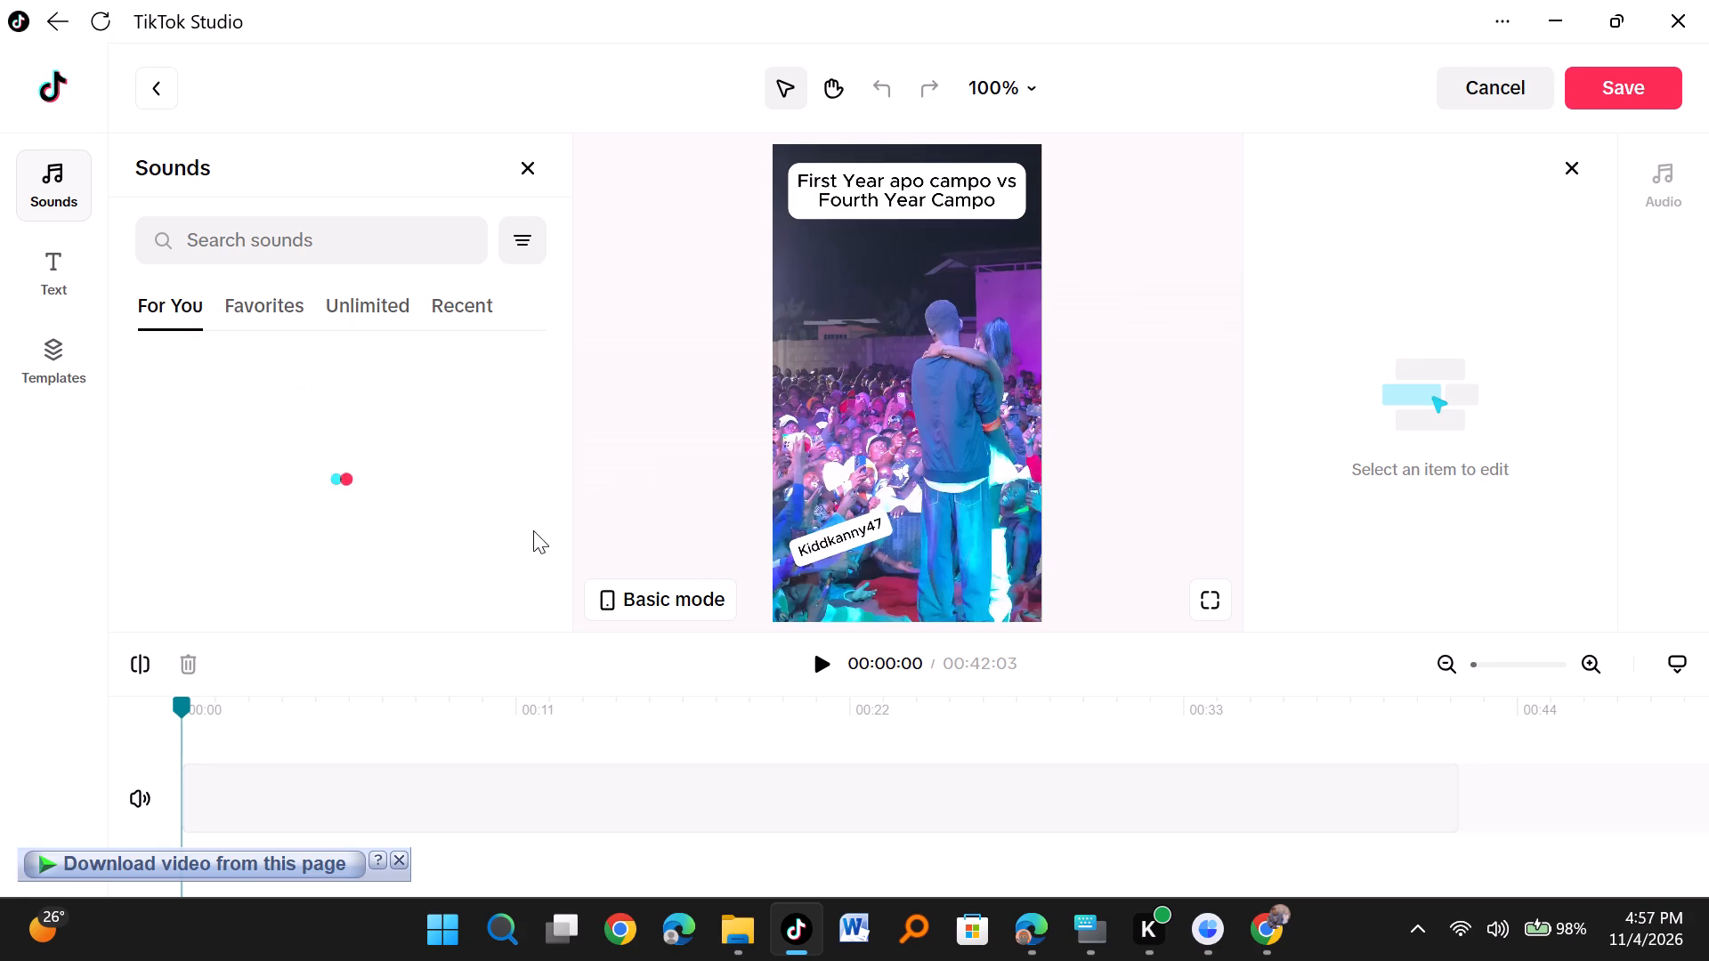
pyautogui.click(255, 246)
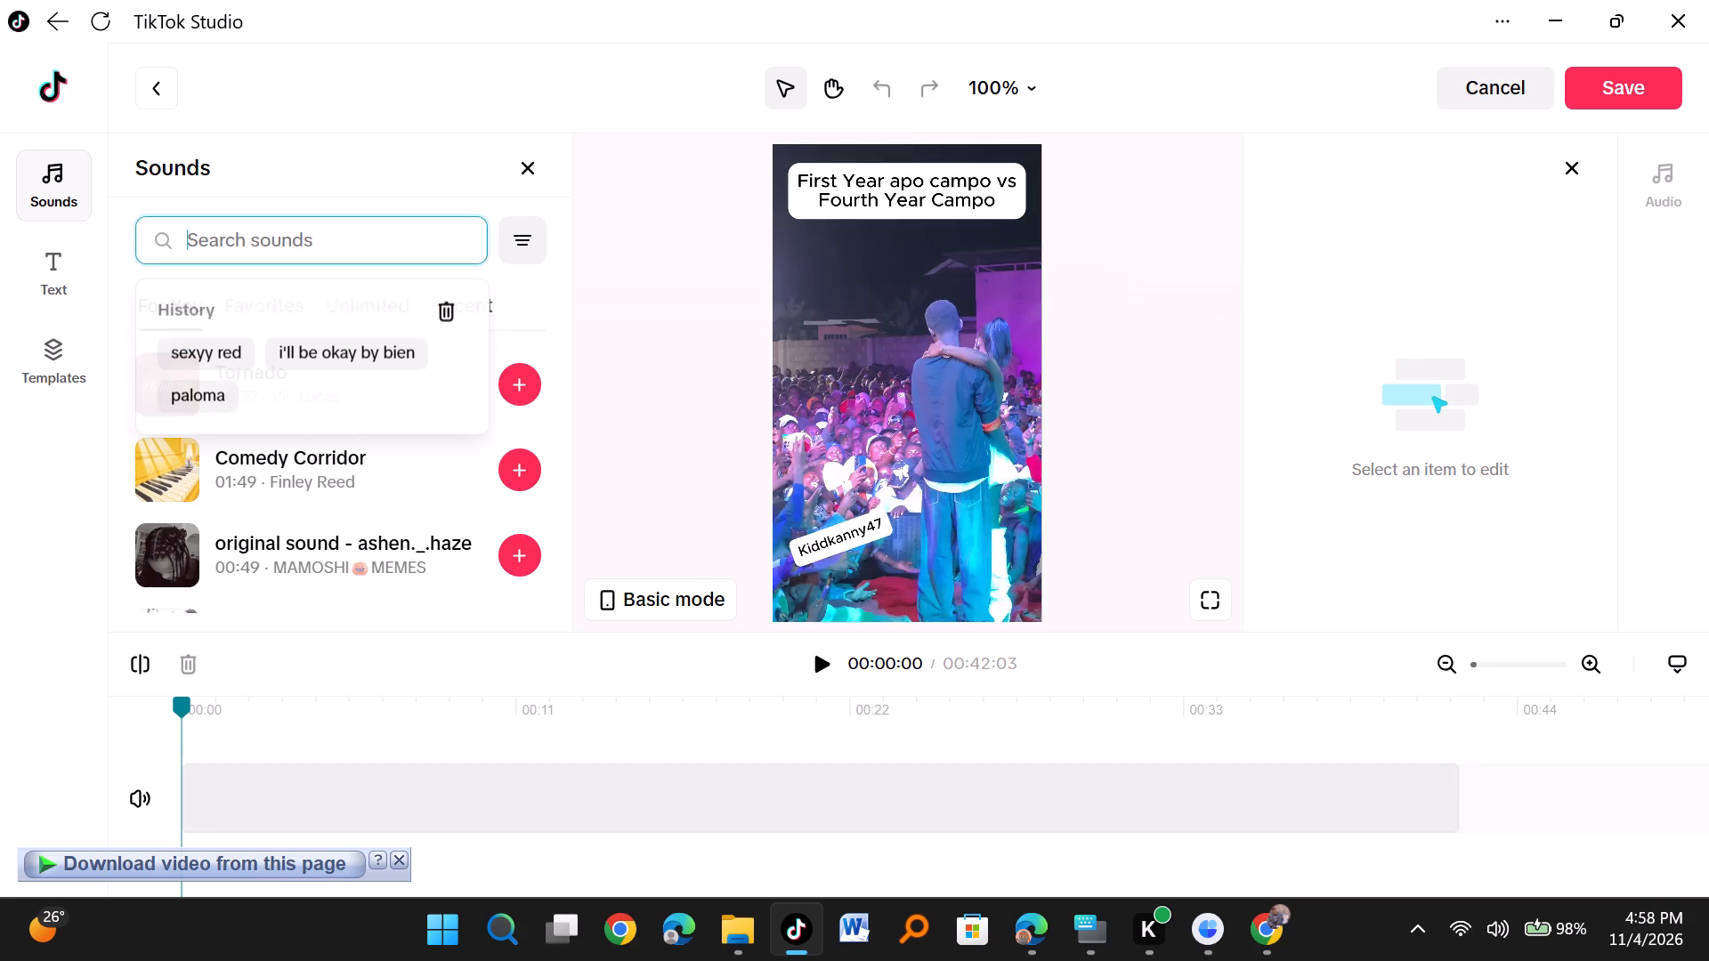
pyautogui.write('pekejeng')
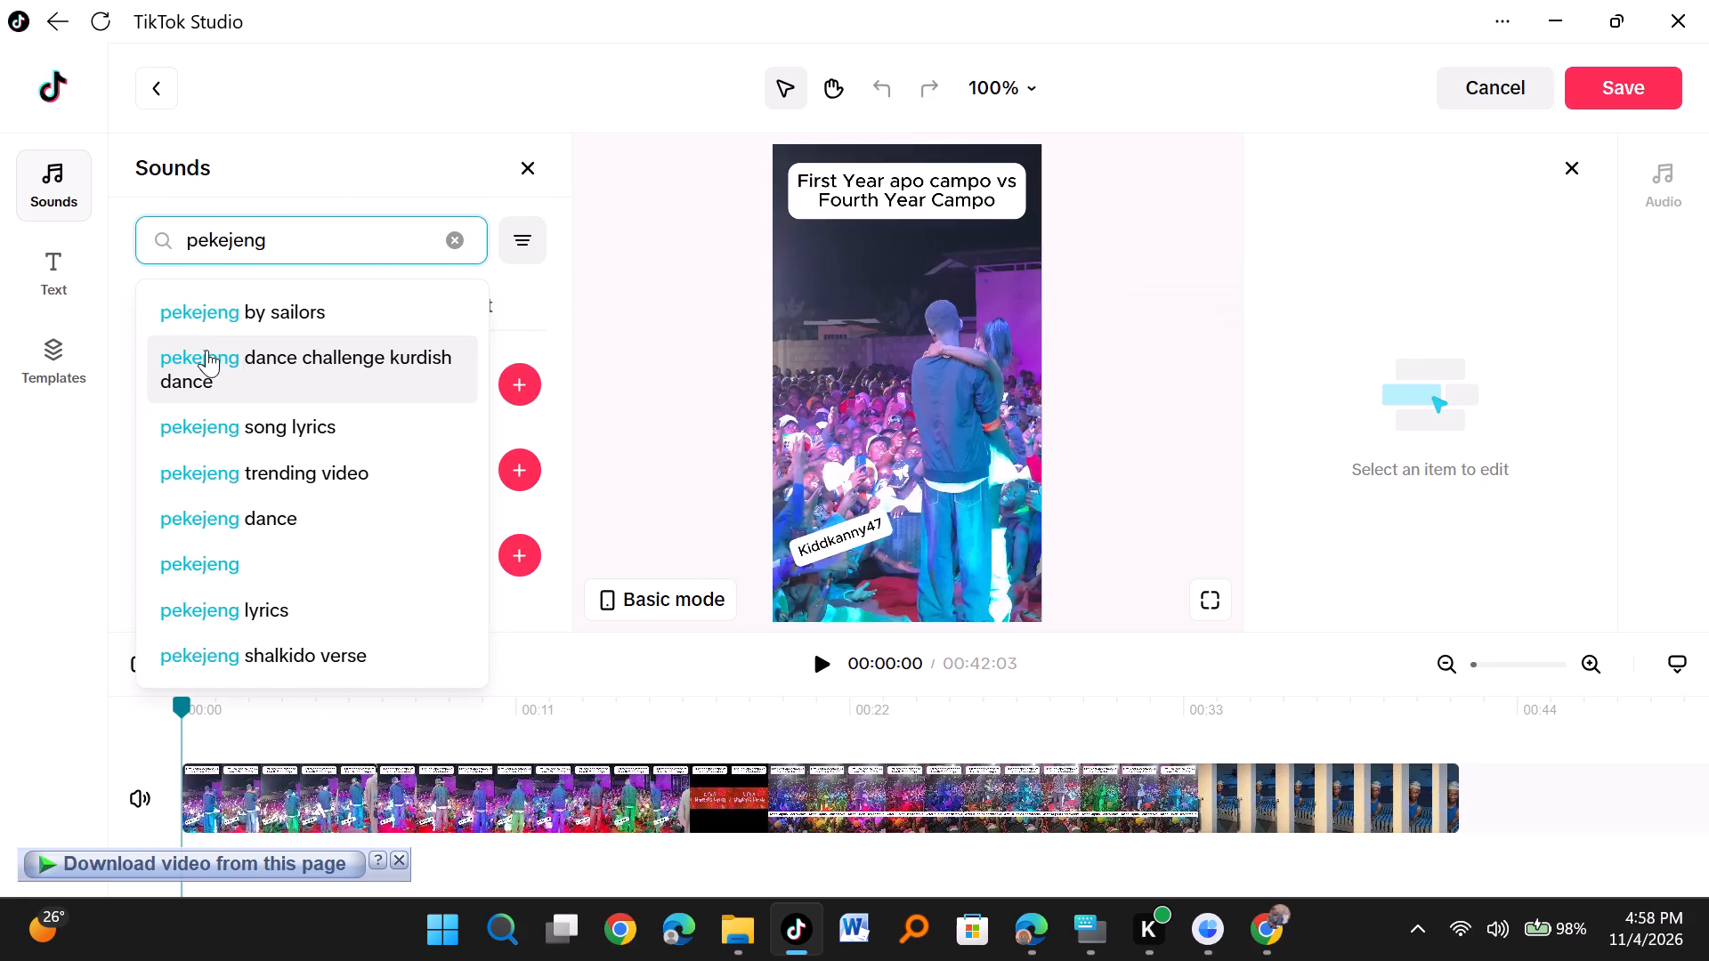
pyautogui.click(285, 324)
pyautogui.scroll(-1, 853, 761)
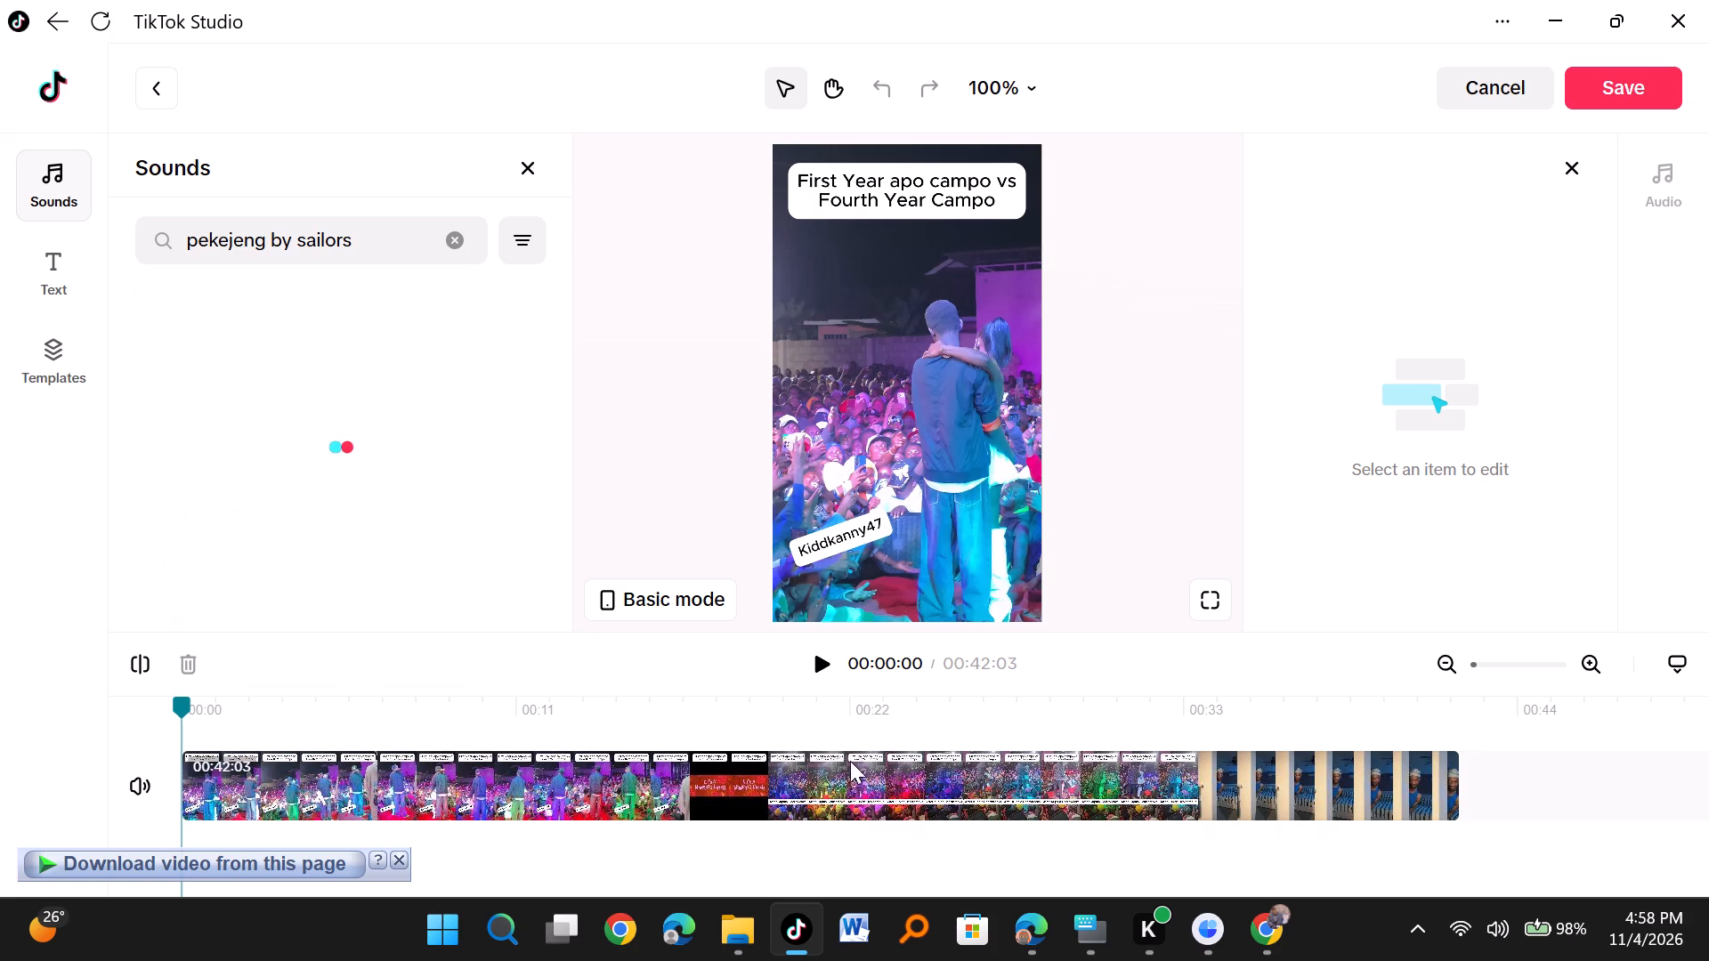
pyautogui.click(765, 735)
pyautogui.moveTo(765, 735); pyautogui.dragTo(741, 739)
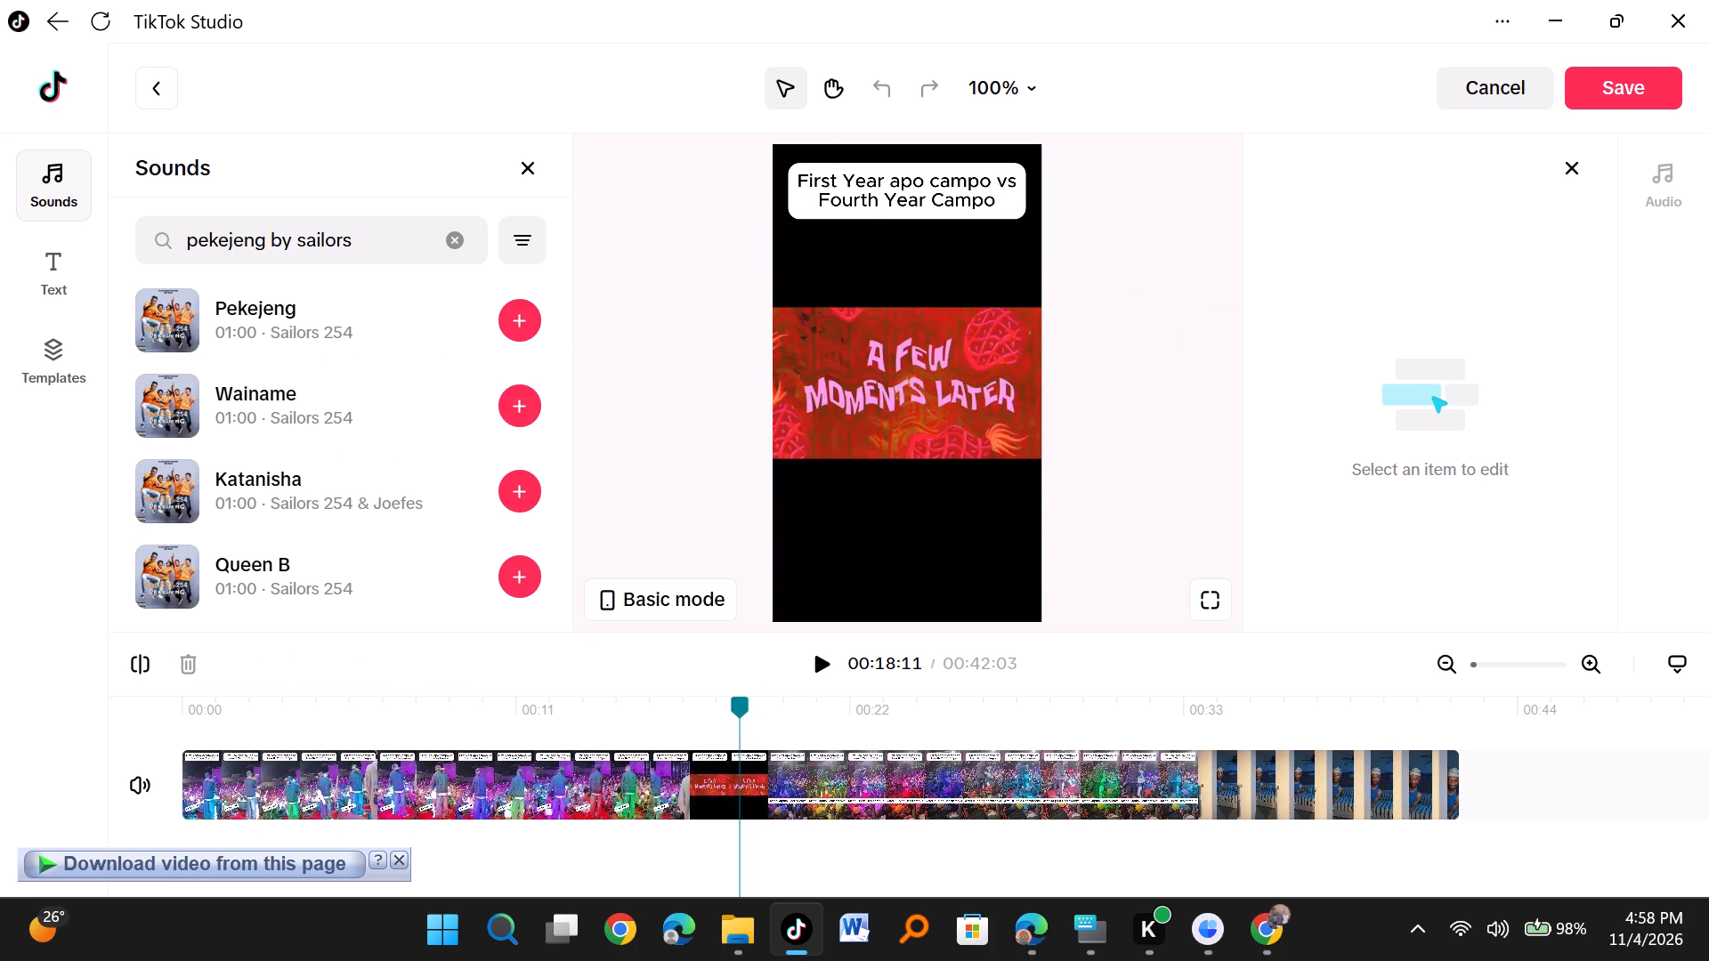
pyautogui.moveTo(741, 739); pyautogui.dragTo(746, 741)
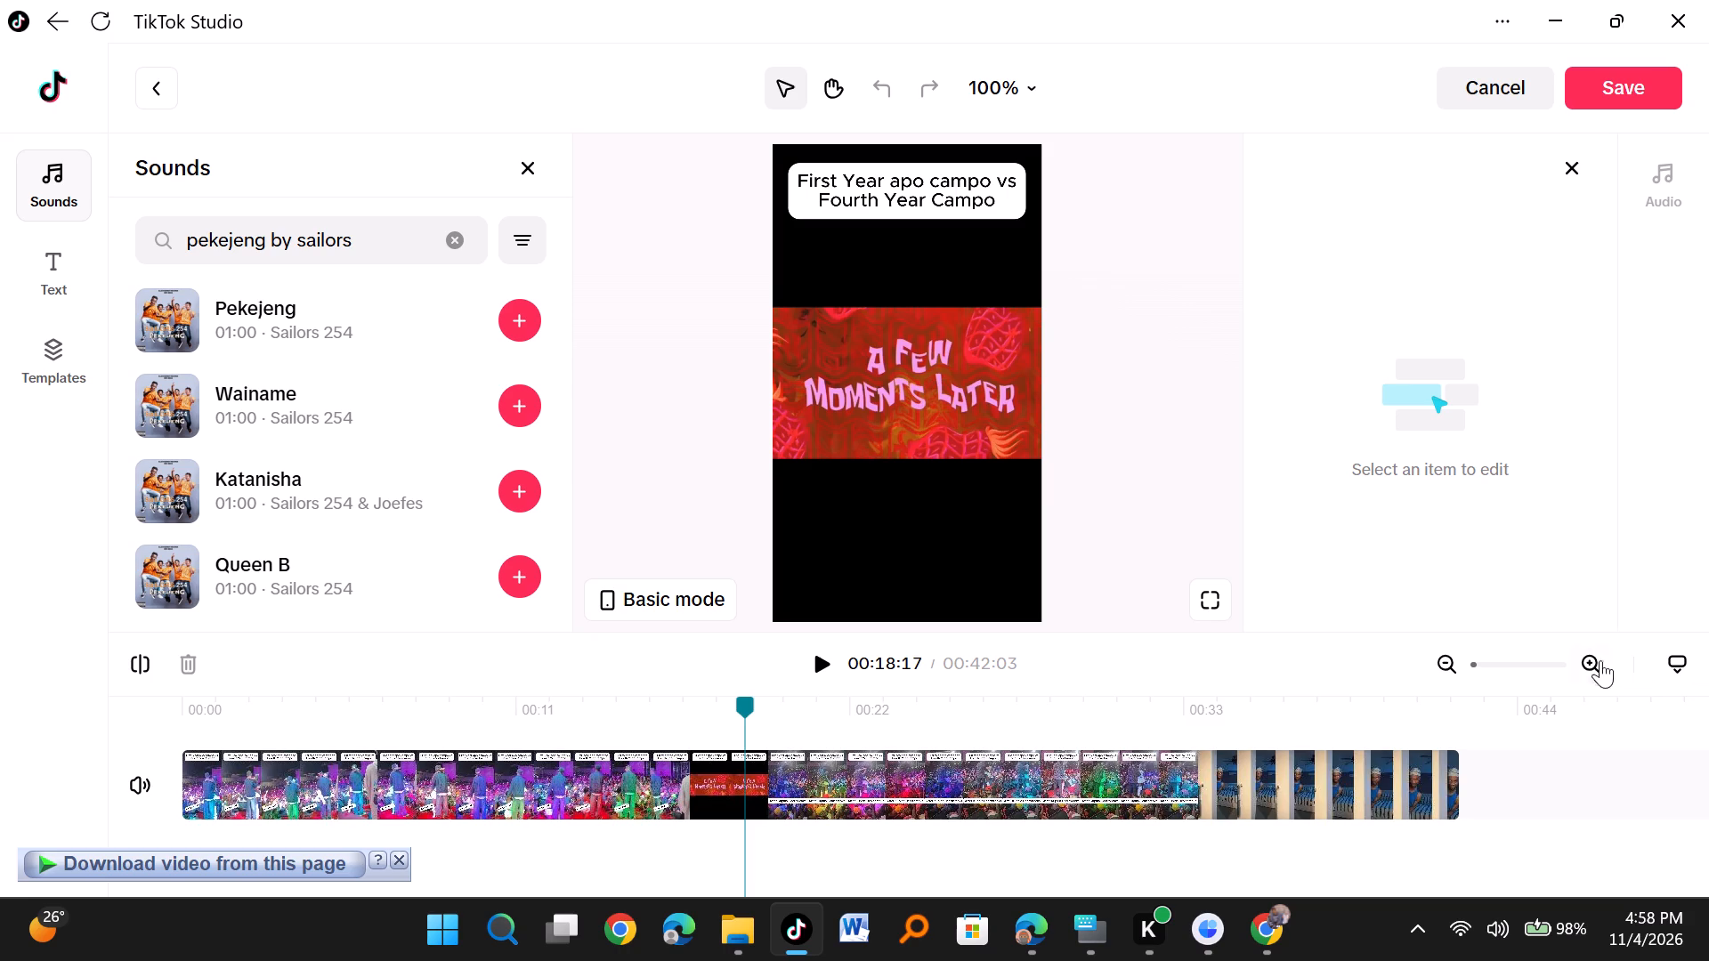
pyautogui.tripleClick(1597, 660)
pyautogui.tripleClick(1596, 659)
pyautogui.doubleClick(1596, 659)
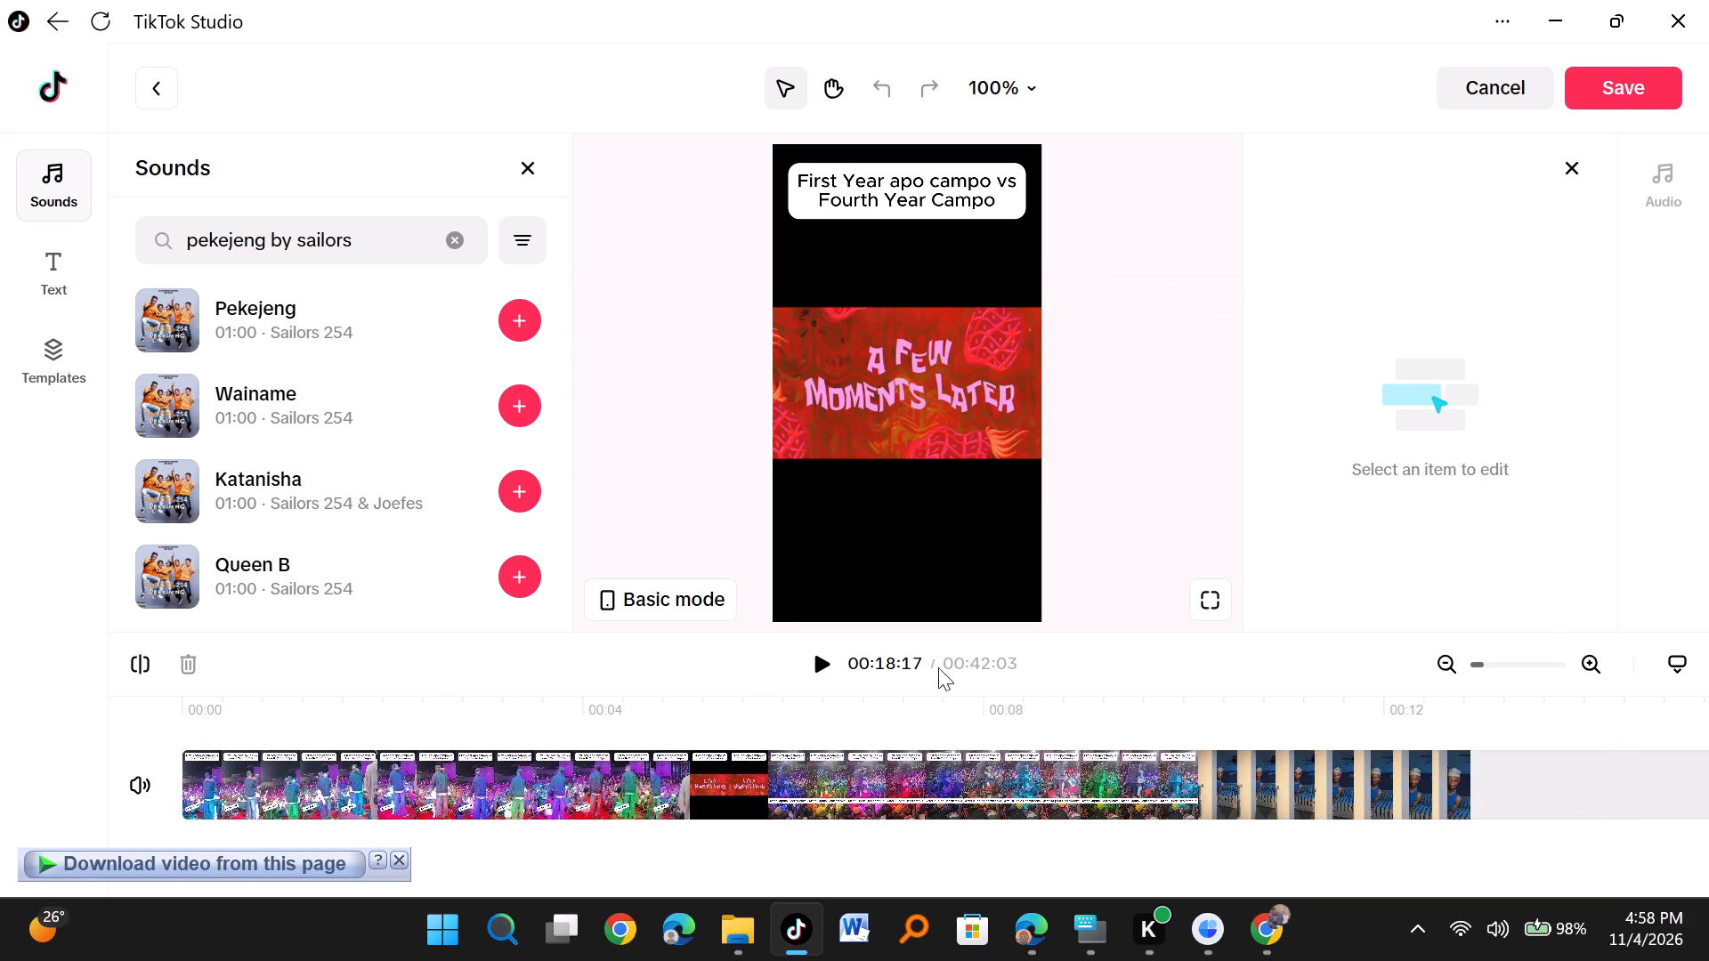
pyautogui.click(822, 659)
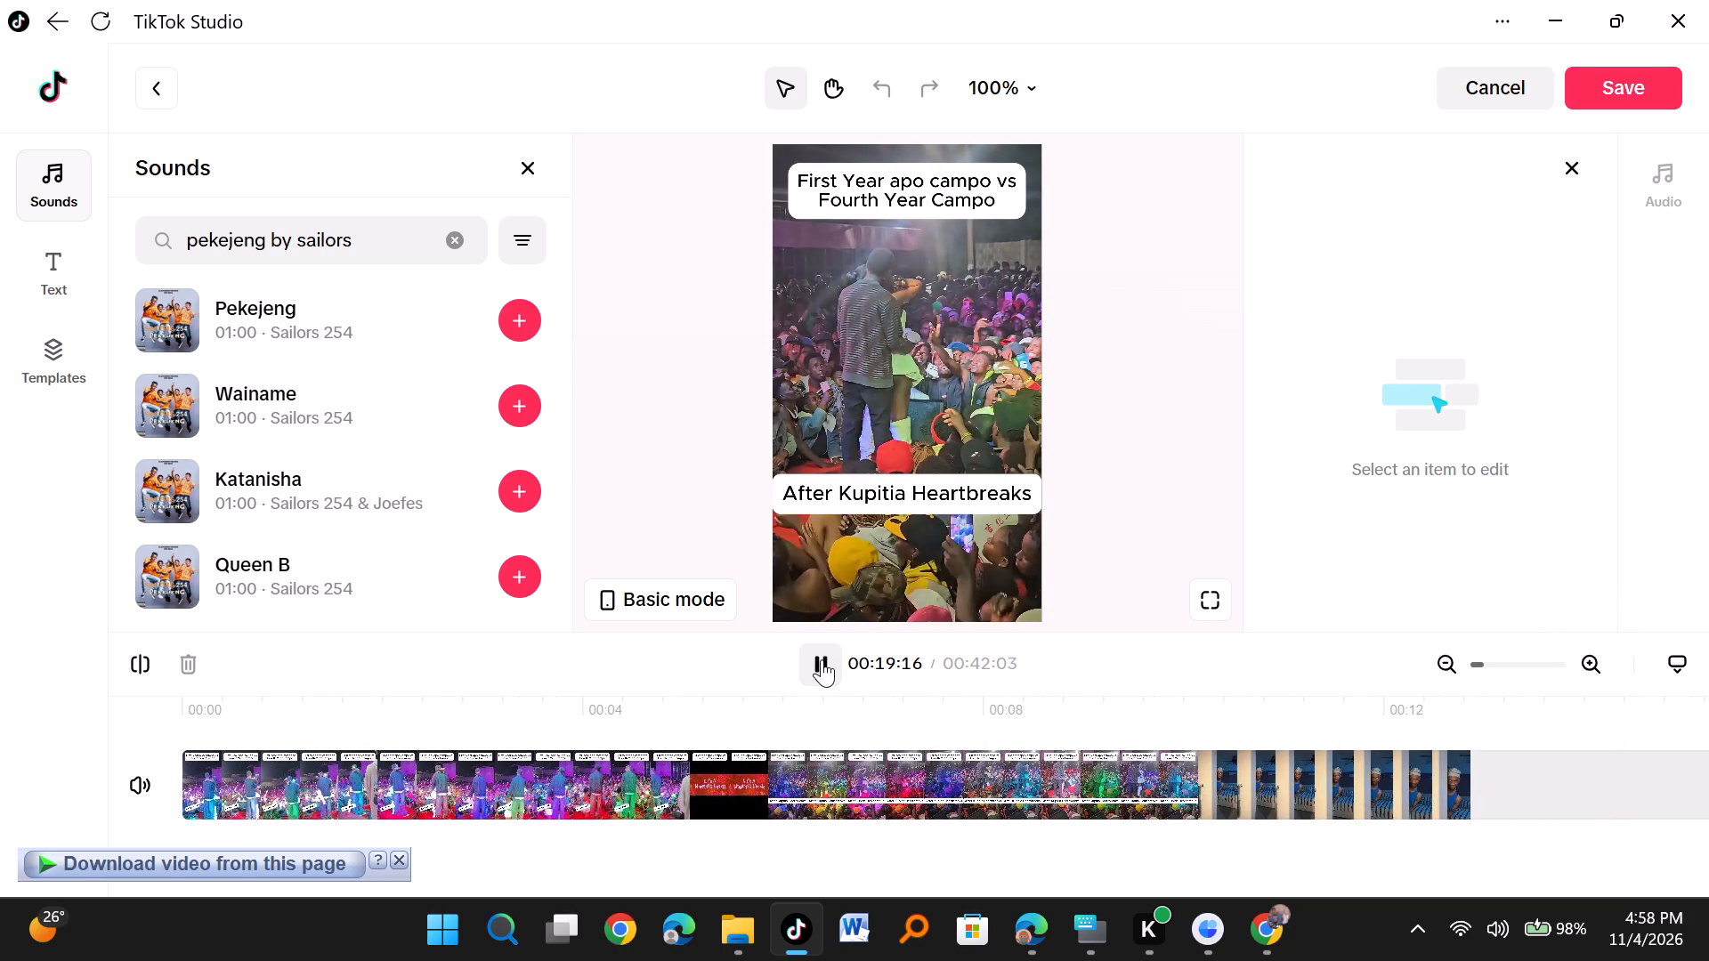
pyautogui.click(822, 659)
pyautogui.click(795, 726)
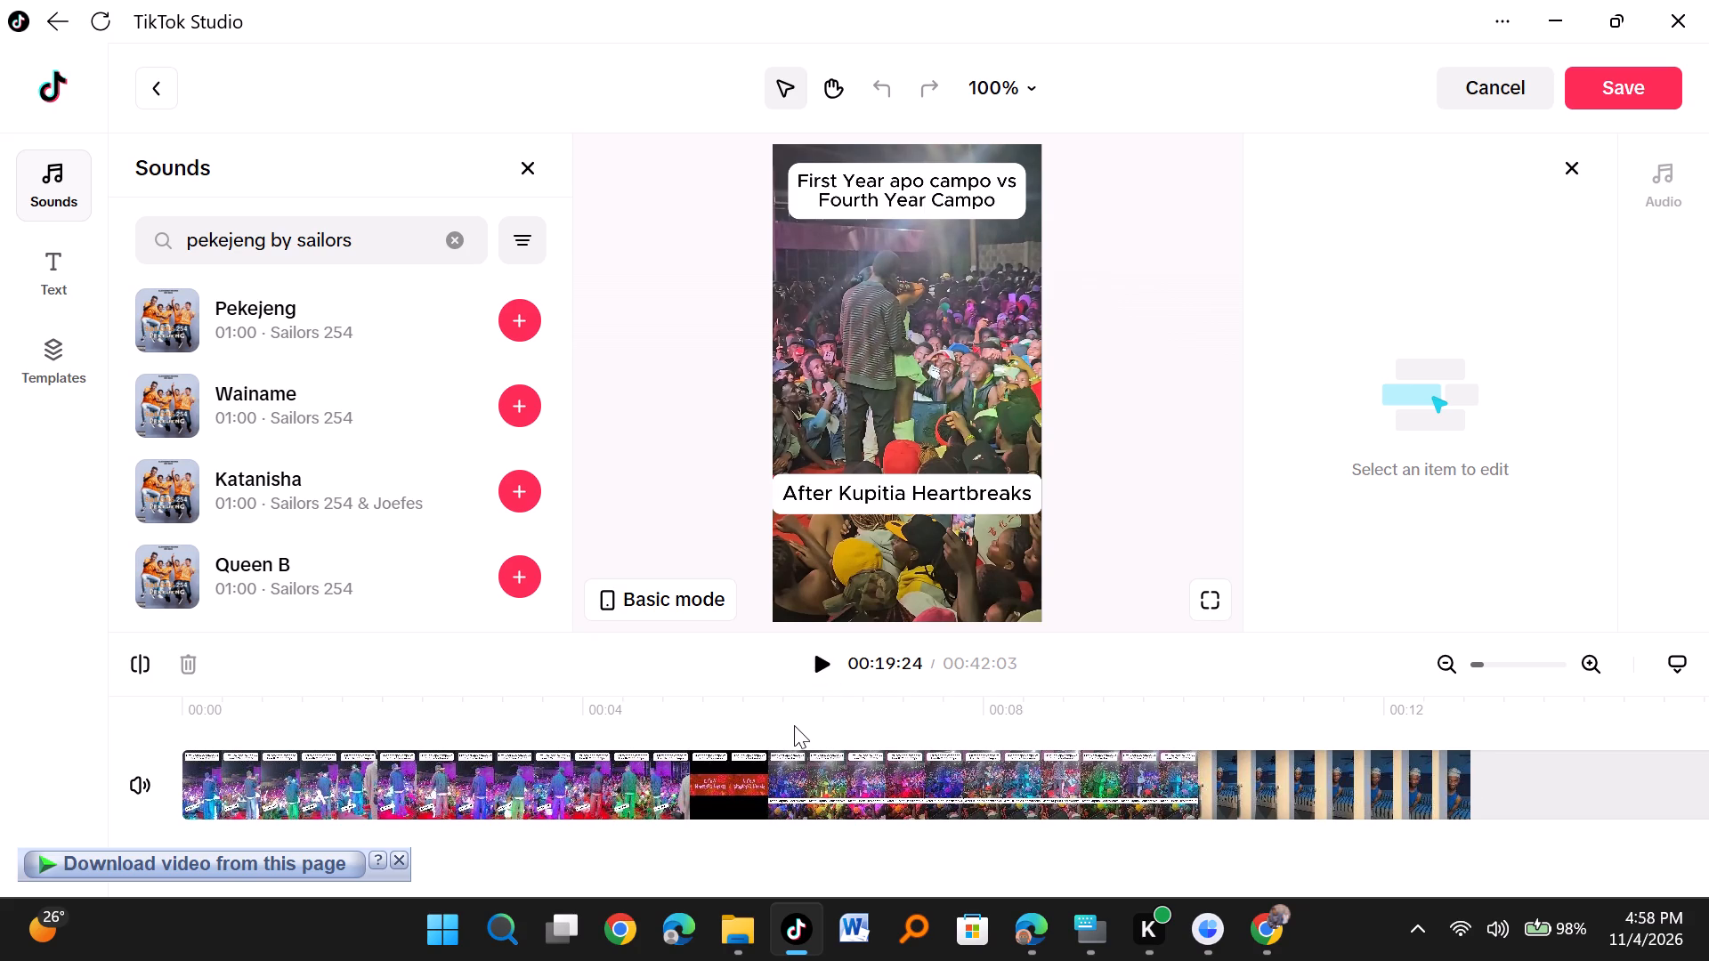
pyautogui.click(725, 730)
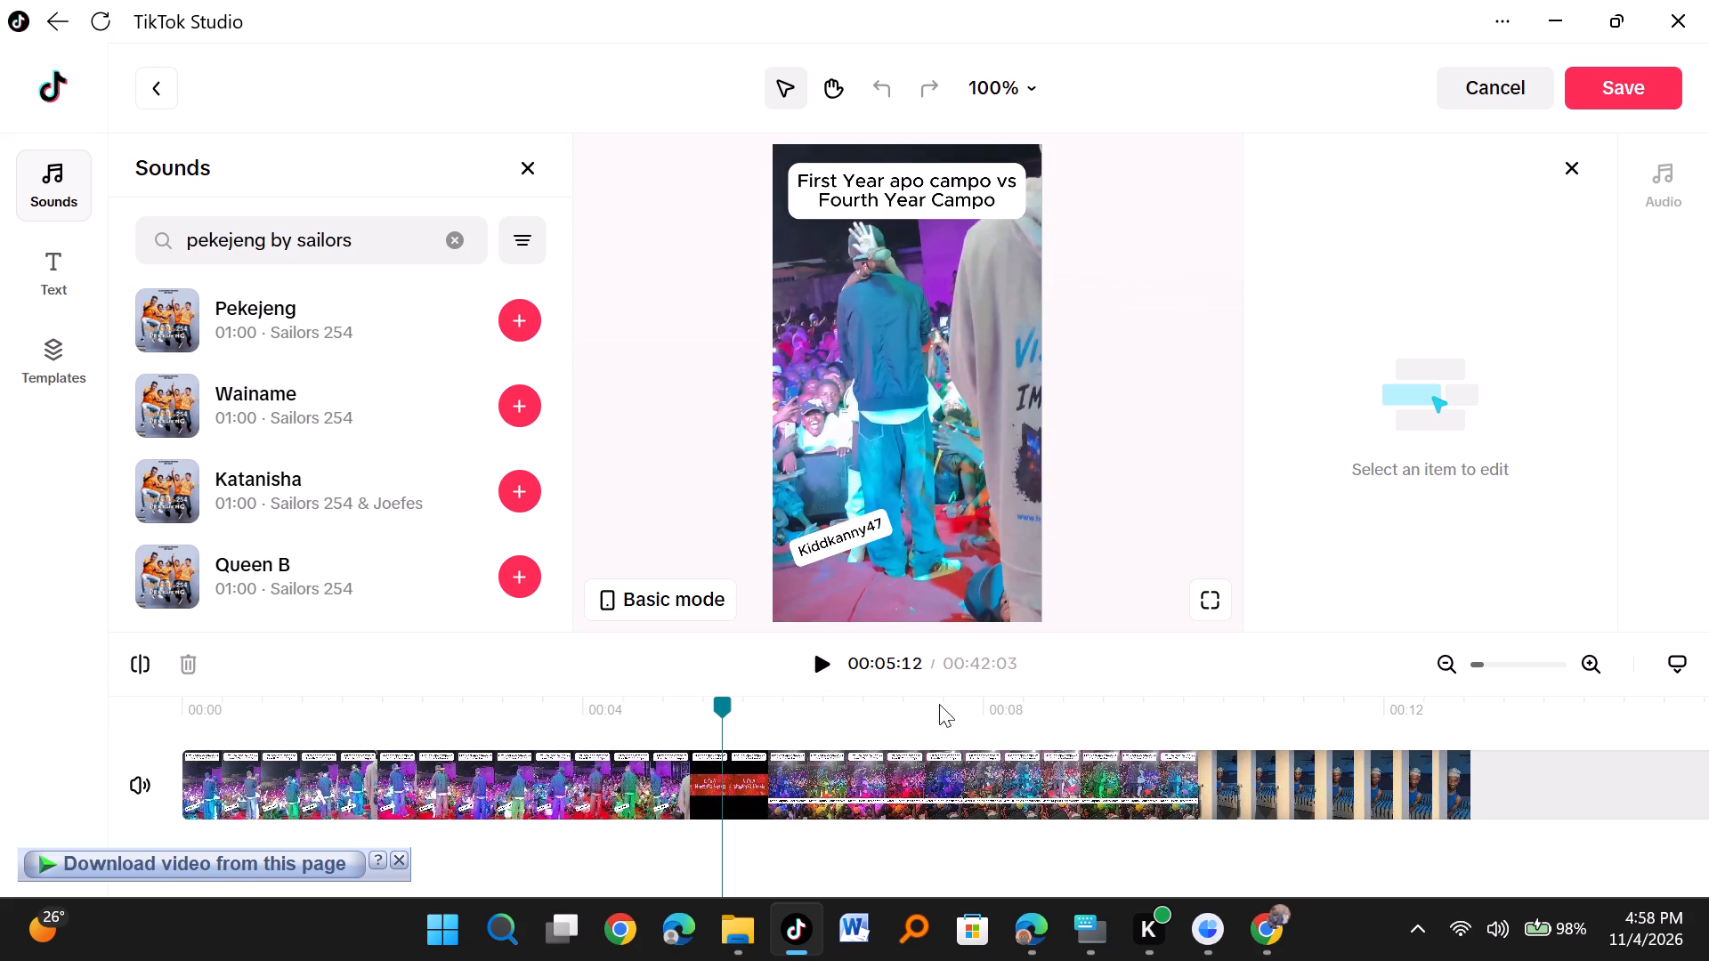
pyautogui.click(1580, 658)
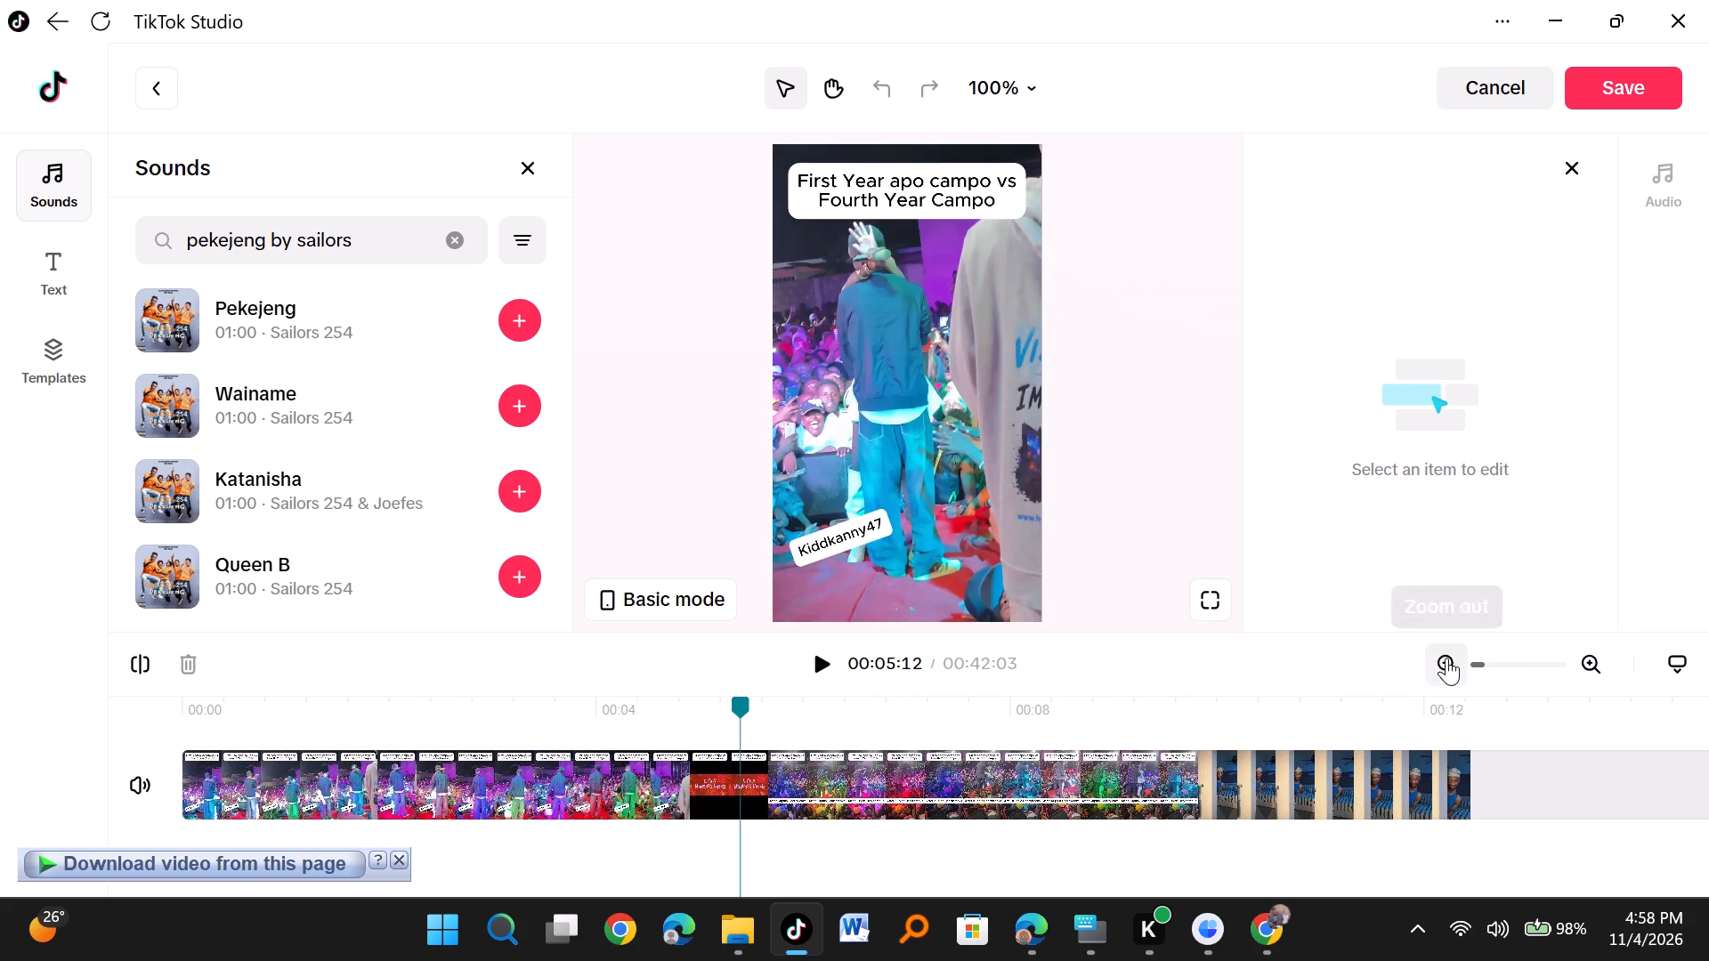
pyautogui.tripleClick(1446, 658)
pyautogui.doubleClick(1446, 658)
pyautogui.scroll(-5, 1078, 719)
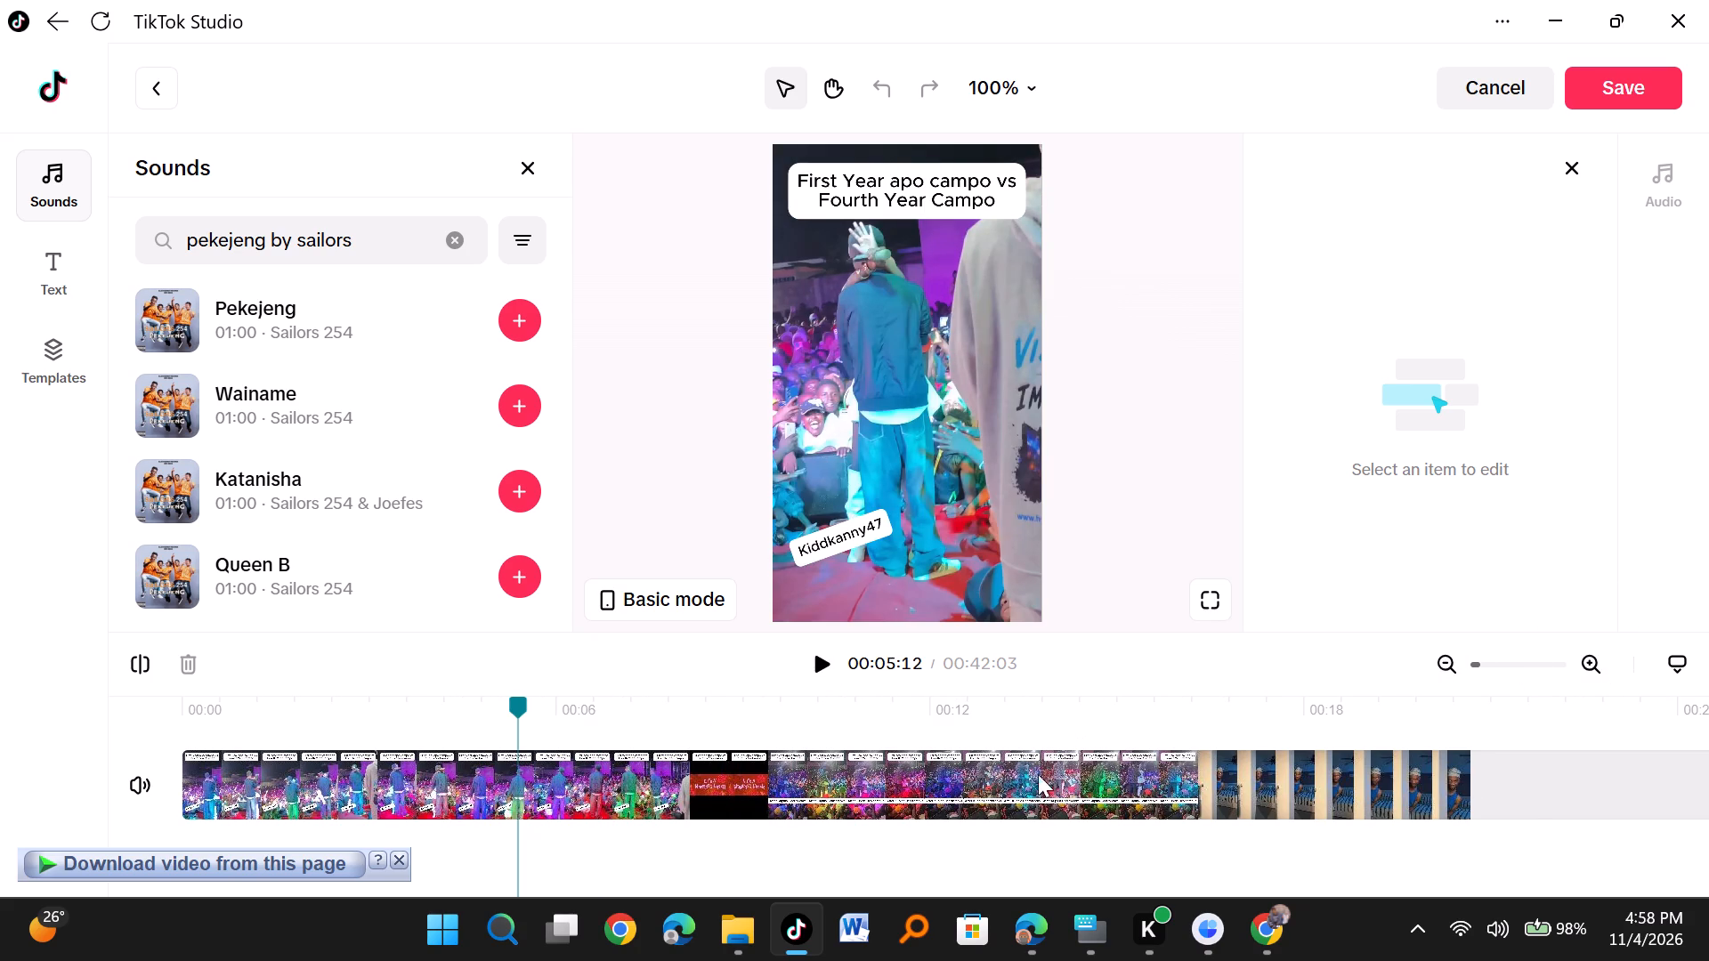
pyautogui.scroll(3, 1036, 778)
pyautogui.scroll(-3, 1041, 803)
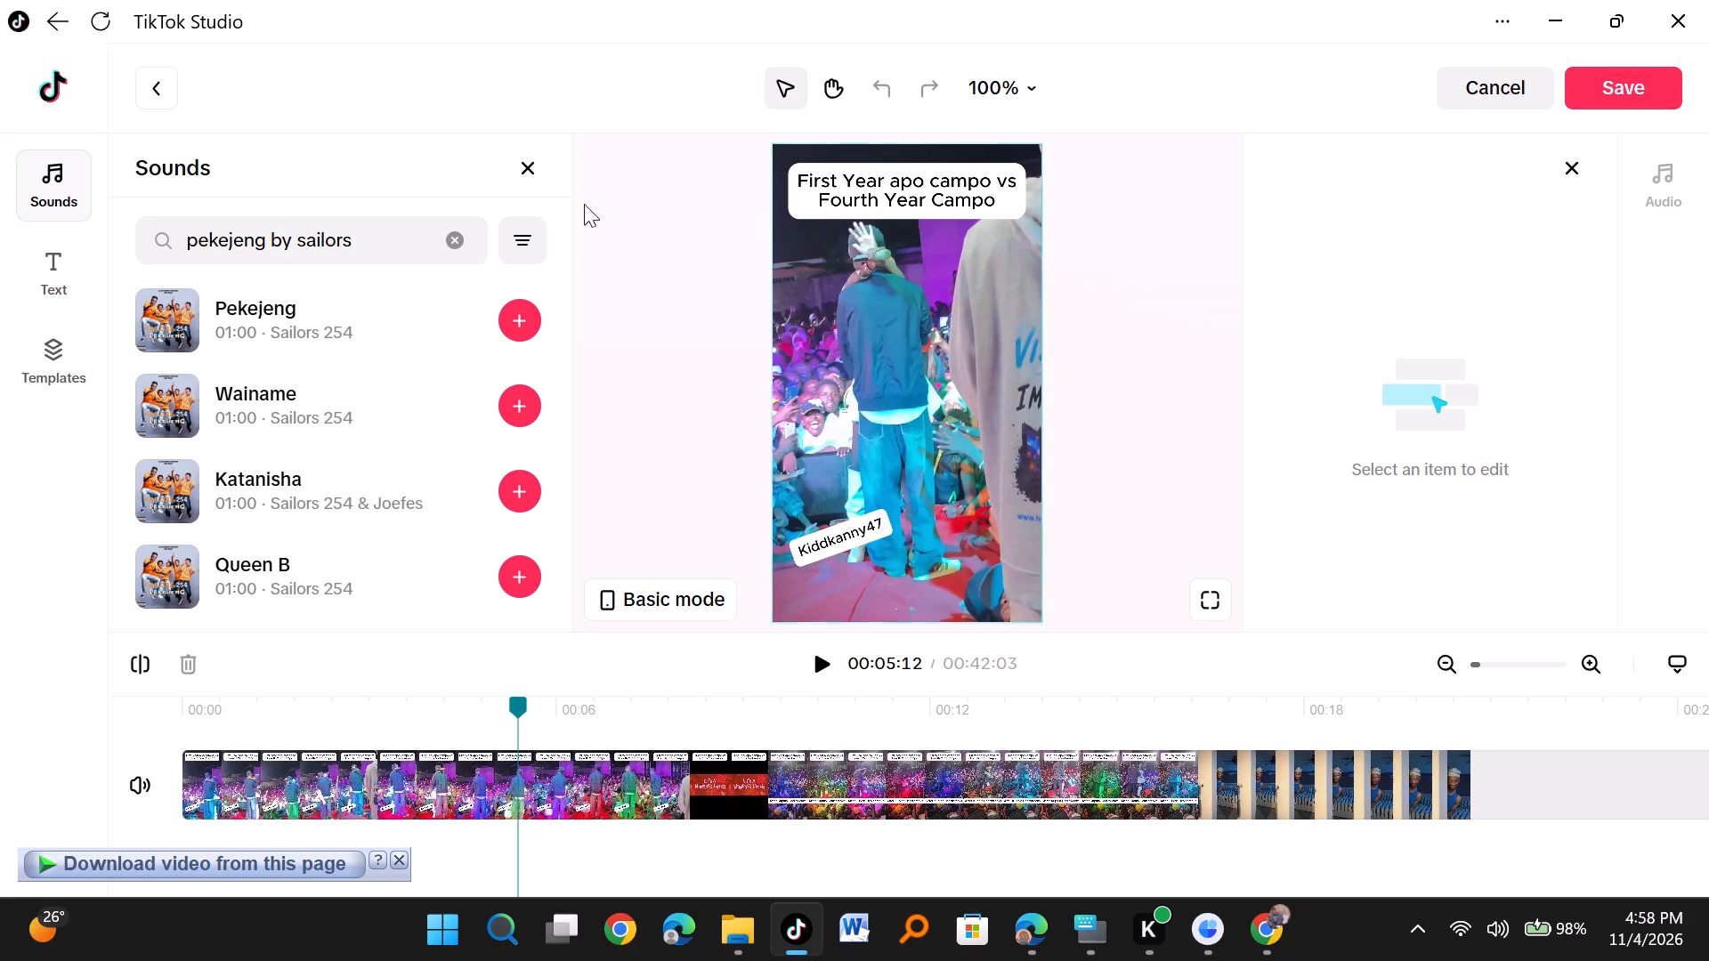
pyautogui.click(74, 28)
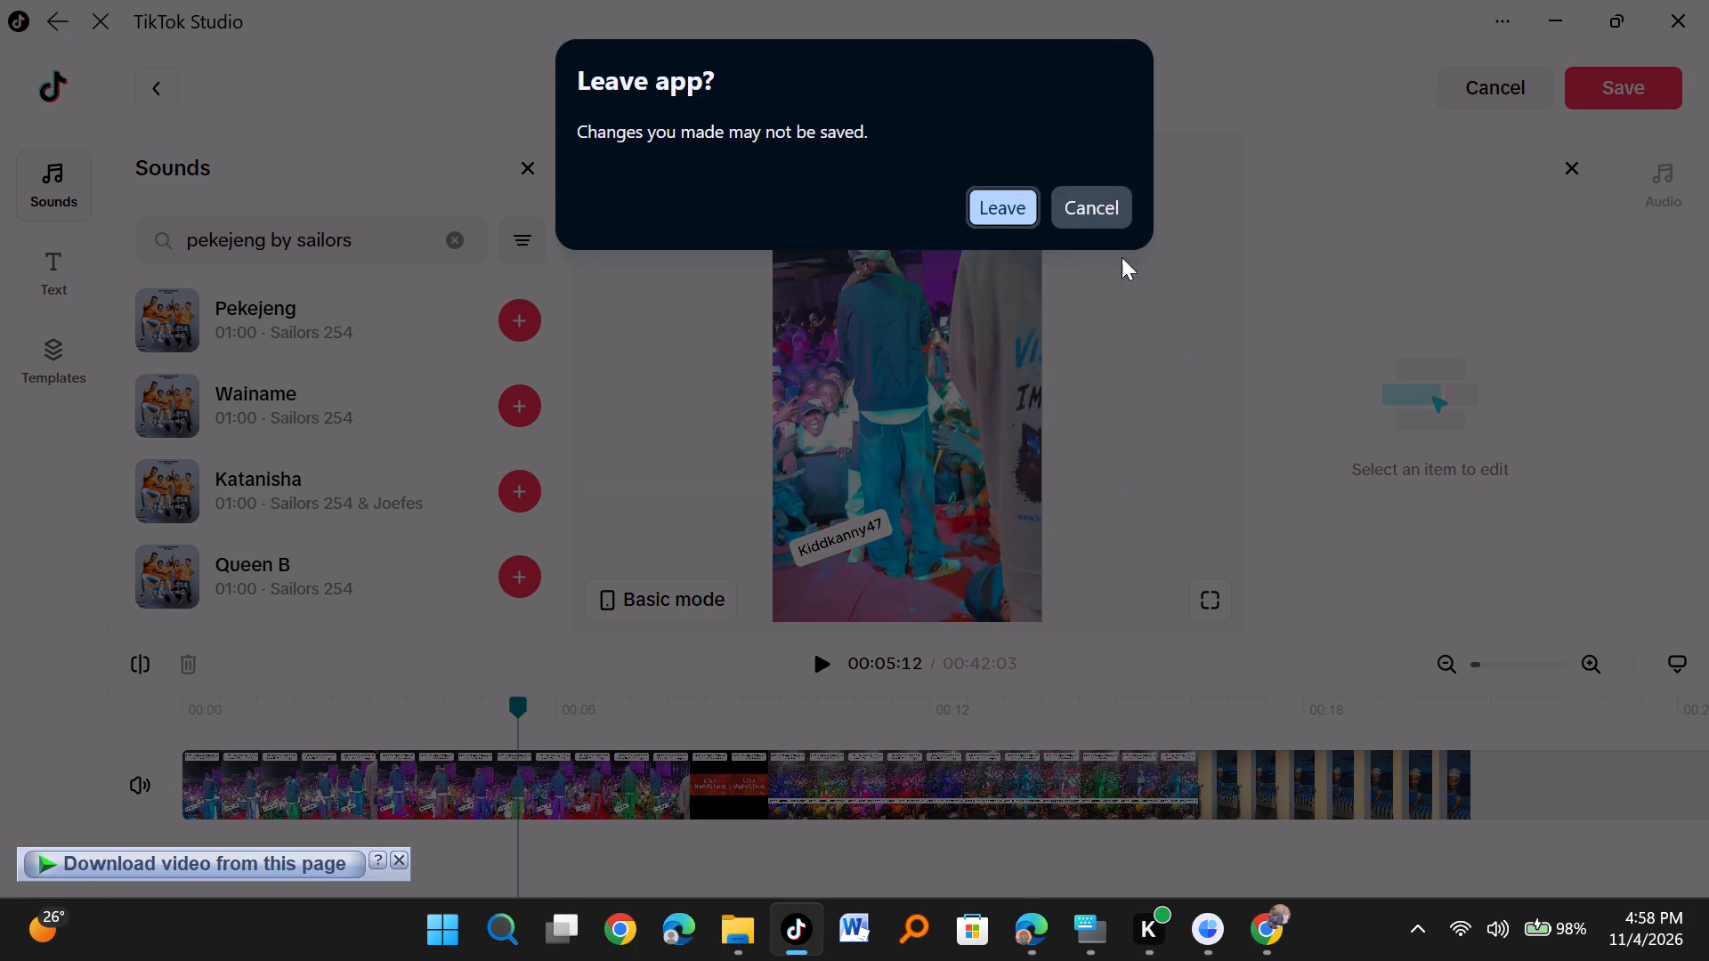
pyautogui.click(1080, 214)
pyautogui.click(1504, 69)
# Check the 1104.mp4 upload, play the post preview, and review the description, cover, settings and checks.
pyautogui.scroll(4, 649, 620)
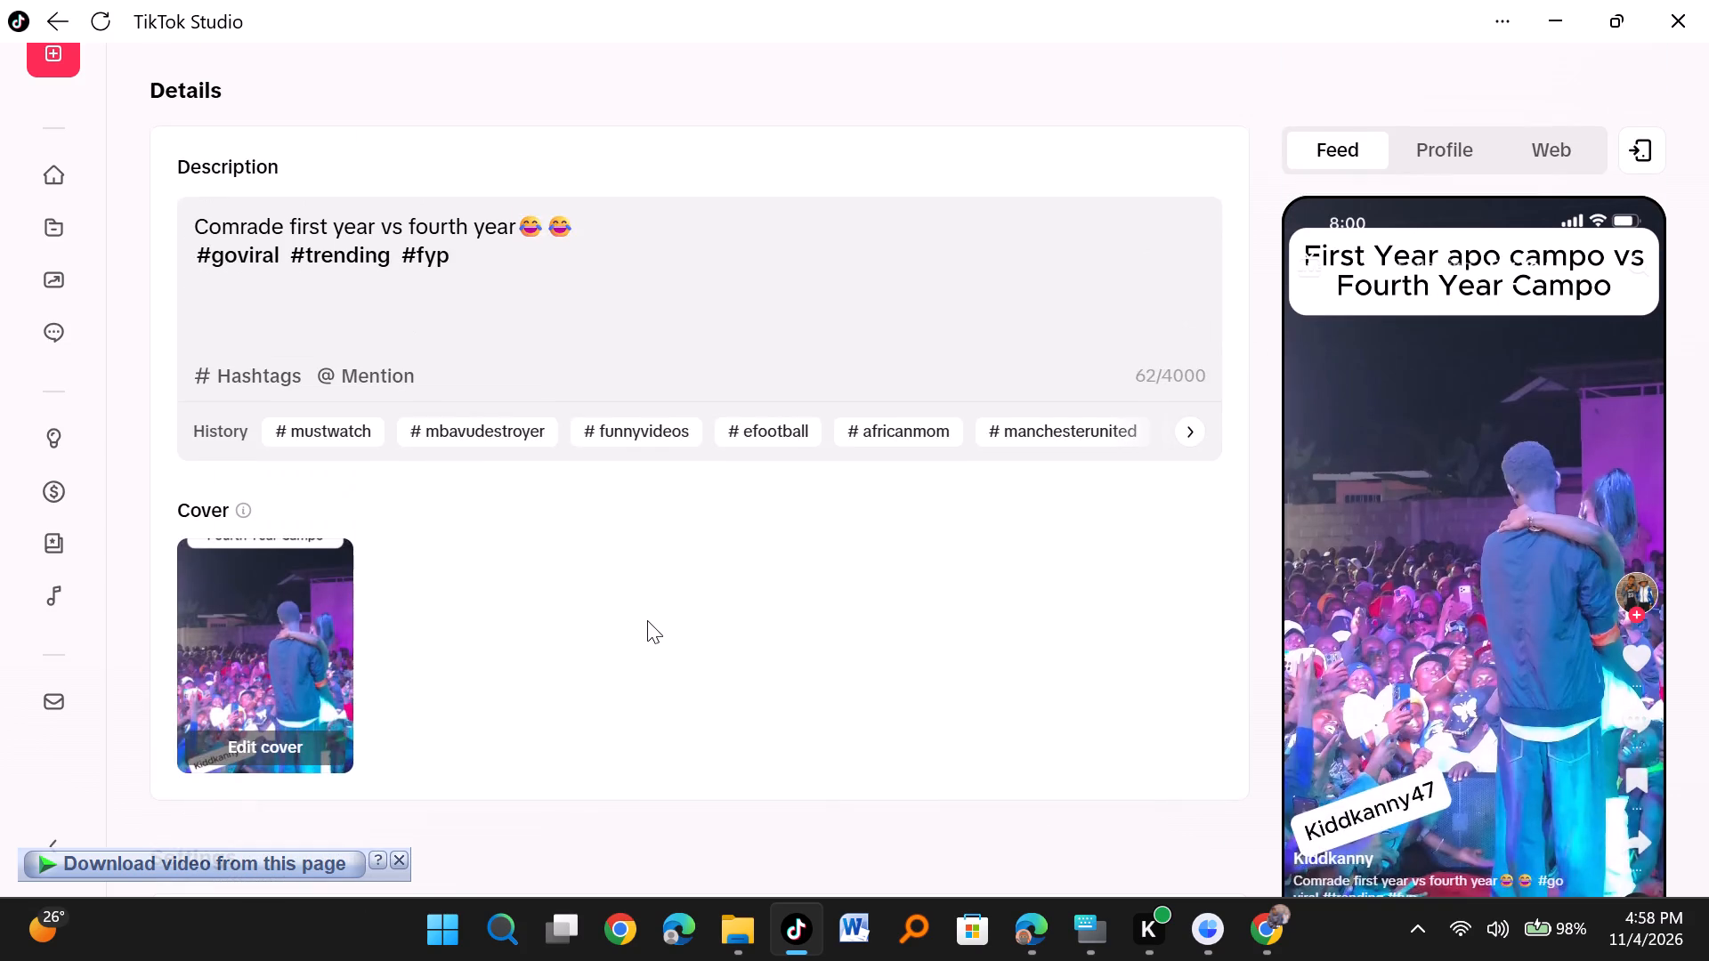
pyautogui.scroll(2, 647, 620)
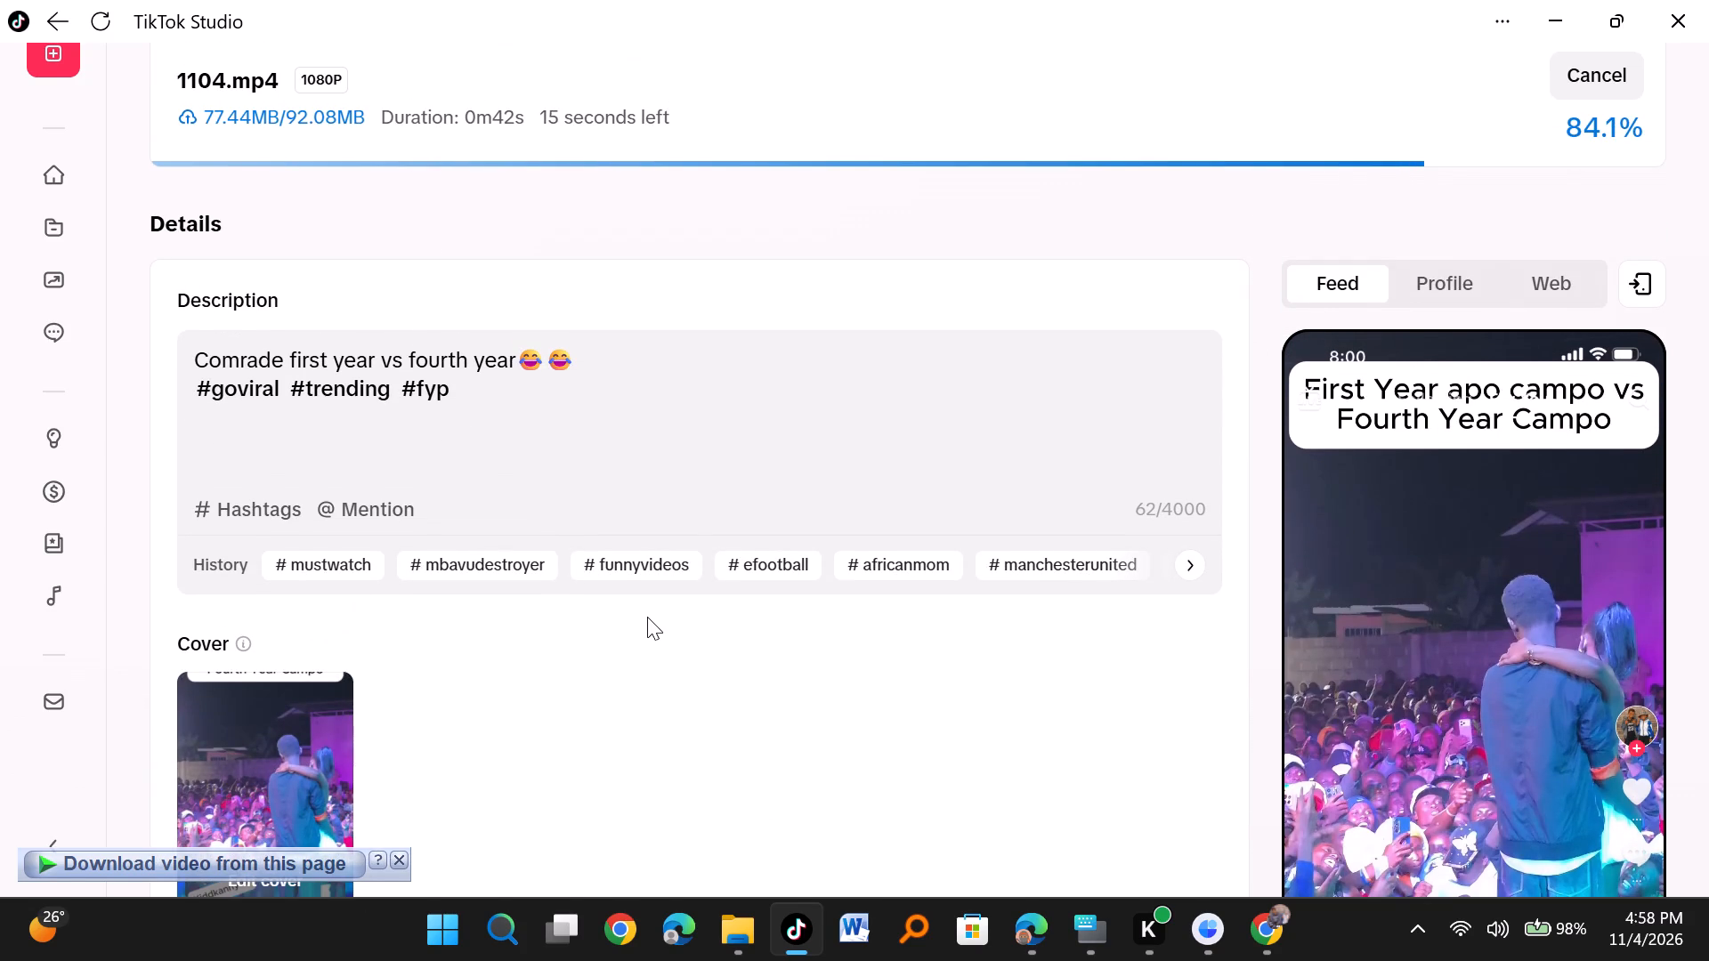
pyautogui.scroll(-3, 835, 473)
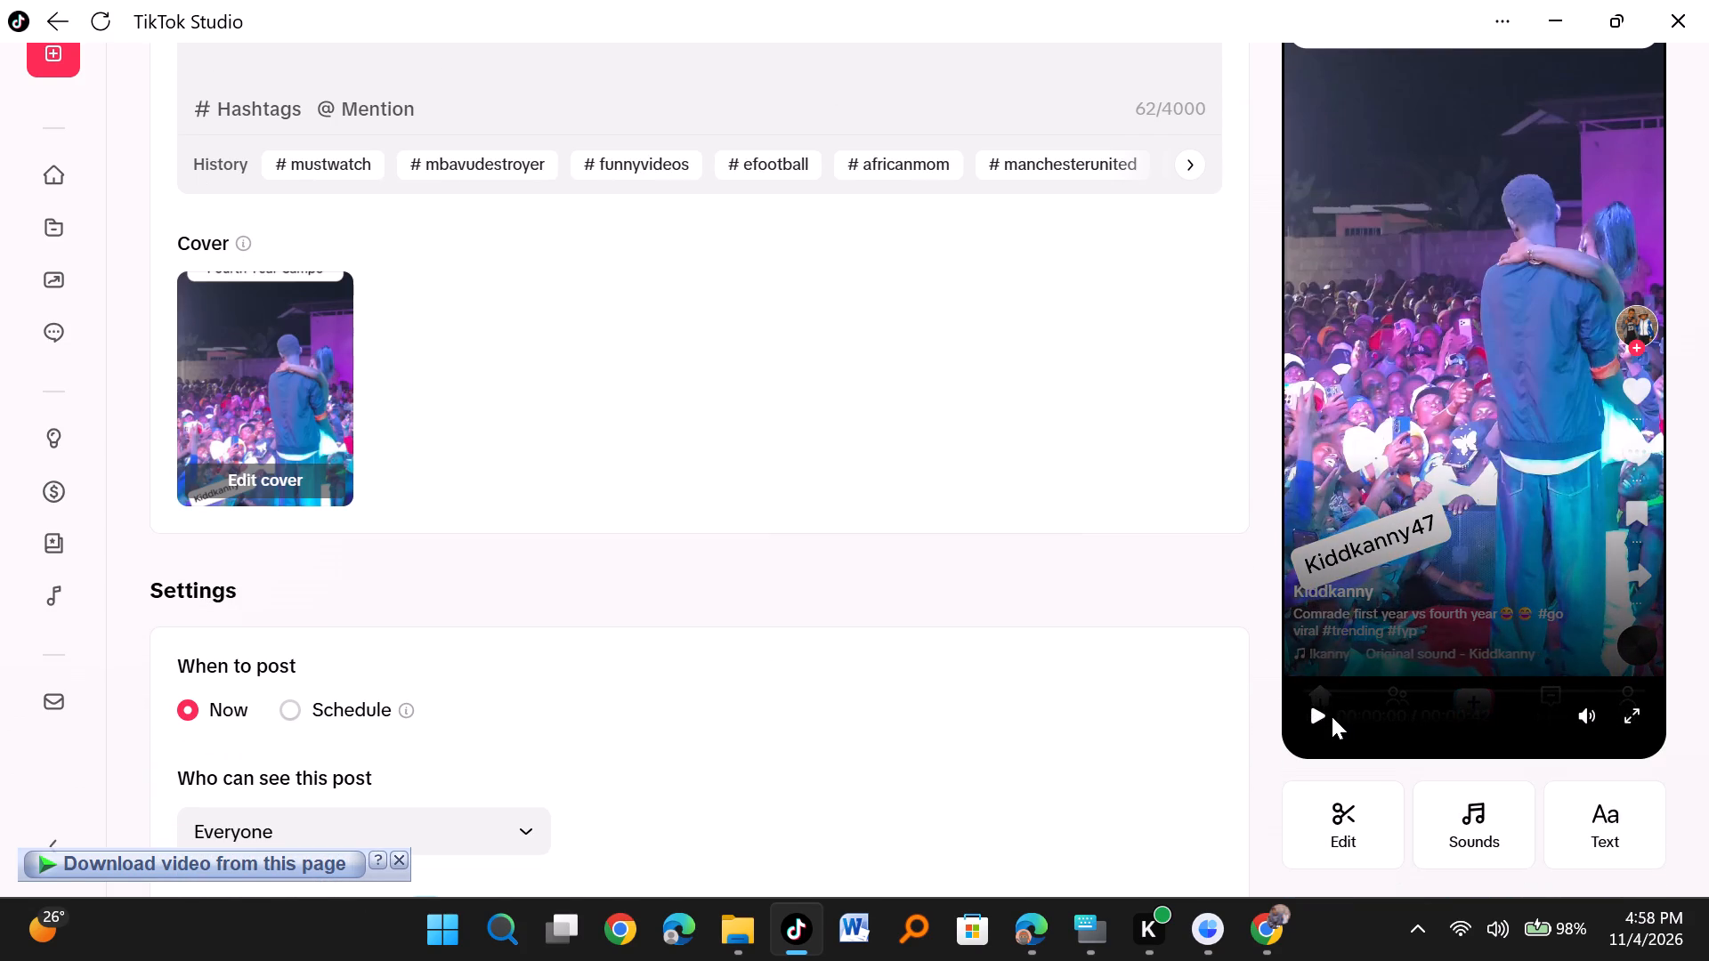
pyautogui.click(1332, 716)
pyautogui.click(1327, 715)
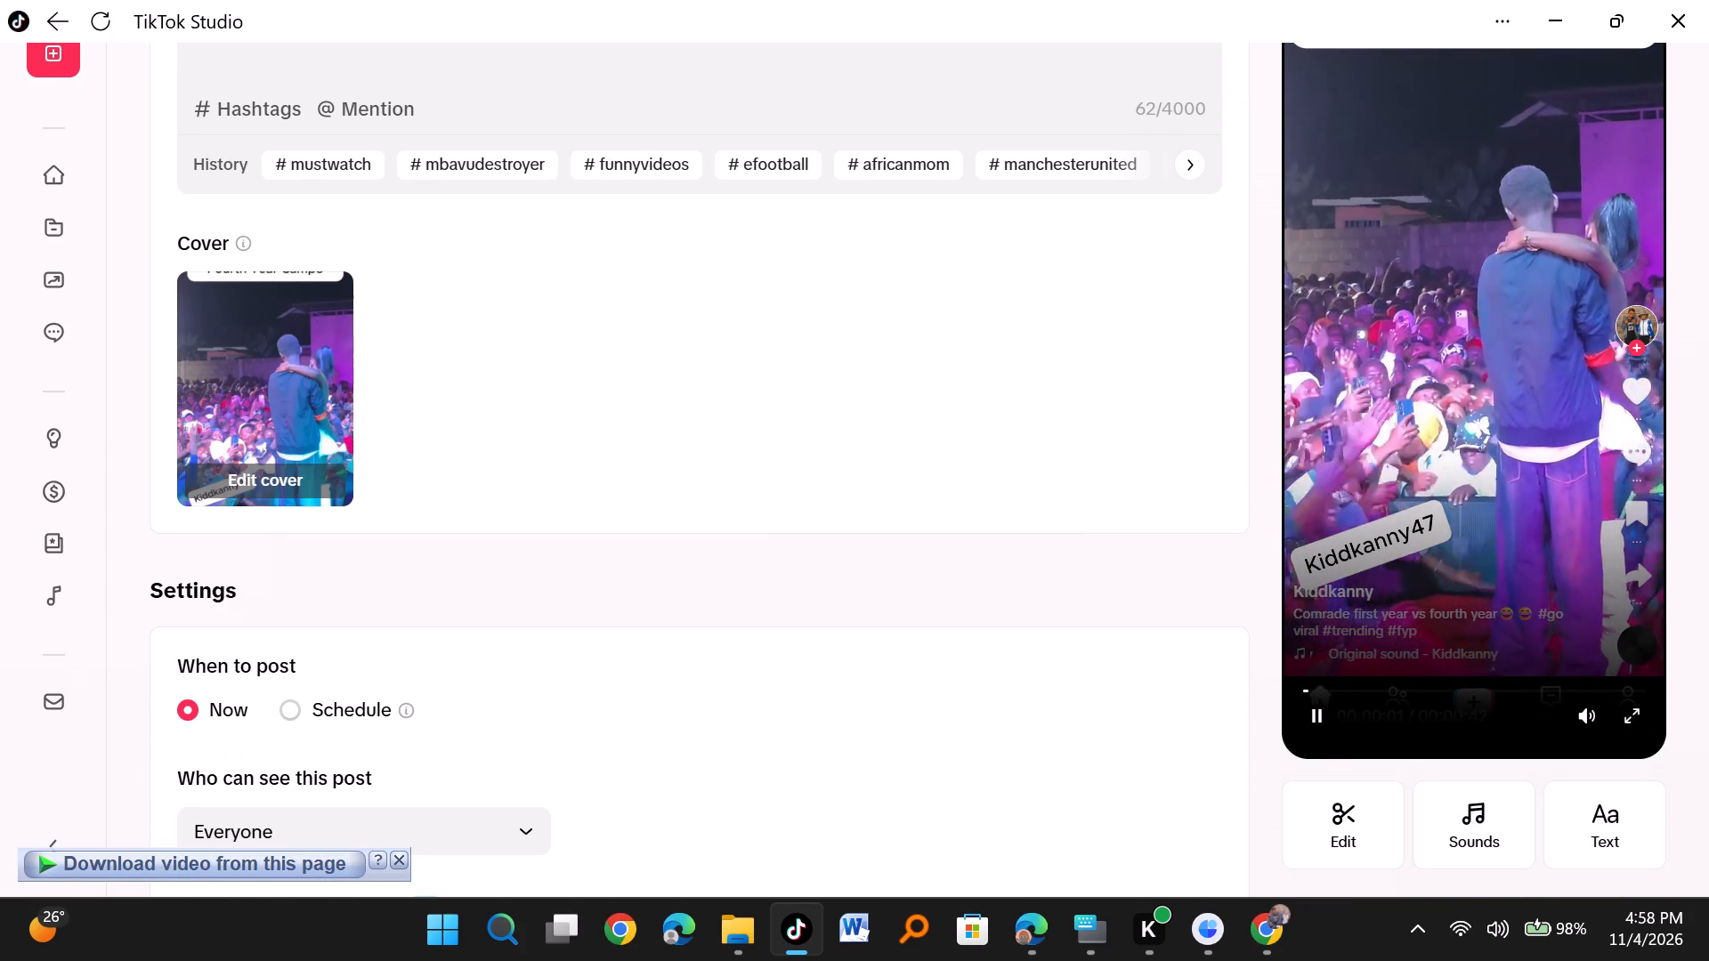
pyautogui.scroll(5, 820, 661)
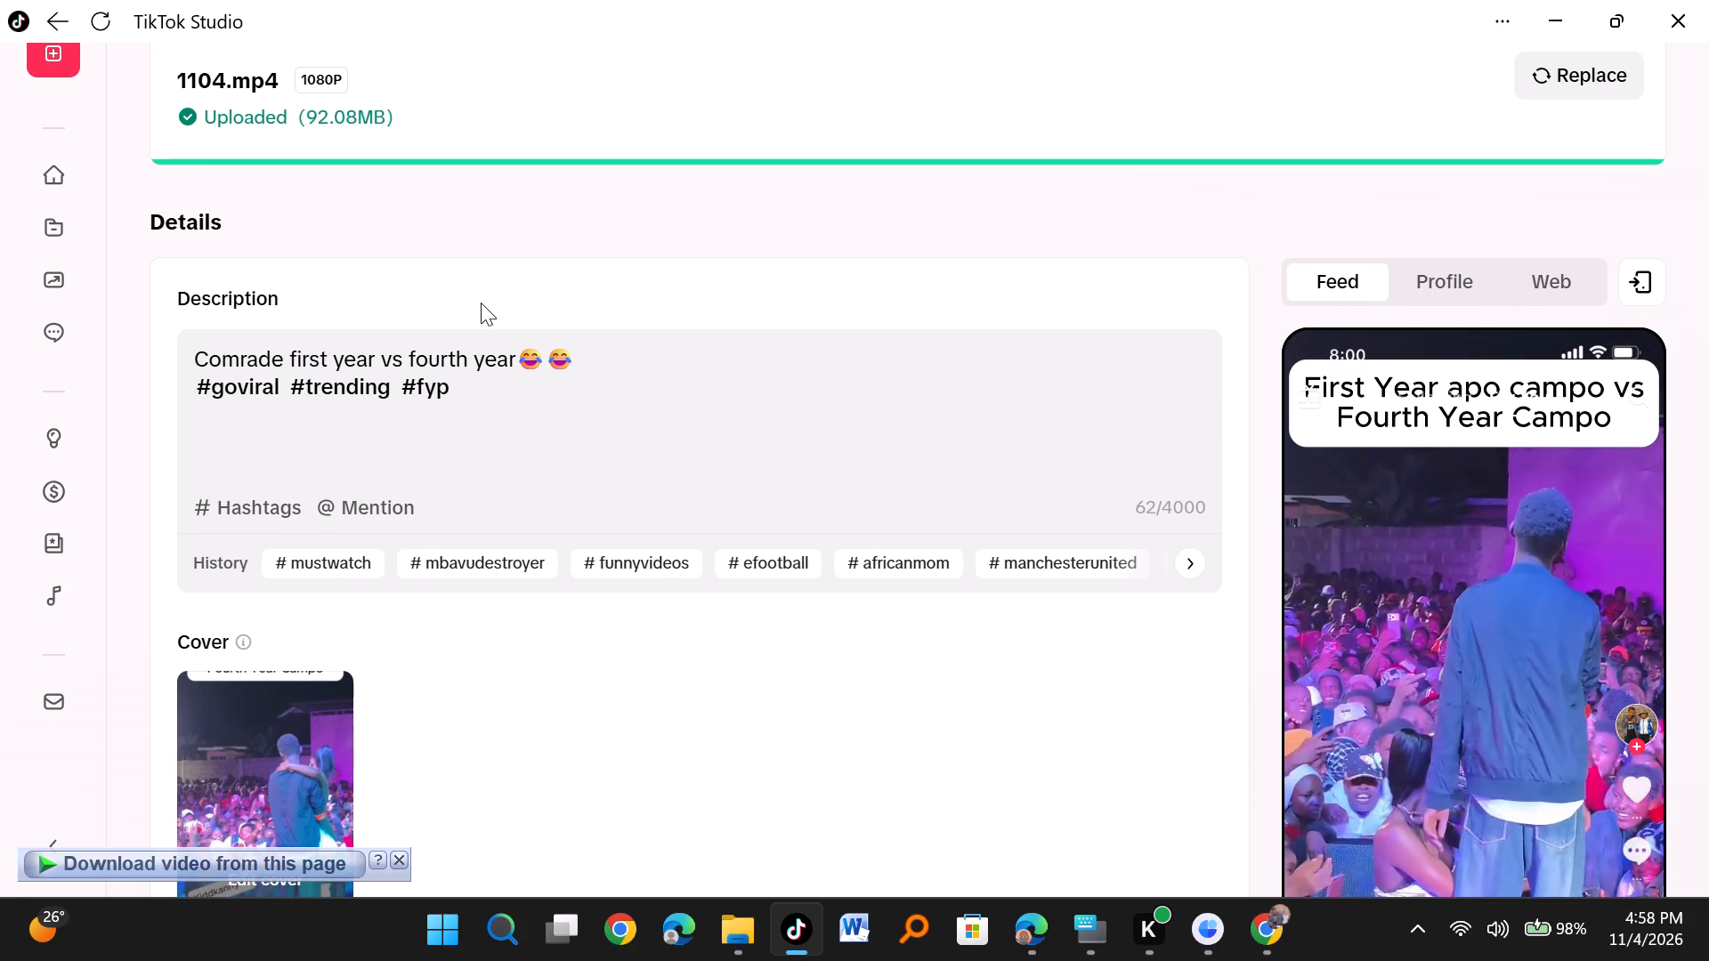
pyautogui.scroll(3, 481, 303)
pyautogui.scroll(-9, 386, 345)
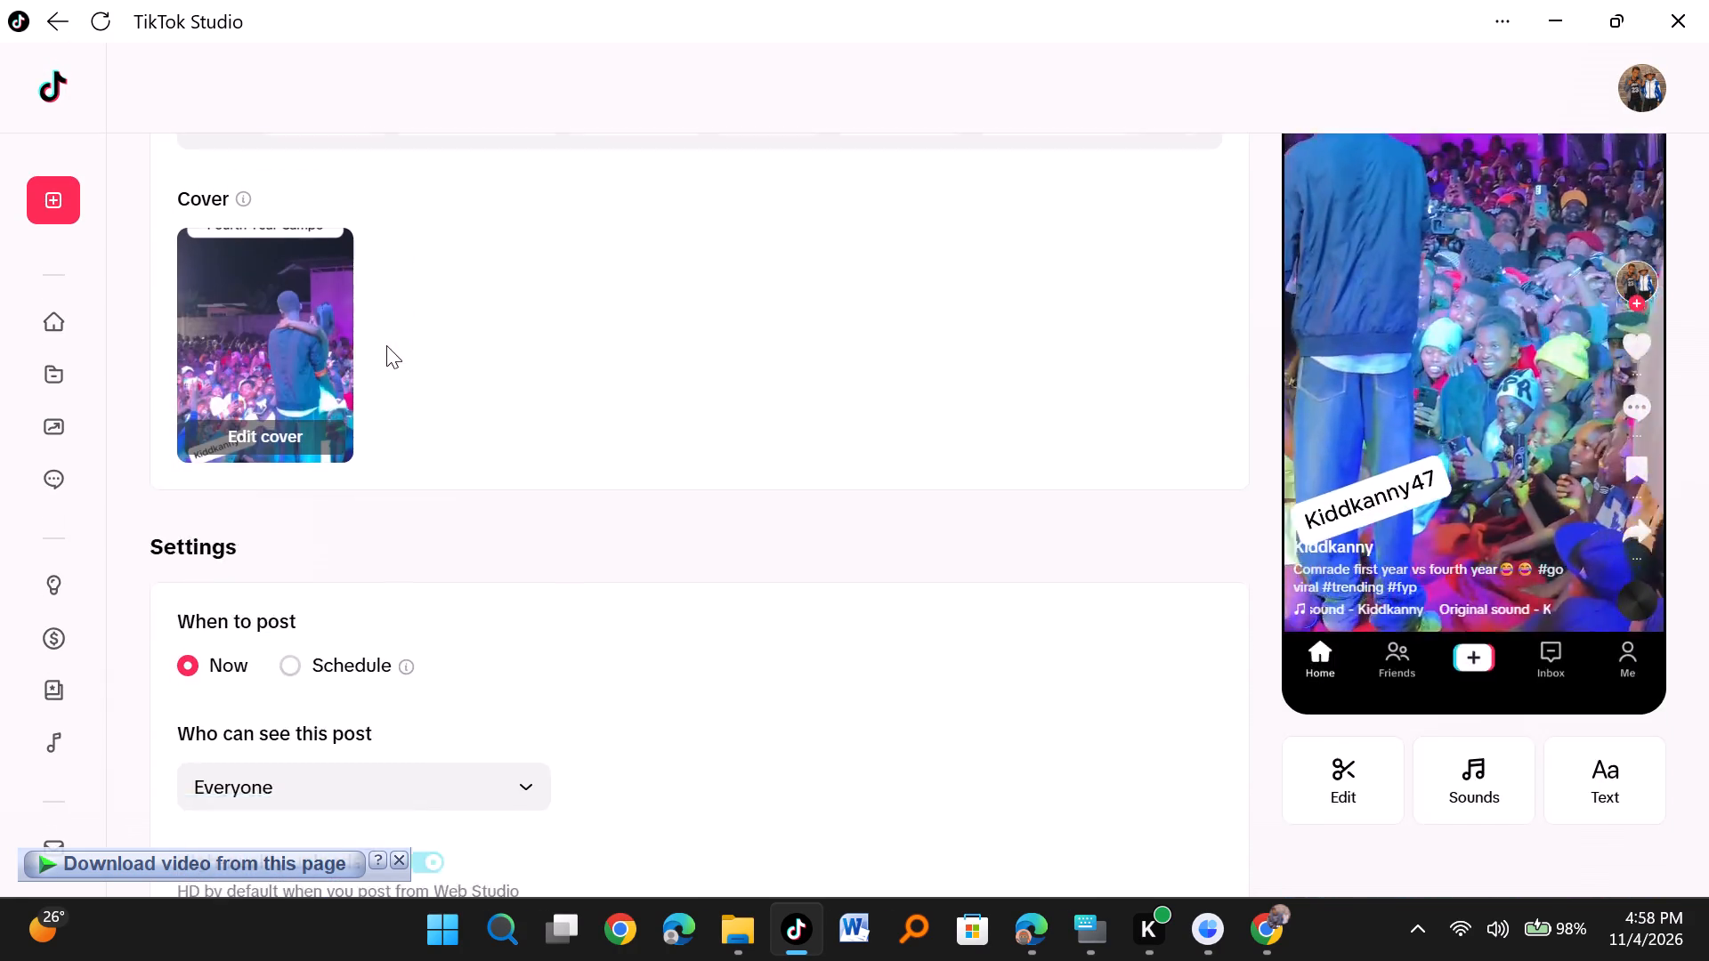
pyautogui.scroll(-5, 386, 345)
pyautogui.scroll(1, 1226, 553)
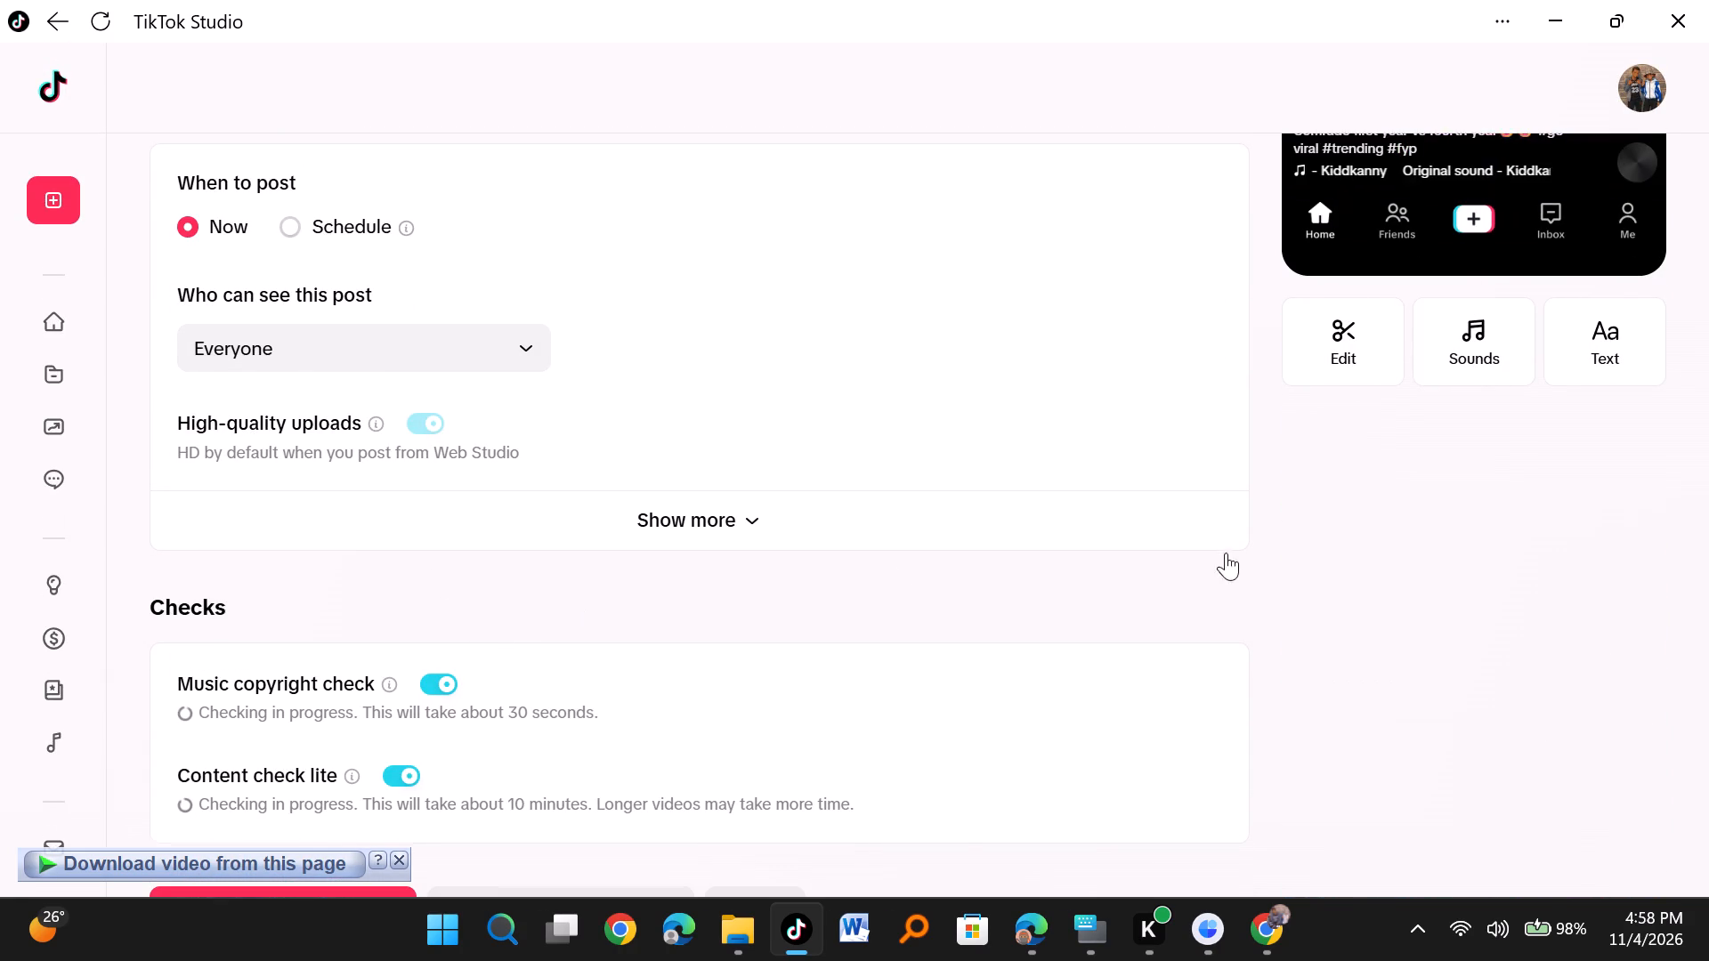
# Reopen the sound editor and place the playhead at 00:18:22, where the "A few moments later" clip ends.
pyautogui.click(1481, 490)
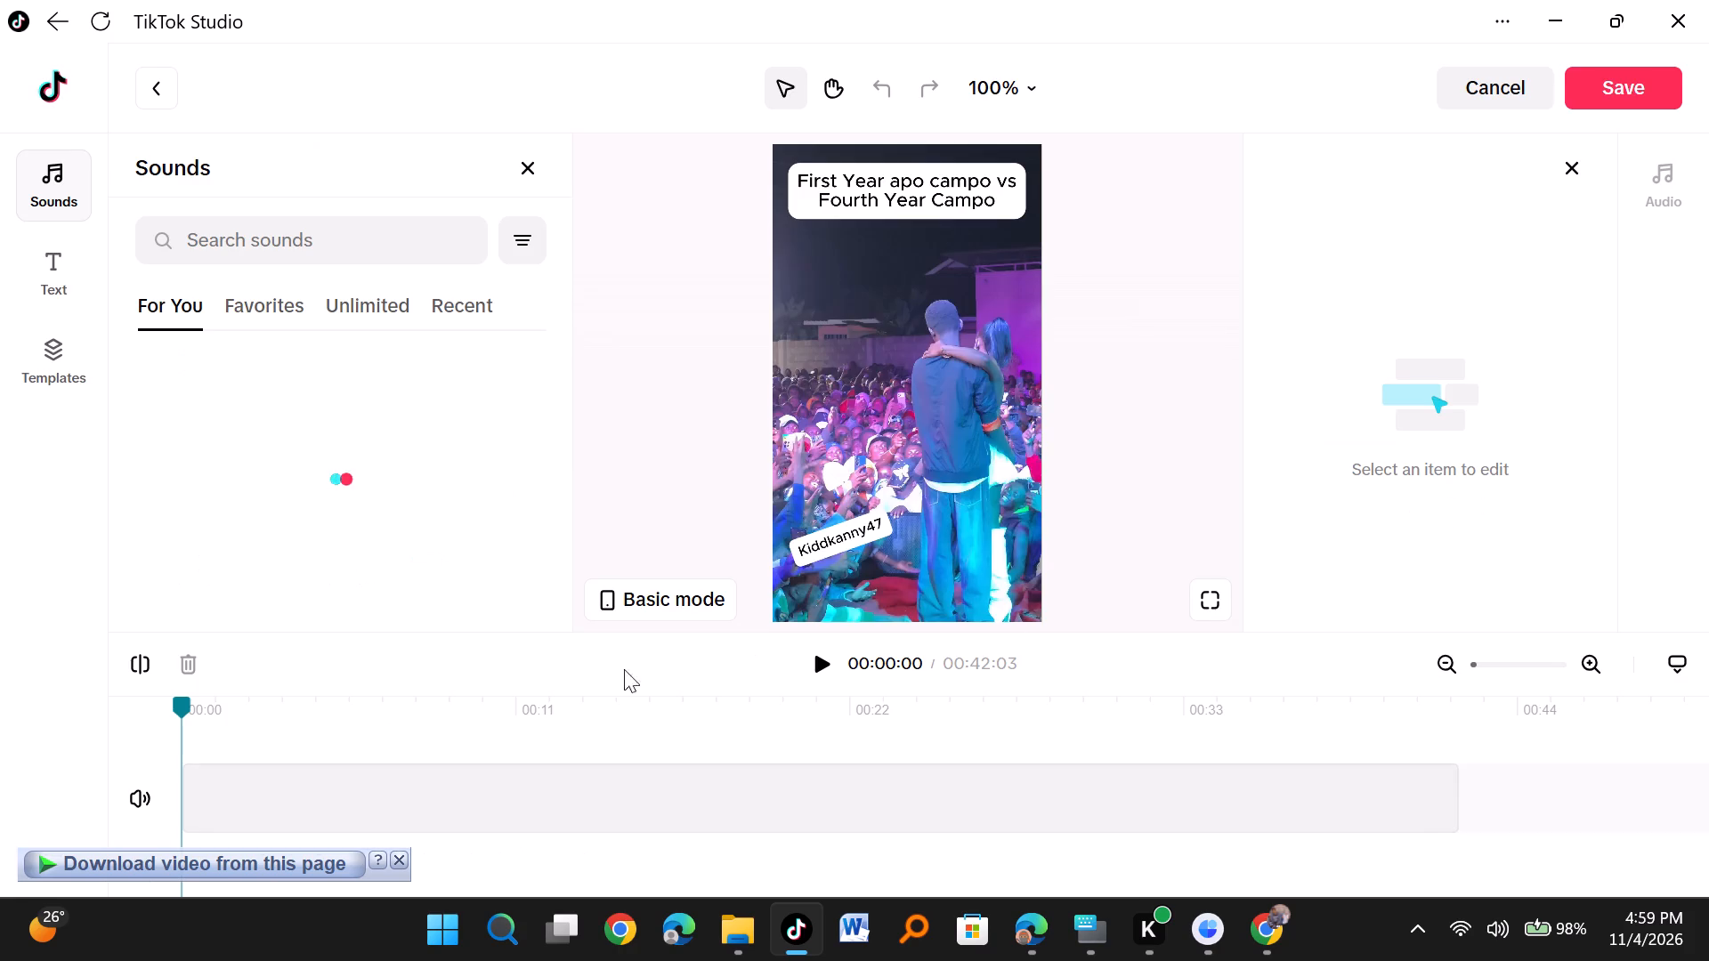
pyautogui.scroll(-1, 615, 669)
pyautogui.scroll(-1, 365, 688)
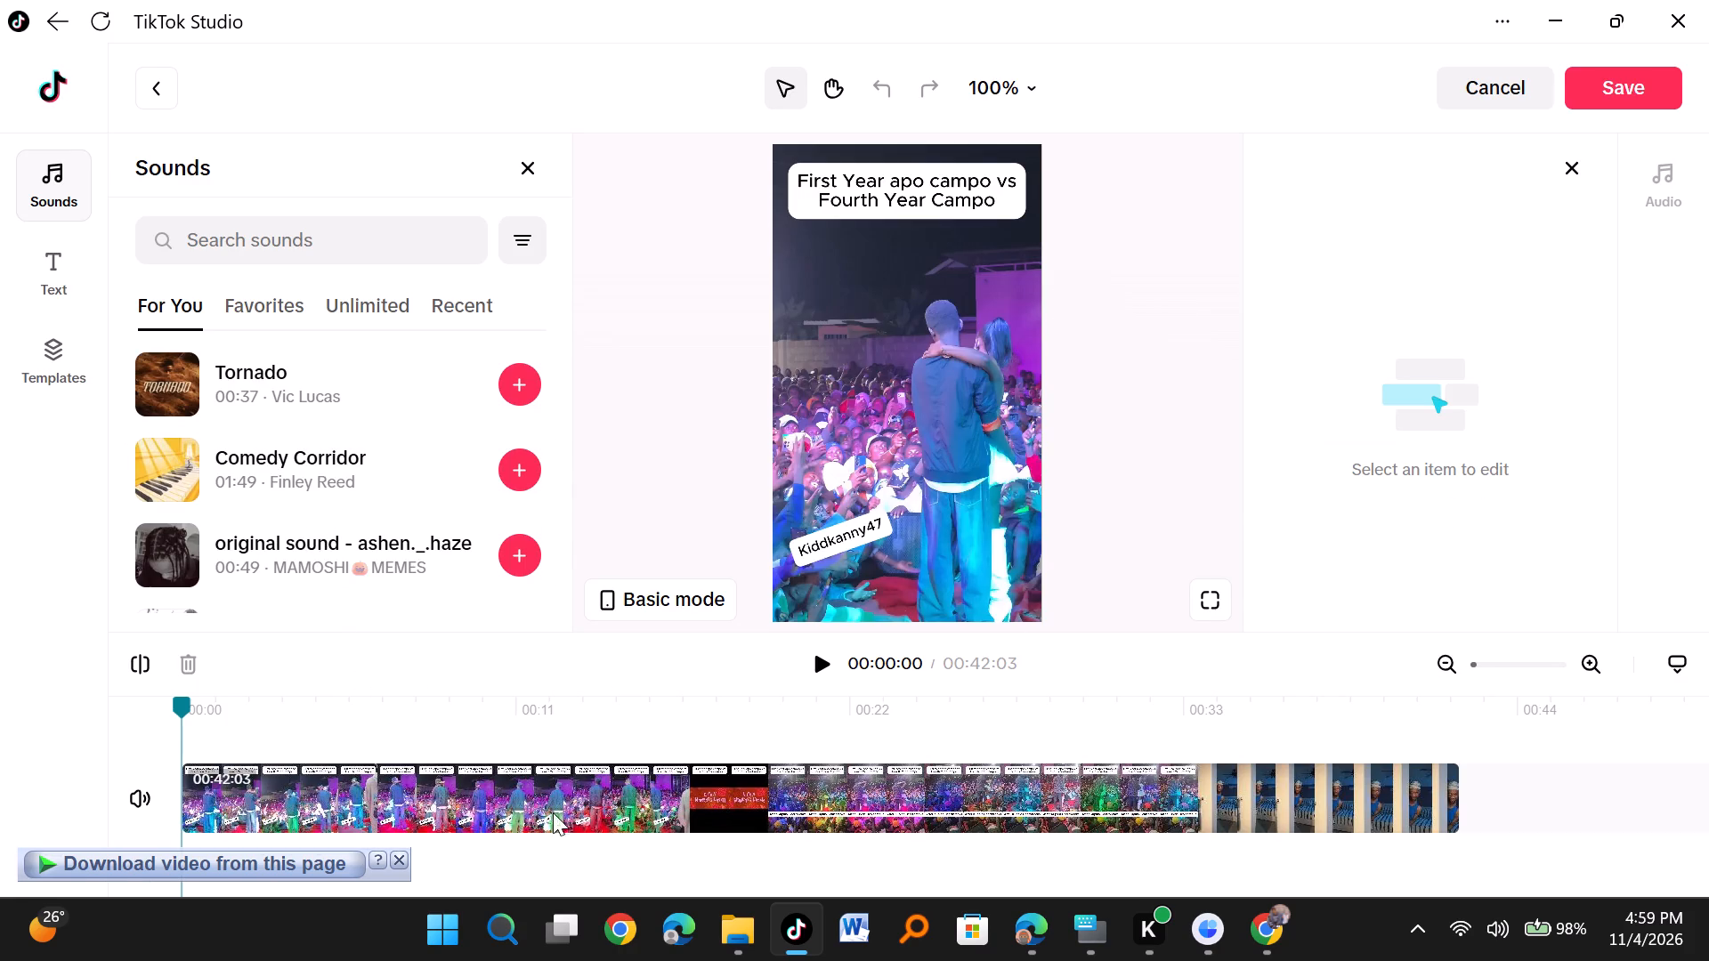
pyautogui.click(1599, 658)
pyautogui.click(1599, 658)
pyautogui.click(1599, 658)
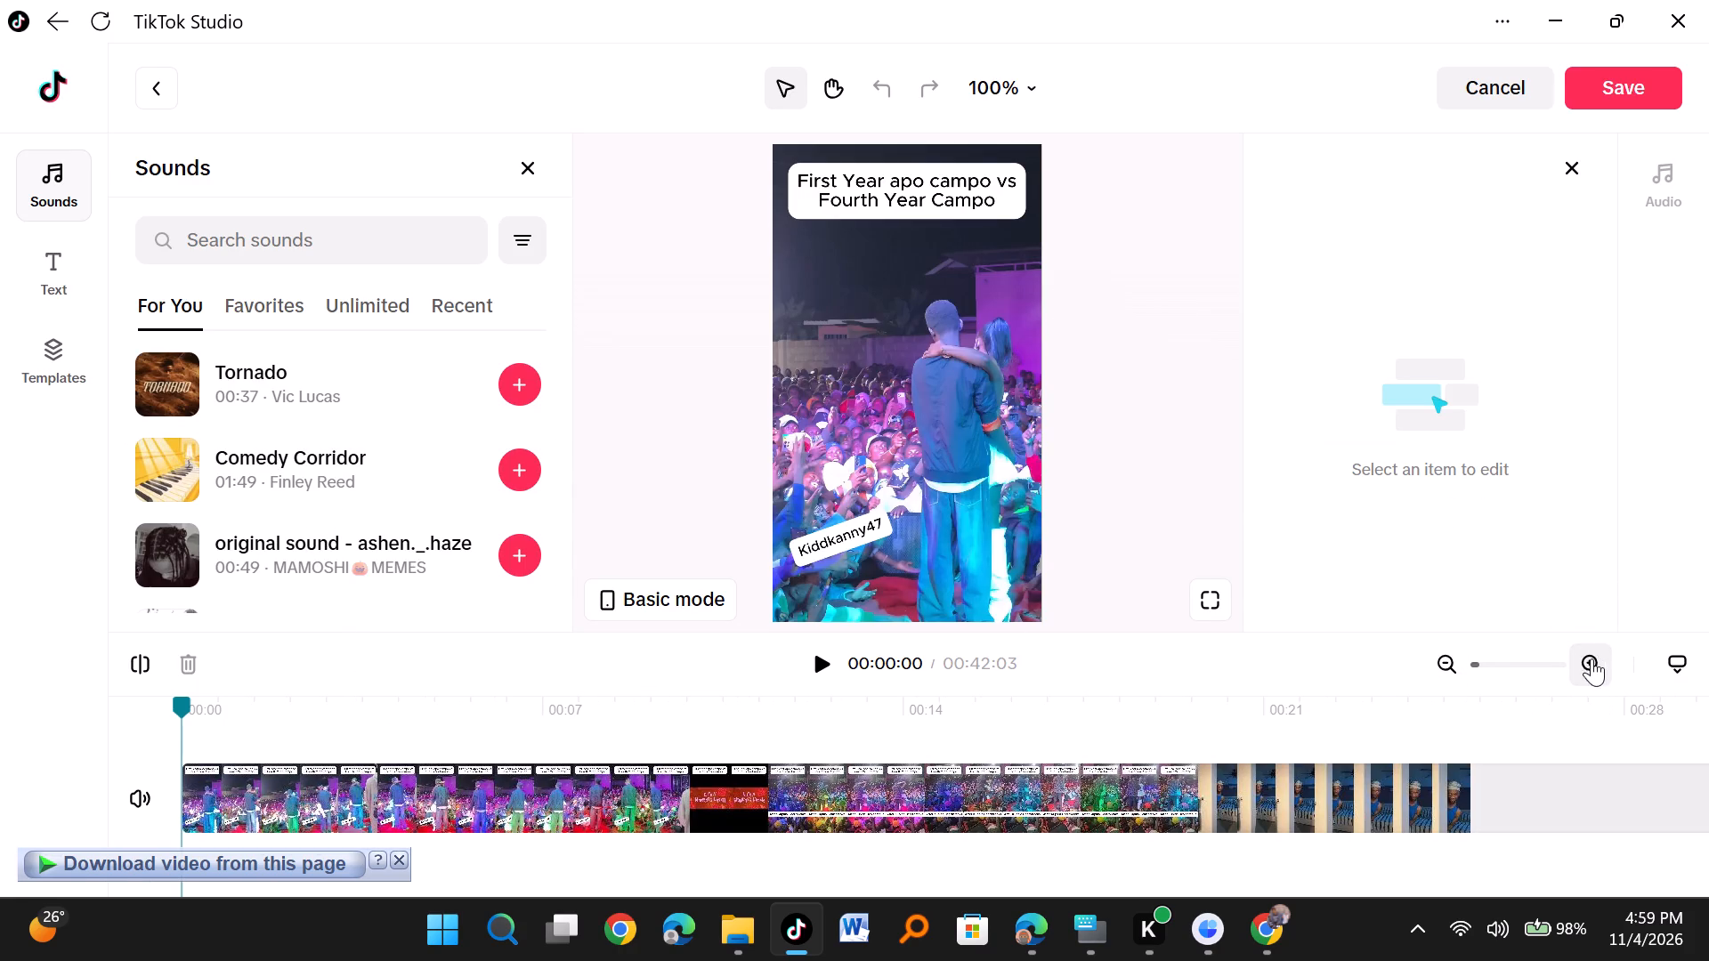
pyautogui.click(830, 674)
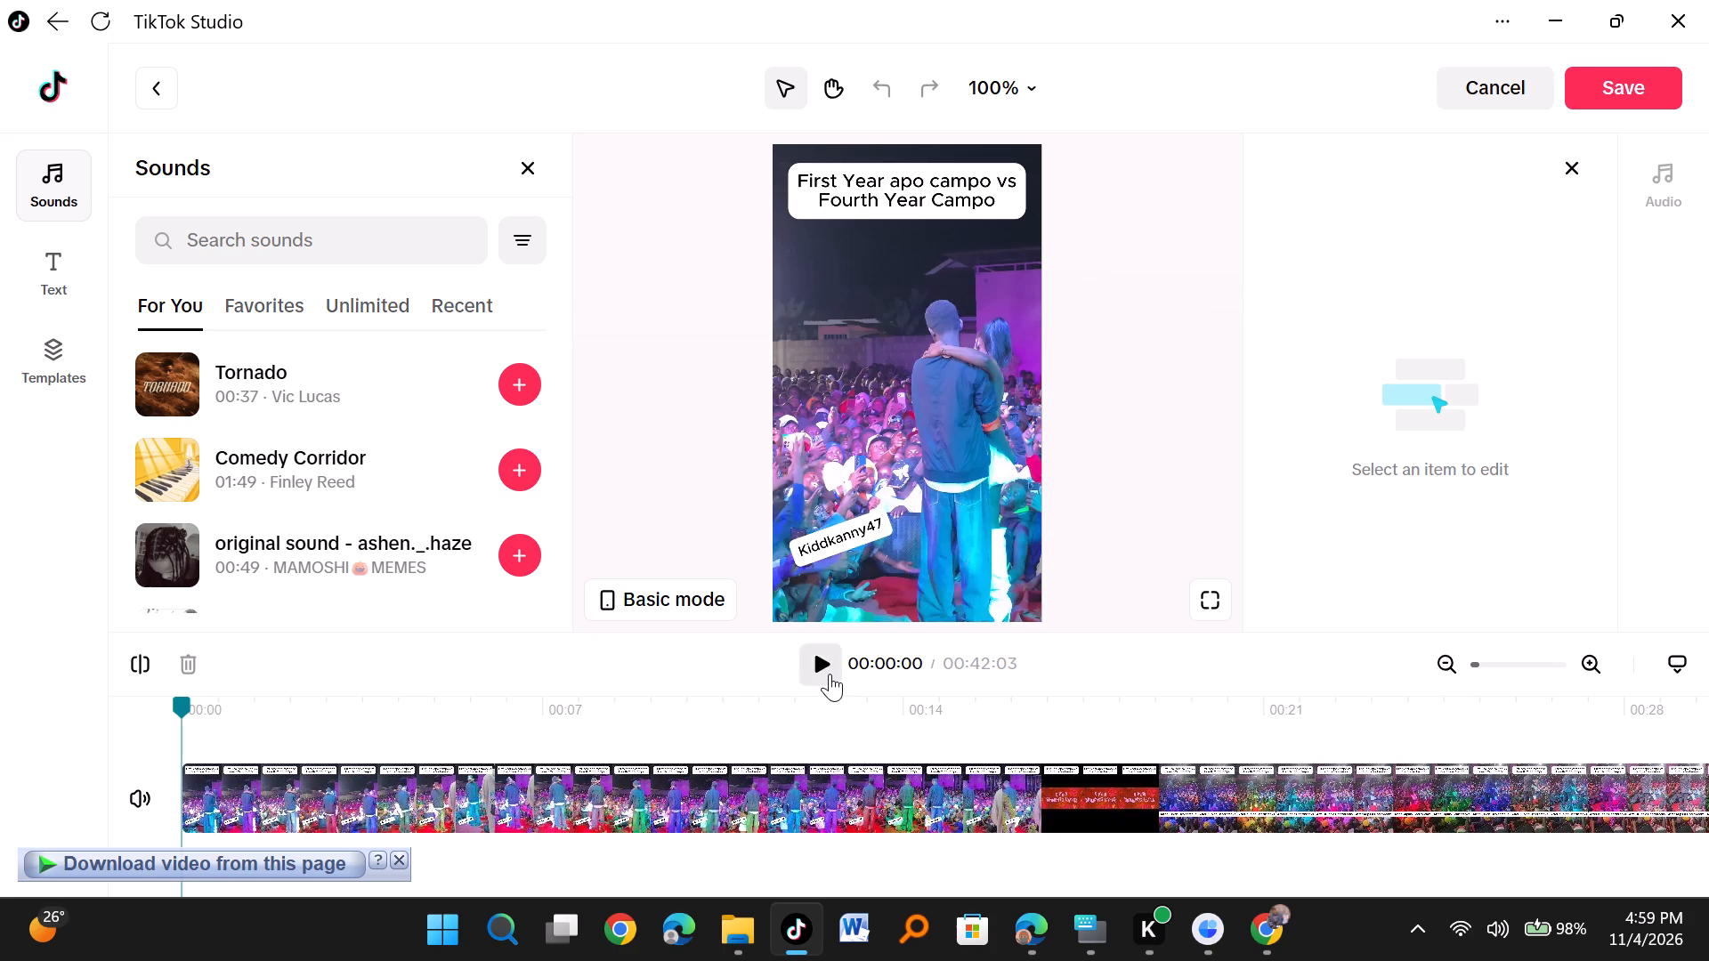
pyautogui.click(830, 674)
pyautogui.click(1574, 658)
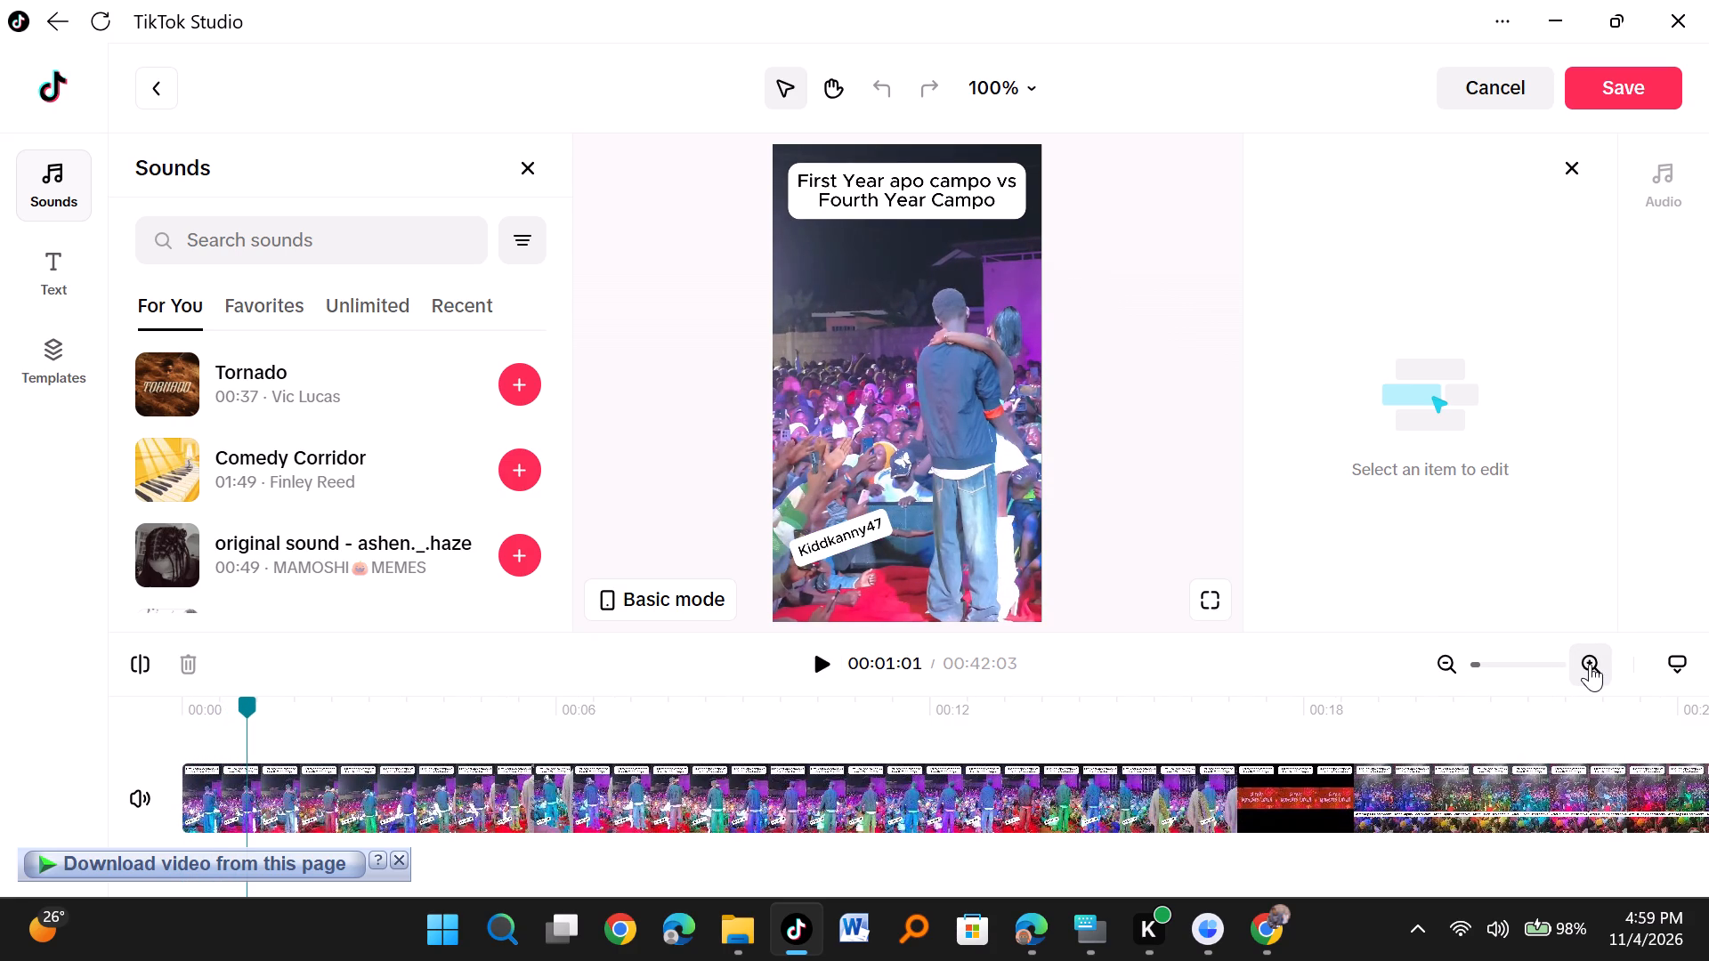
pyautogui.click(1590, 664)
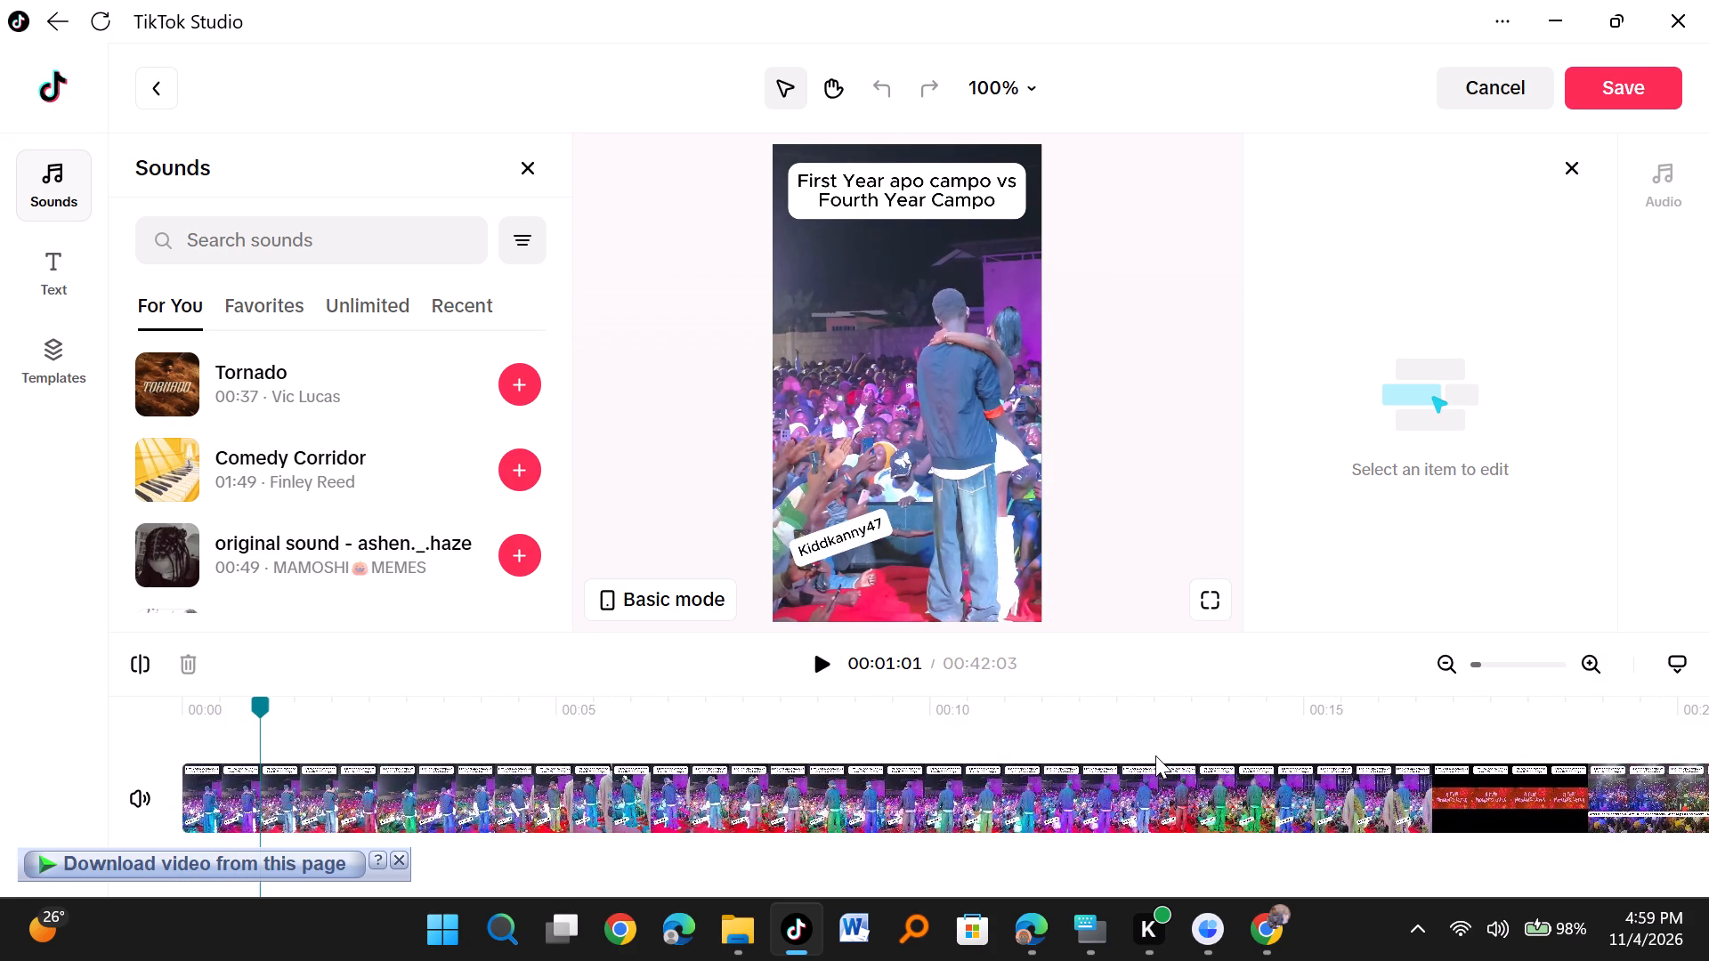
pyautogui.hscroll(-1, 1155, 755)
pyautogui.click(1081, 747)
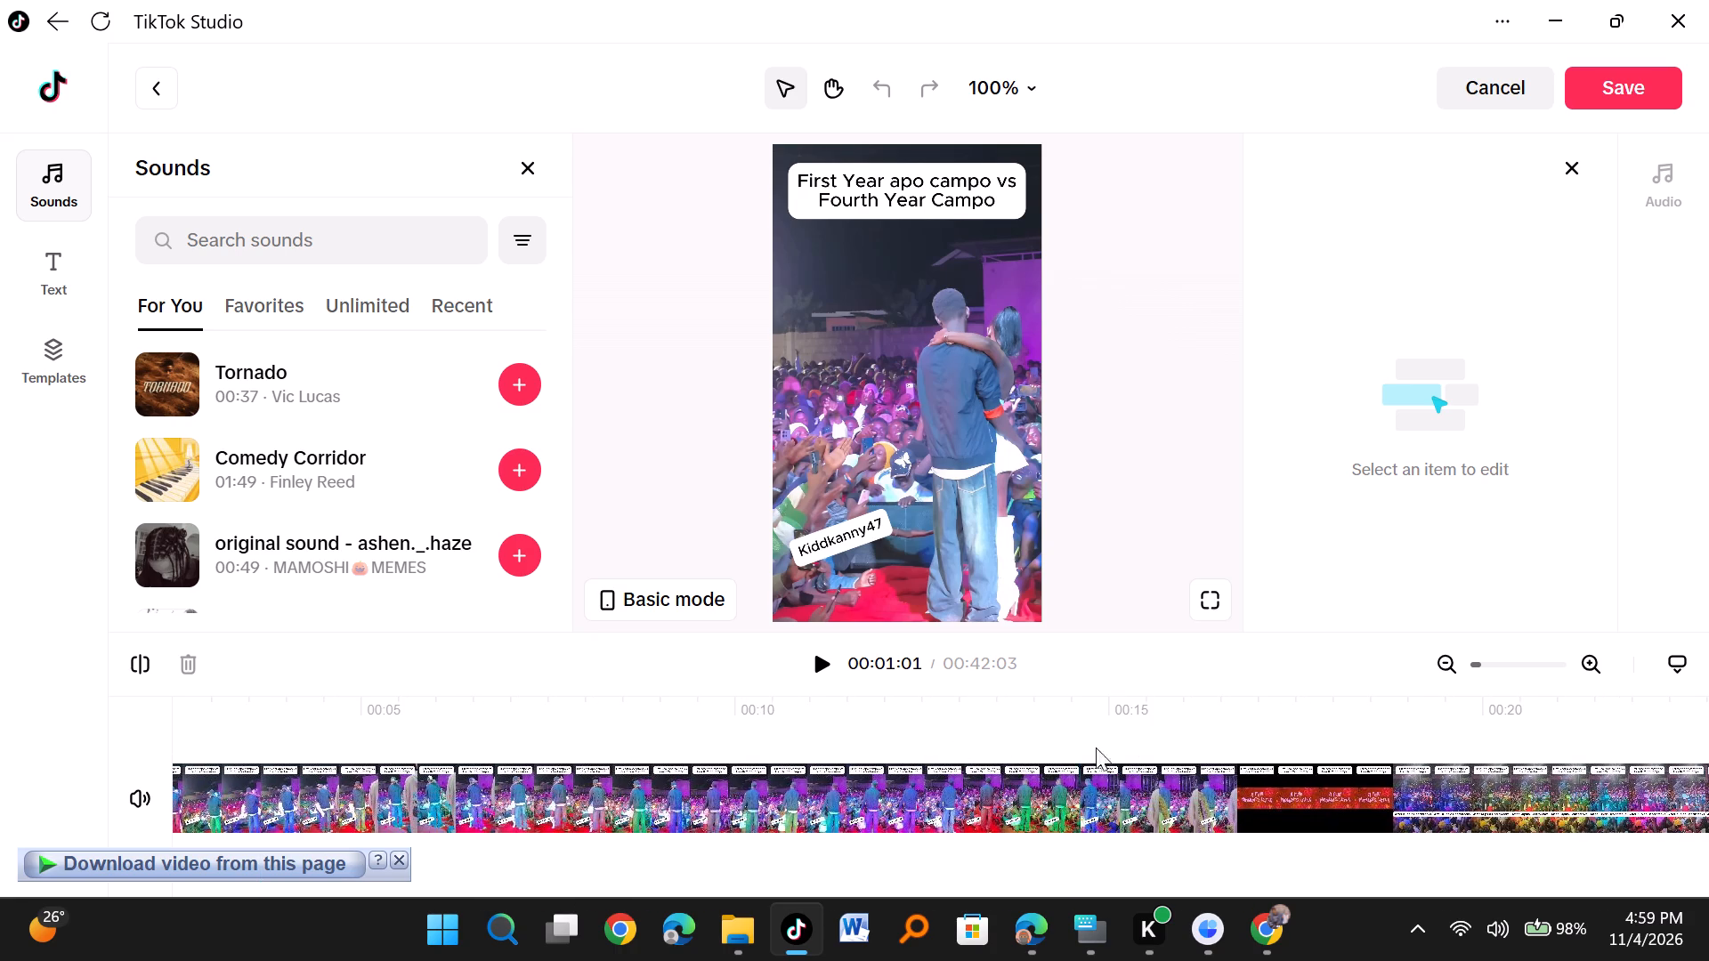
pyautogui.moveTo(1083, 717); pyautogui.dragTo(1276, 727)
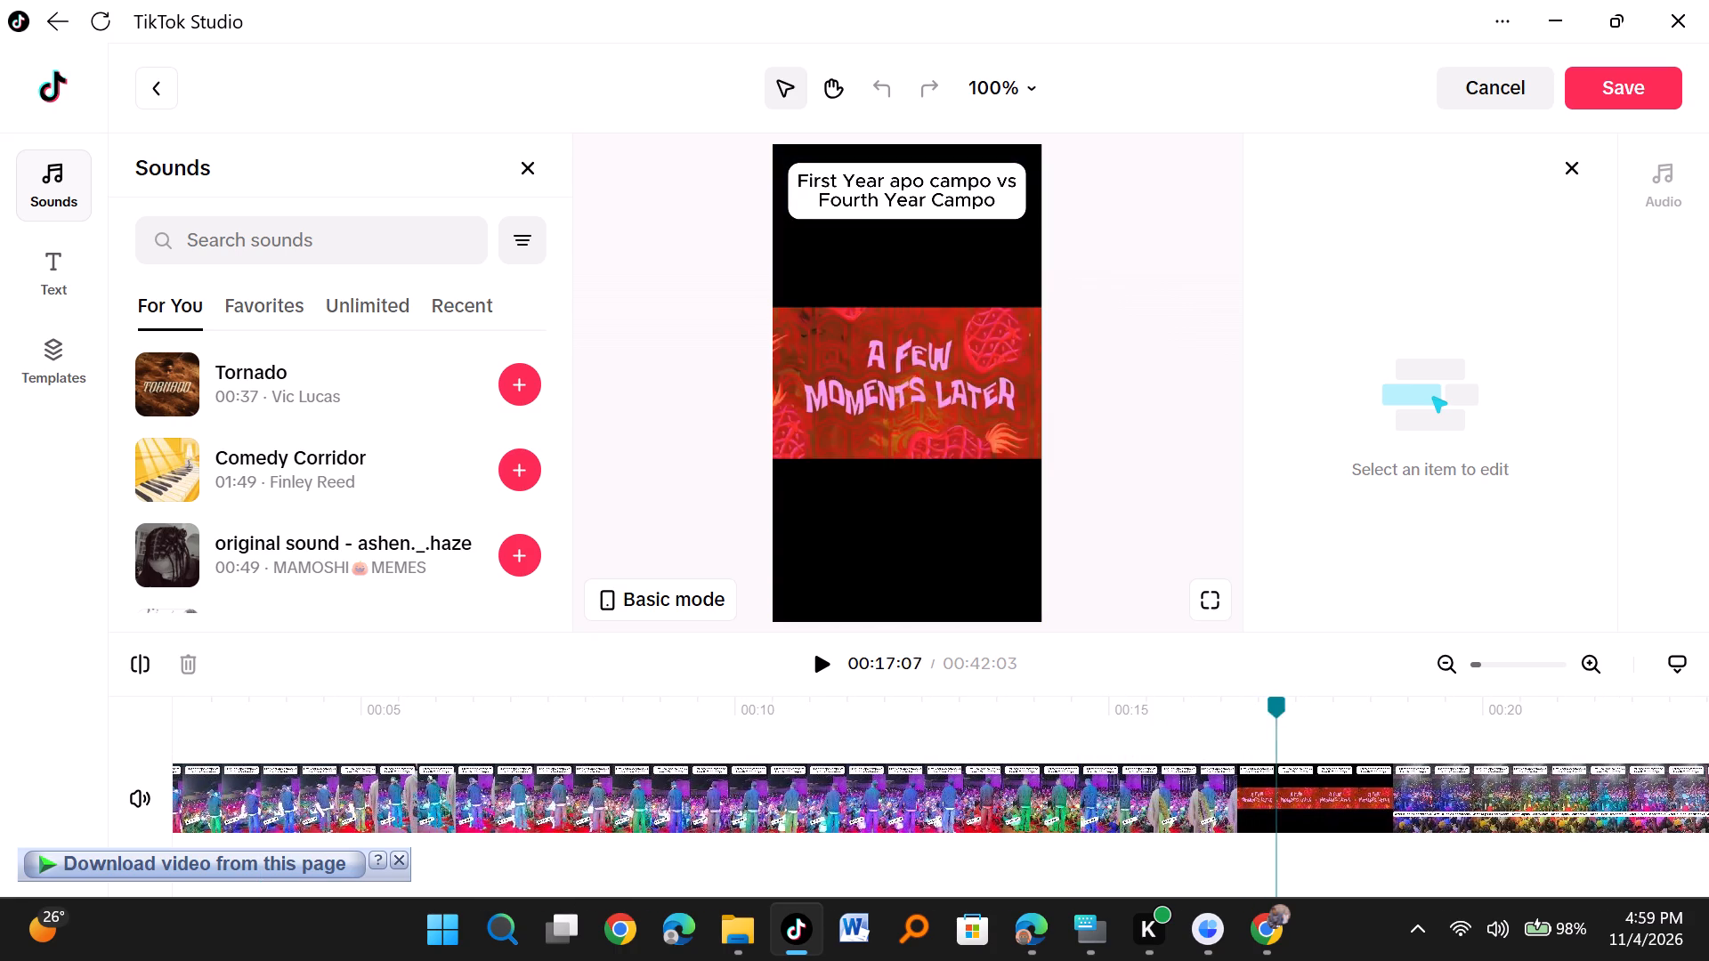
pyautogui.moveTo(1276, 727); pyautogui.dragTo(1389, 727)
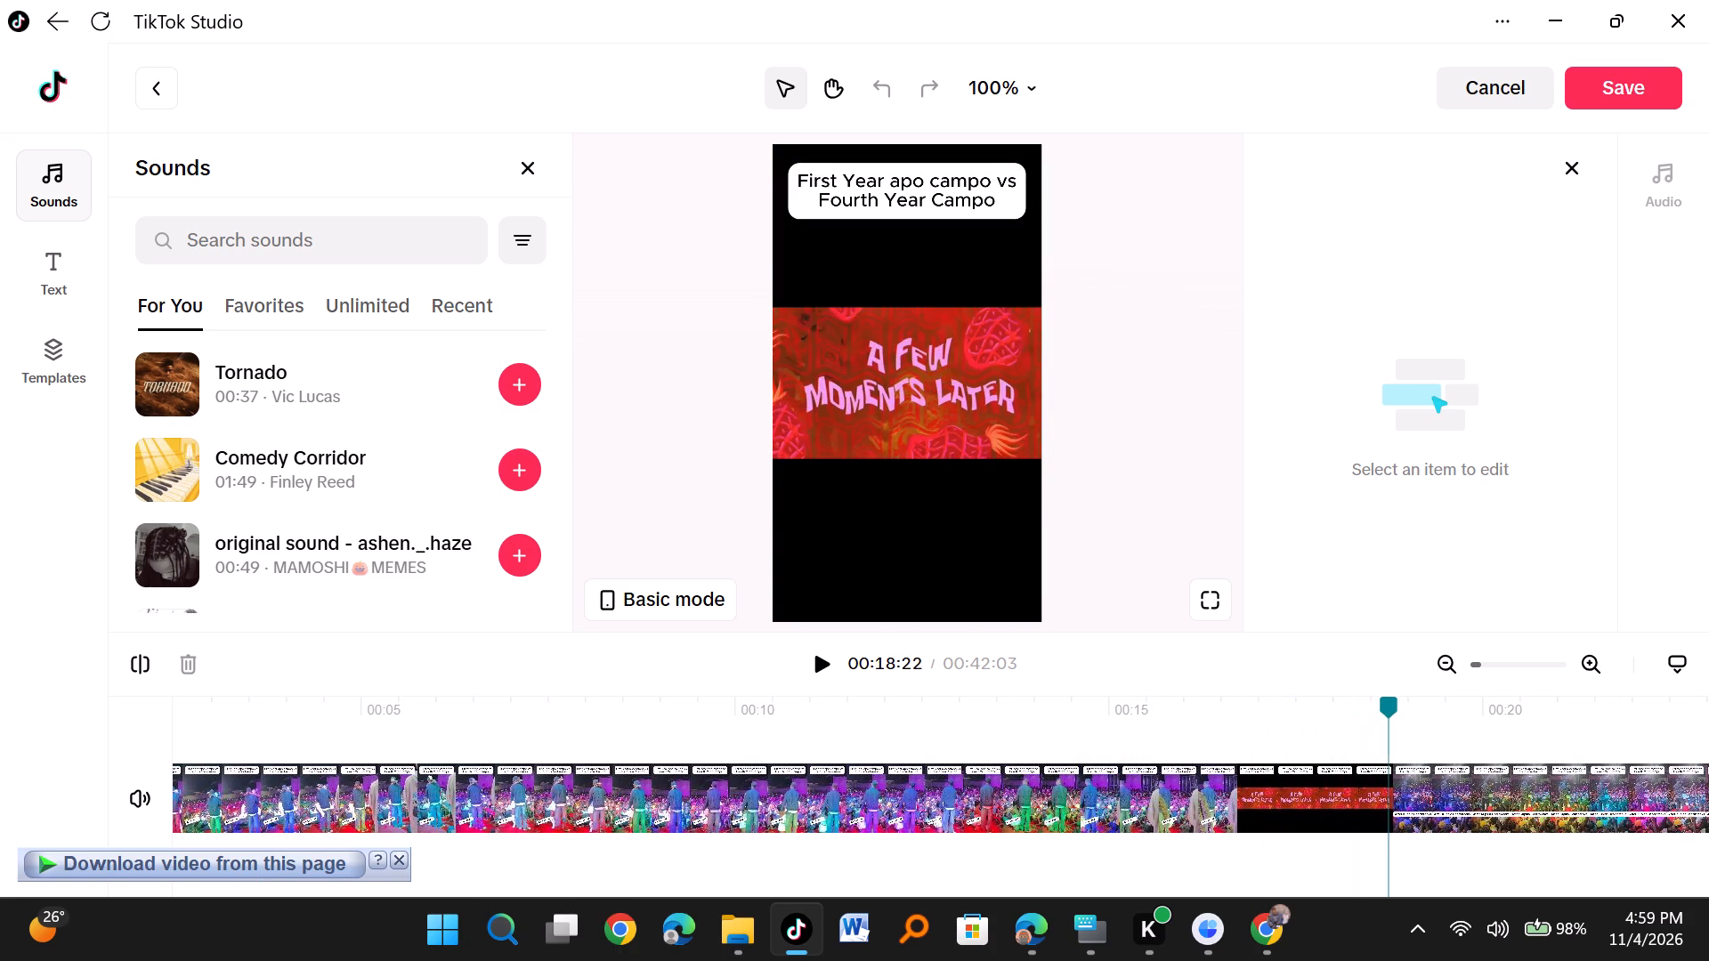
pyautogui.moveTo(1389, 727); pyautogui.dragTo(1388, 727)
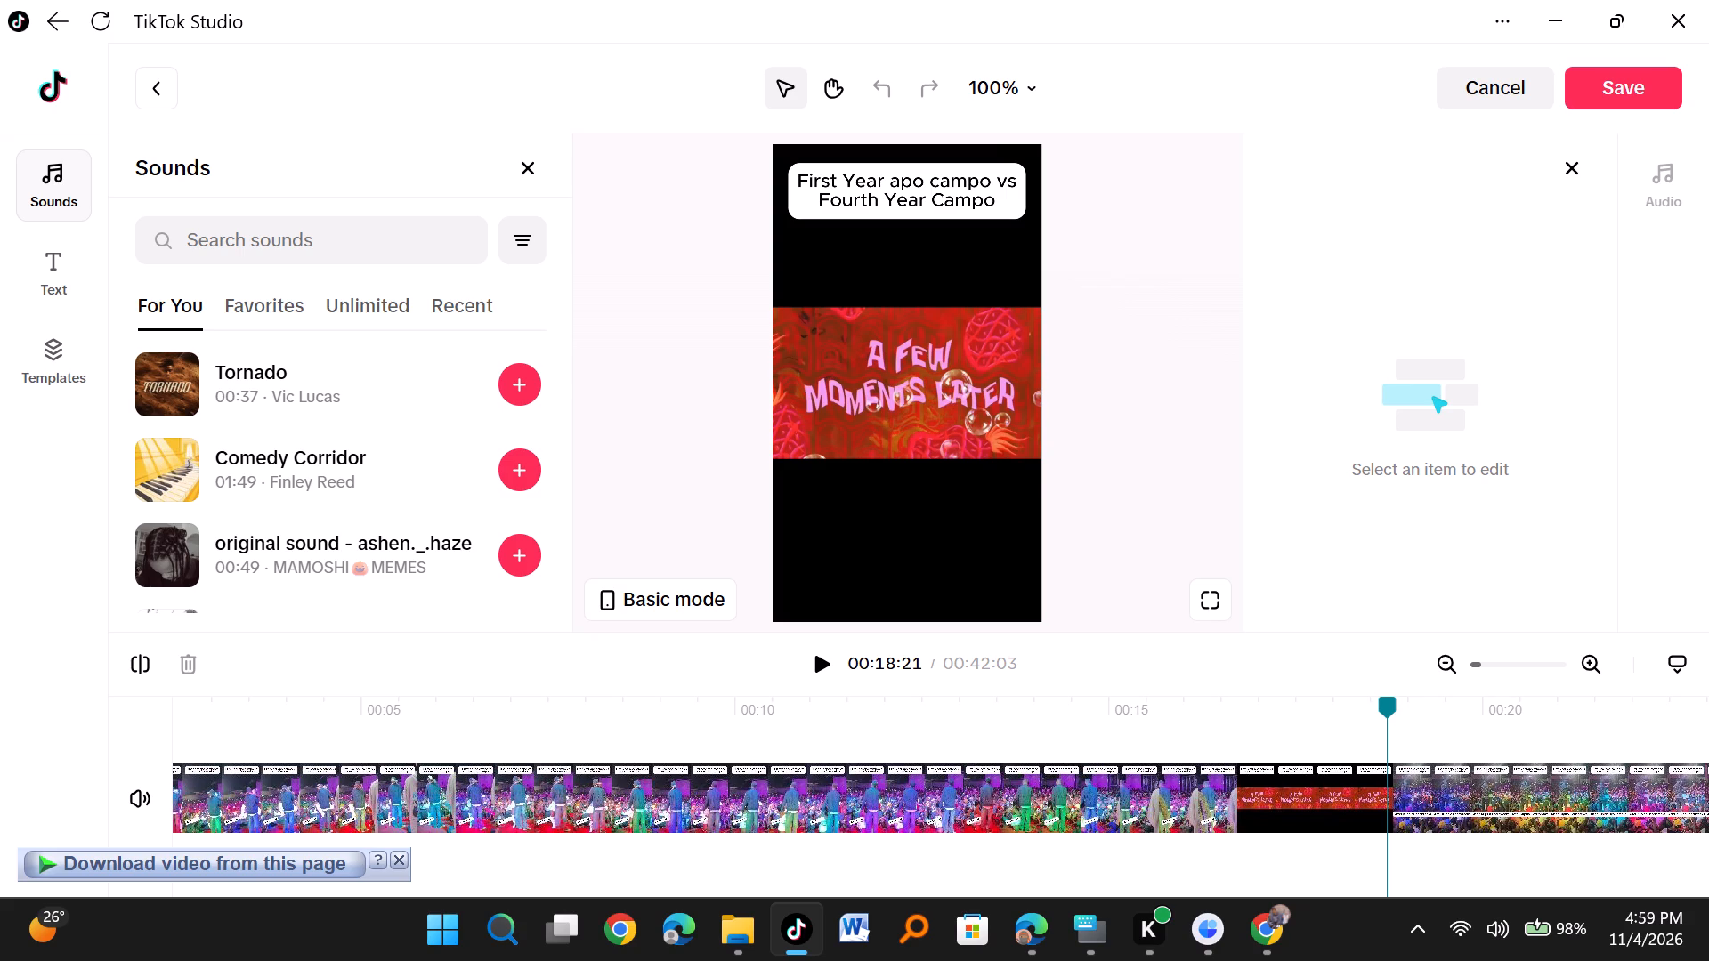
pyautogui.moveTo(1388, 727); pyautogui.dragTo(1389, 727)
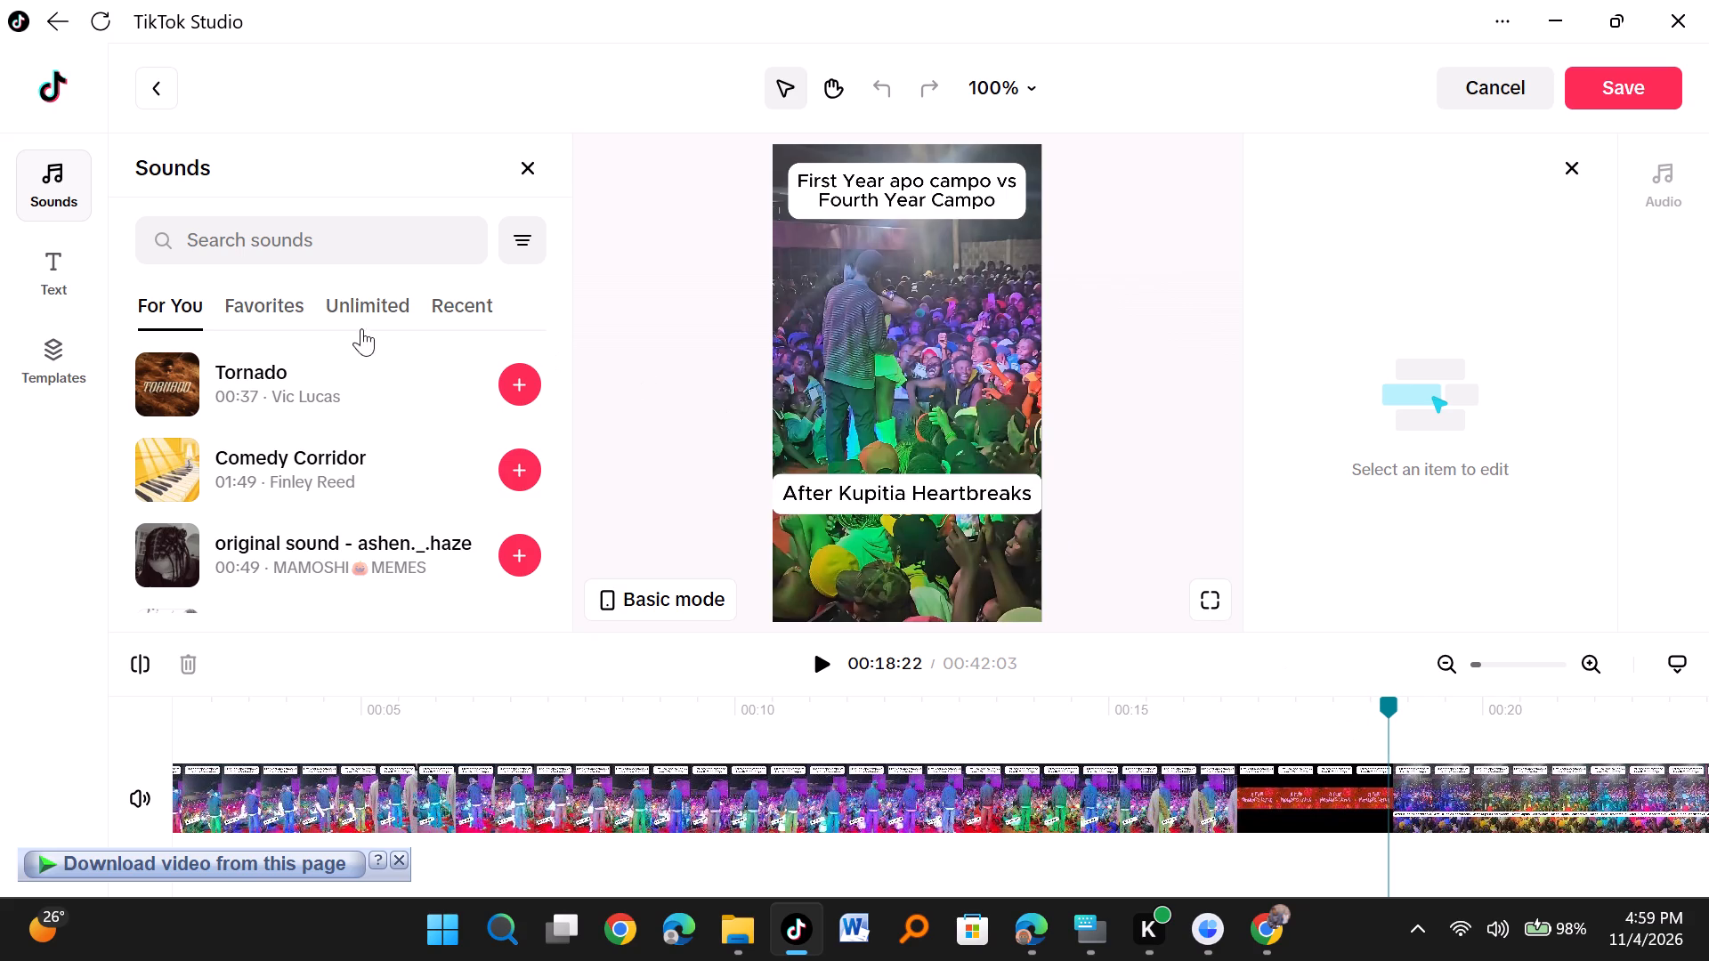
# Search the sounds for "pekejeng by sailors" and preview several of the Sailors 254 tracks.
pyautogui.click(288, 223)
pyautogui.click(291, 241)
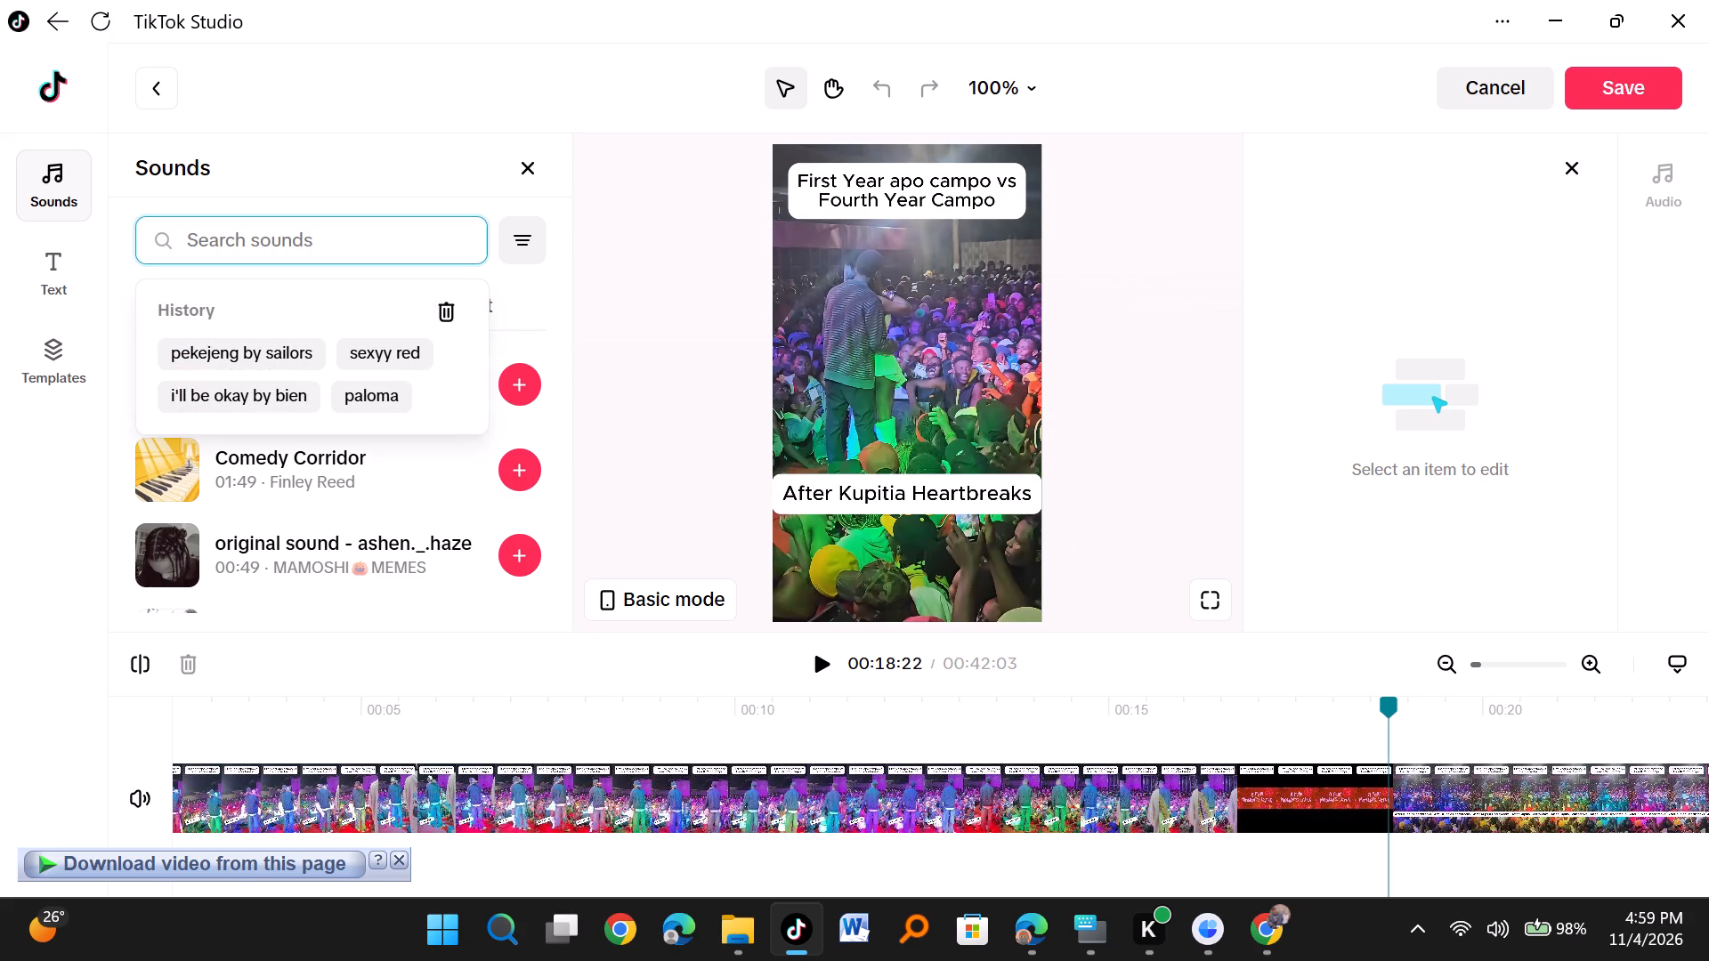
pyautogui.click(257, 368)
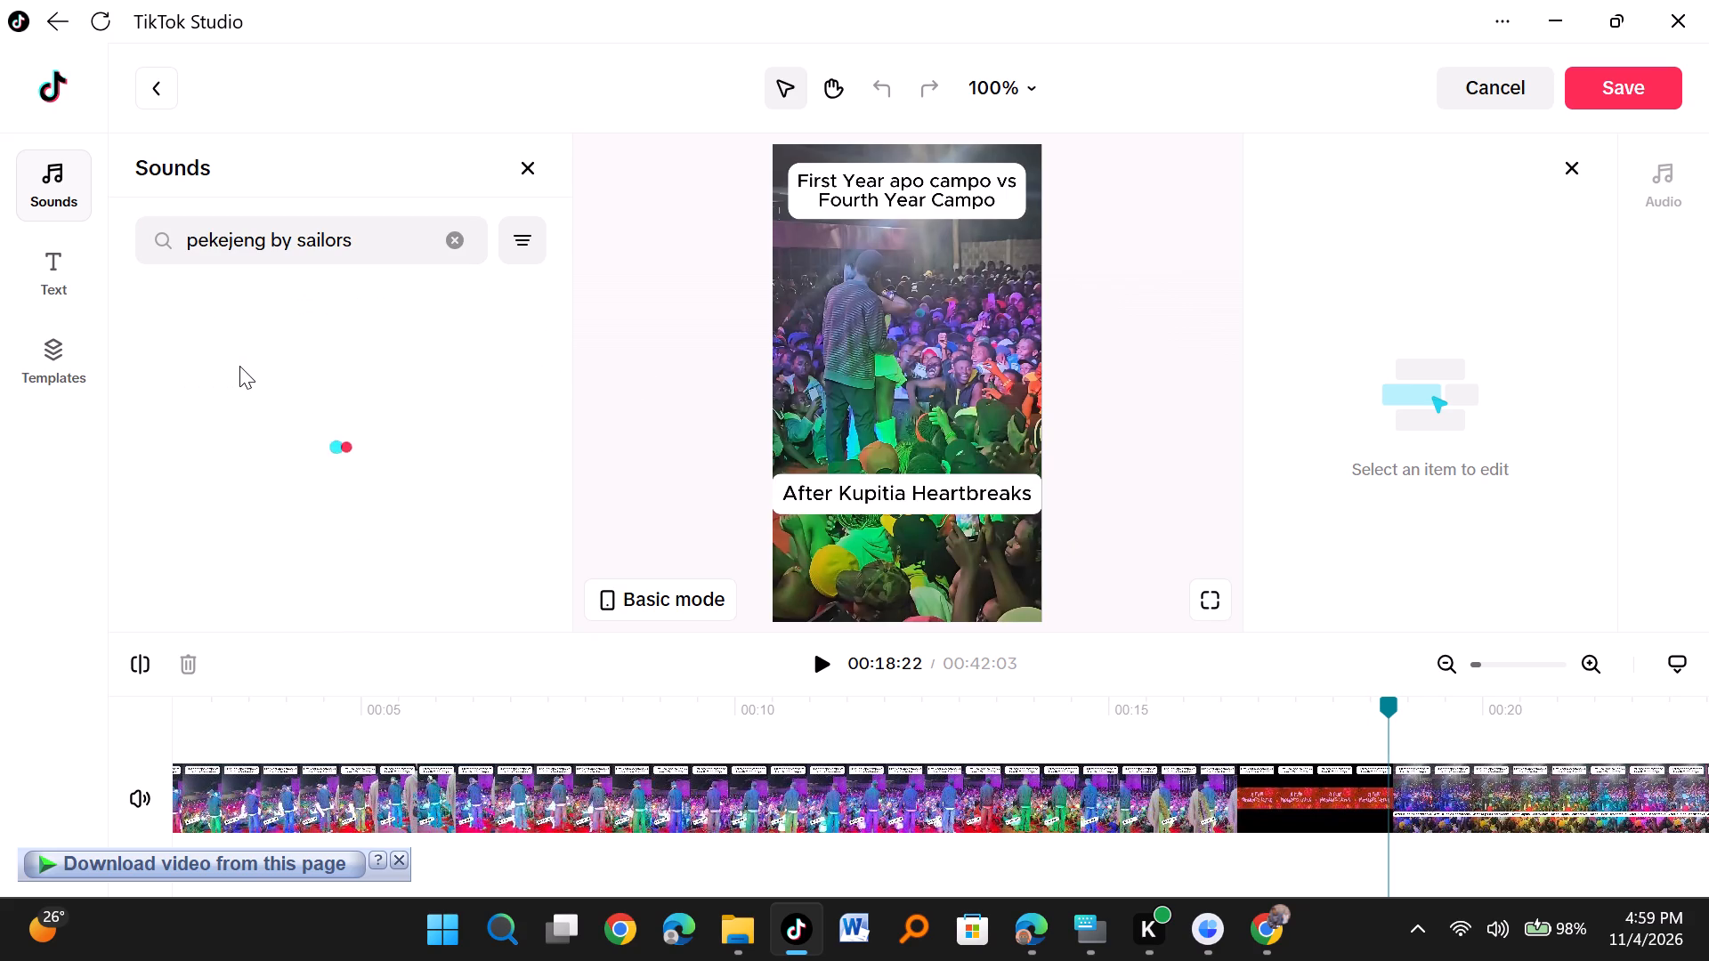
pyautogui.click(168, 322)
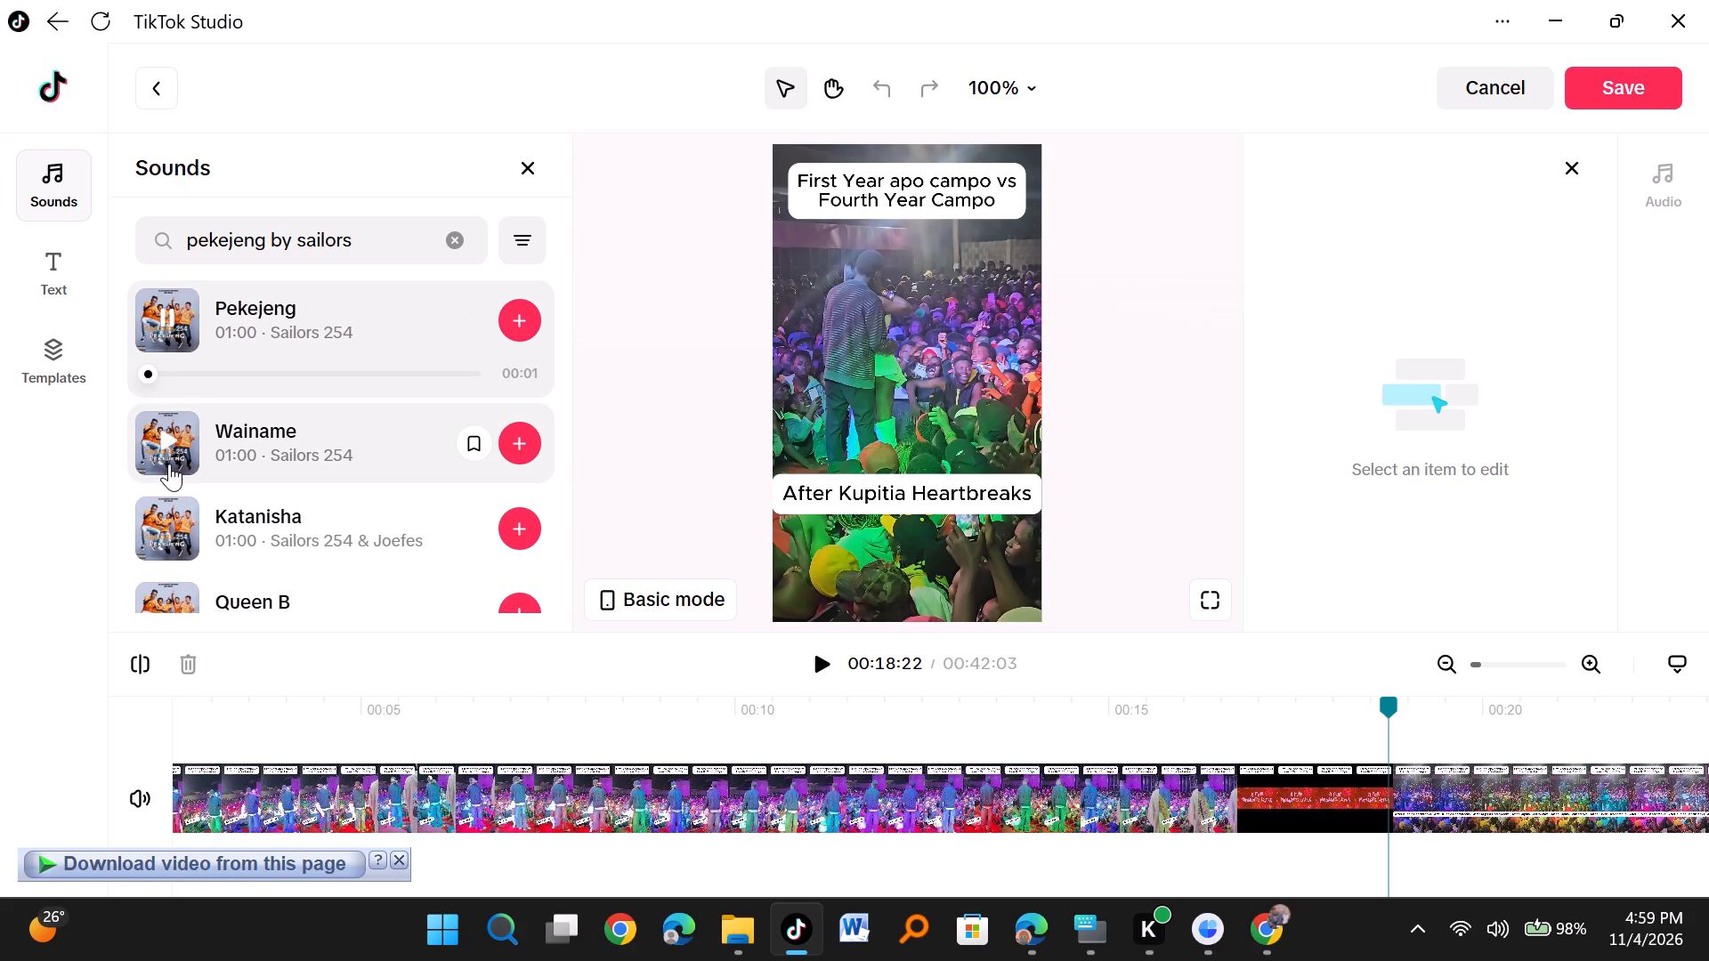
pyautogui.click(169, 440)
pyautogui.scroll(-2, 169, 440)
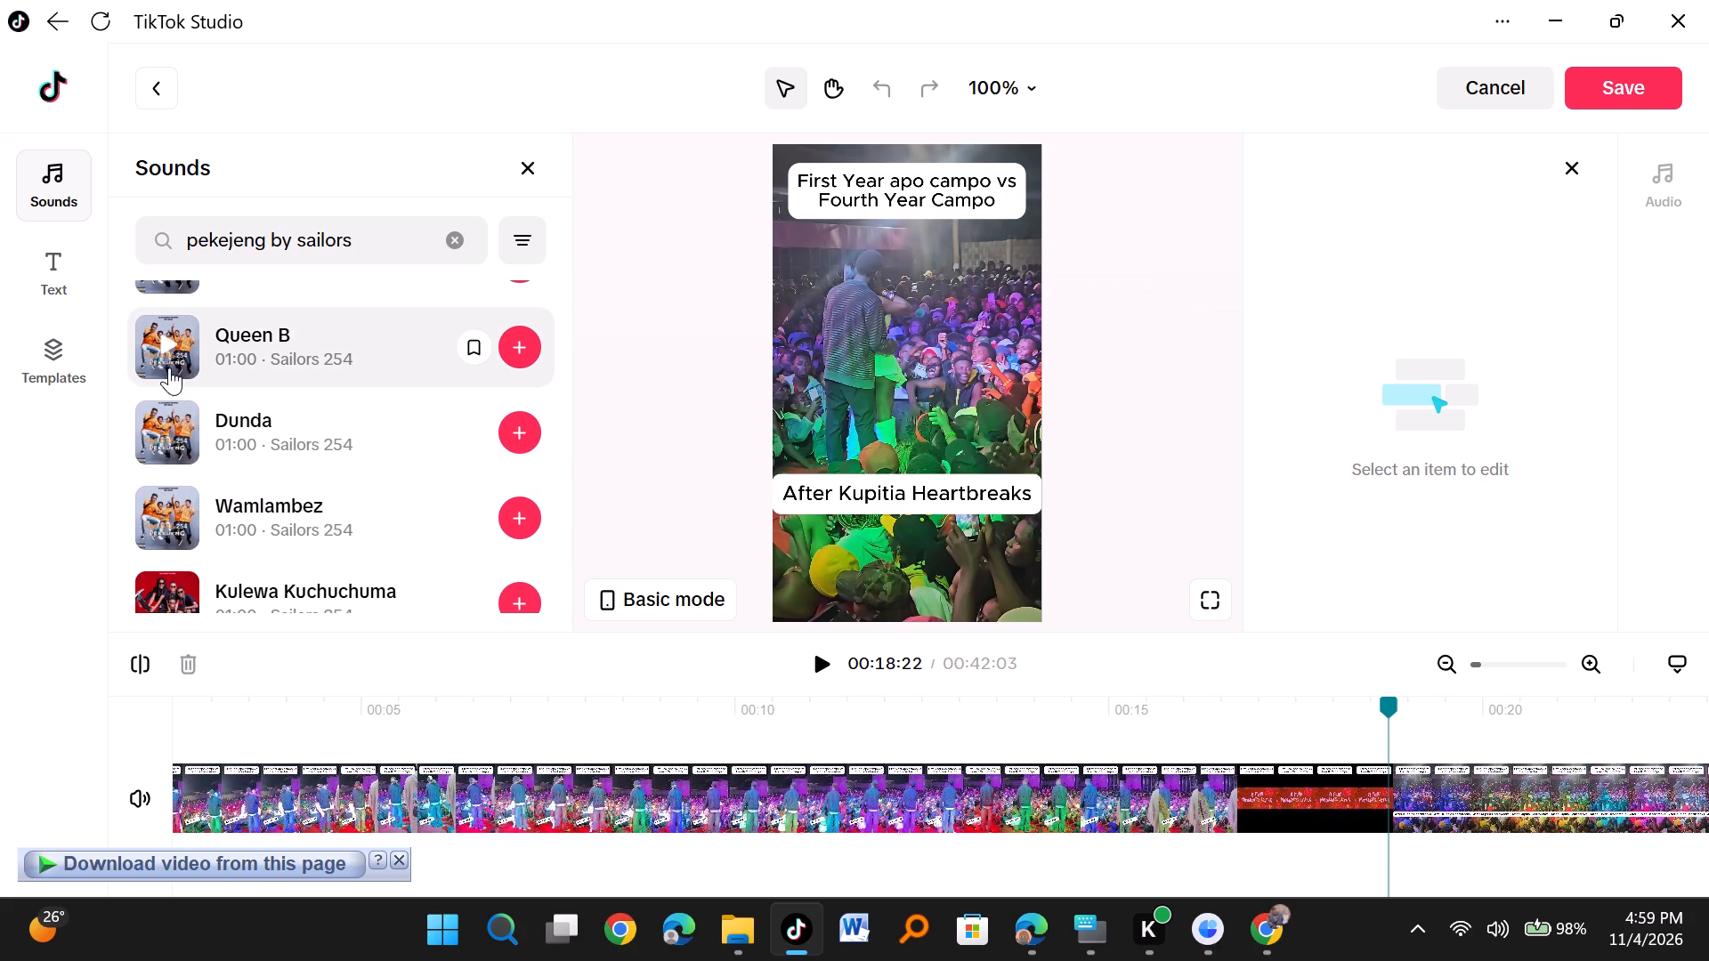
pyautogui.scroll(1, 169, 366)
pyautogui.click(170, 392)
pyautogui.scroll(-1, 170, 392)
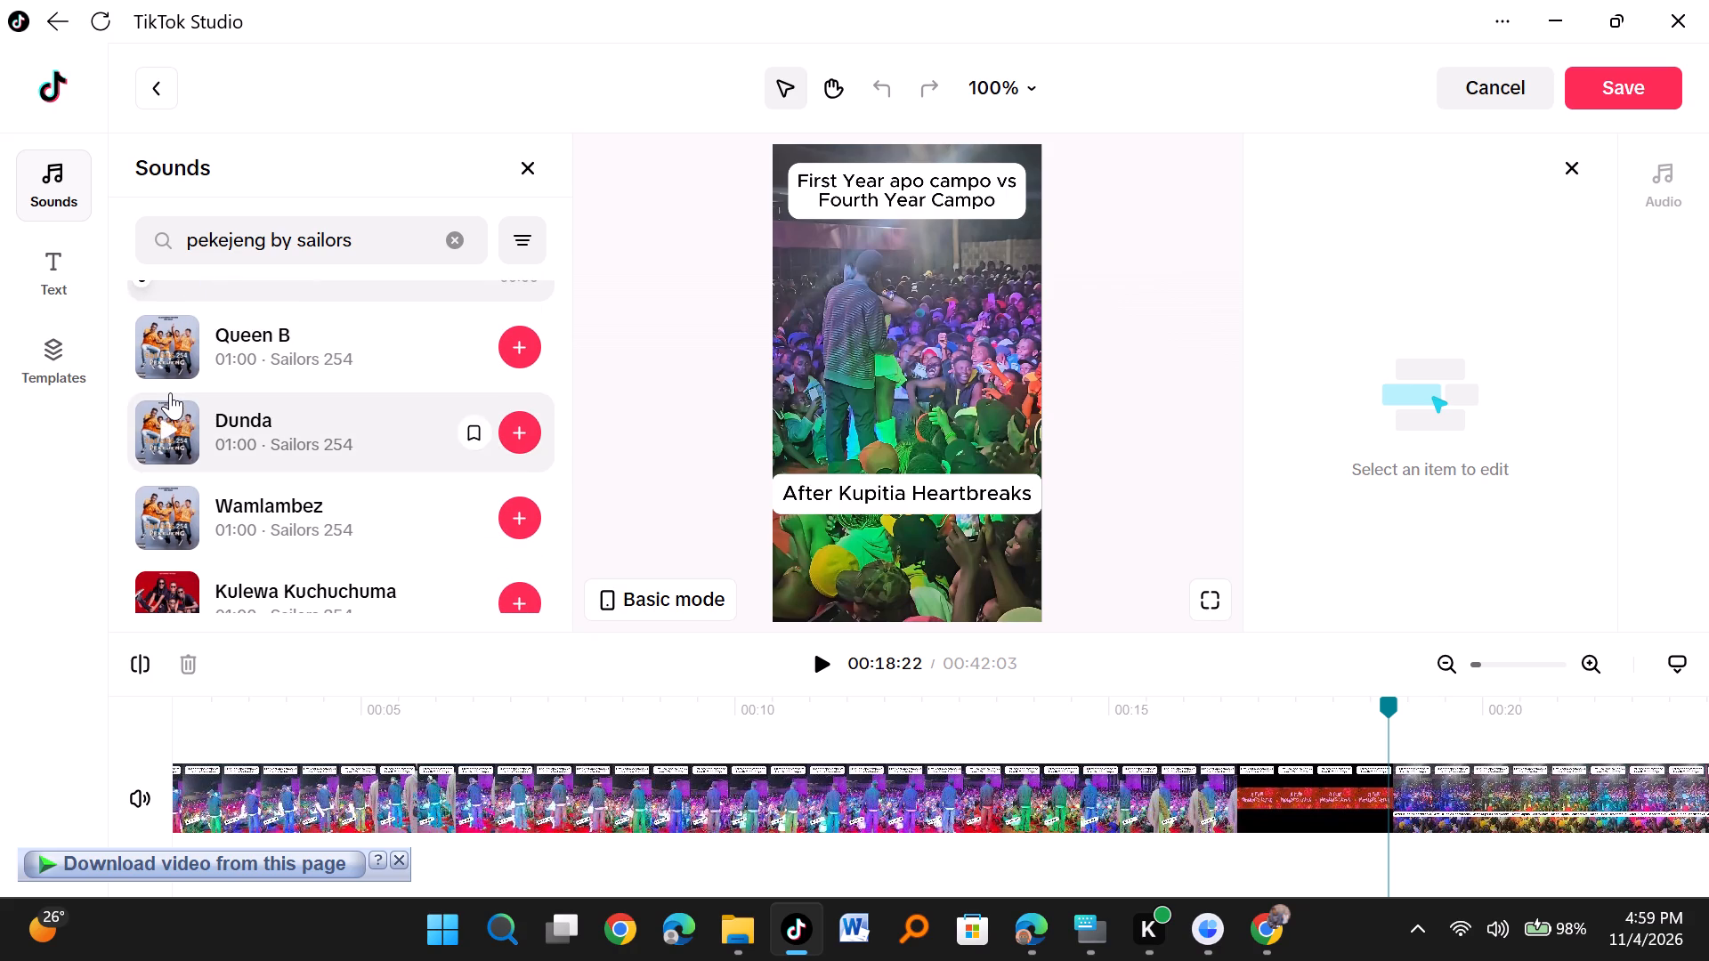
pyautogui.click(174, 343)
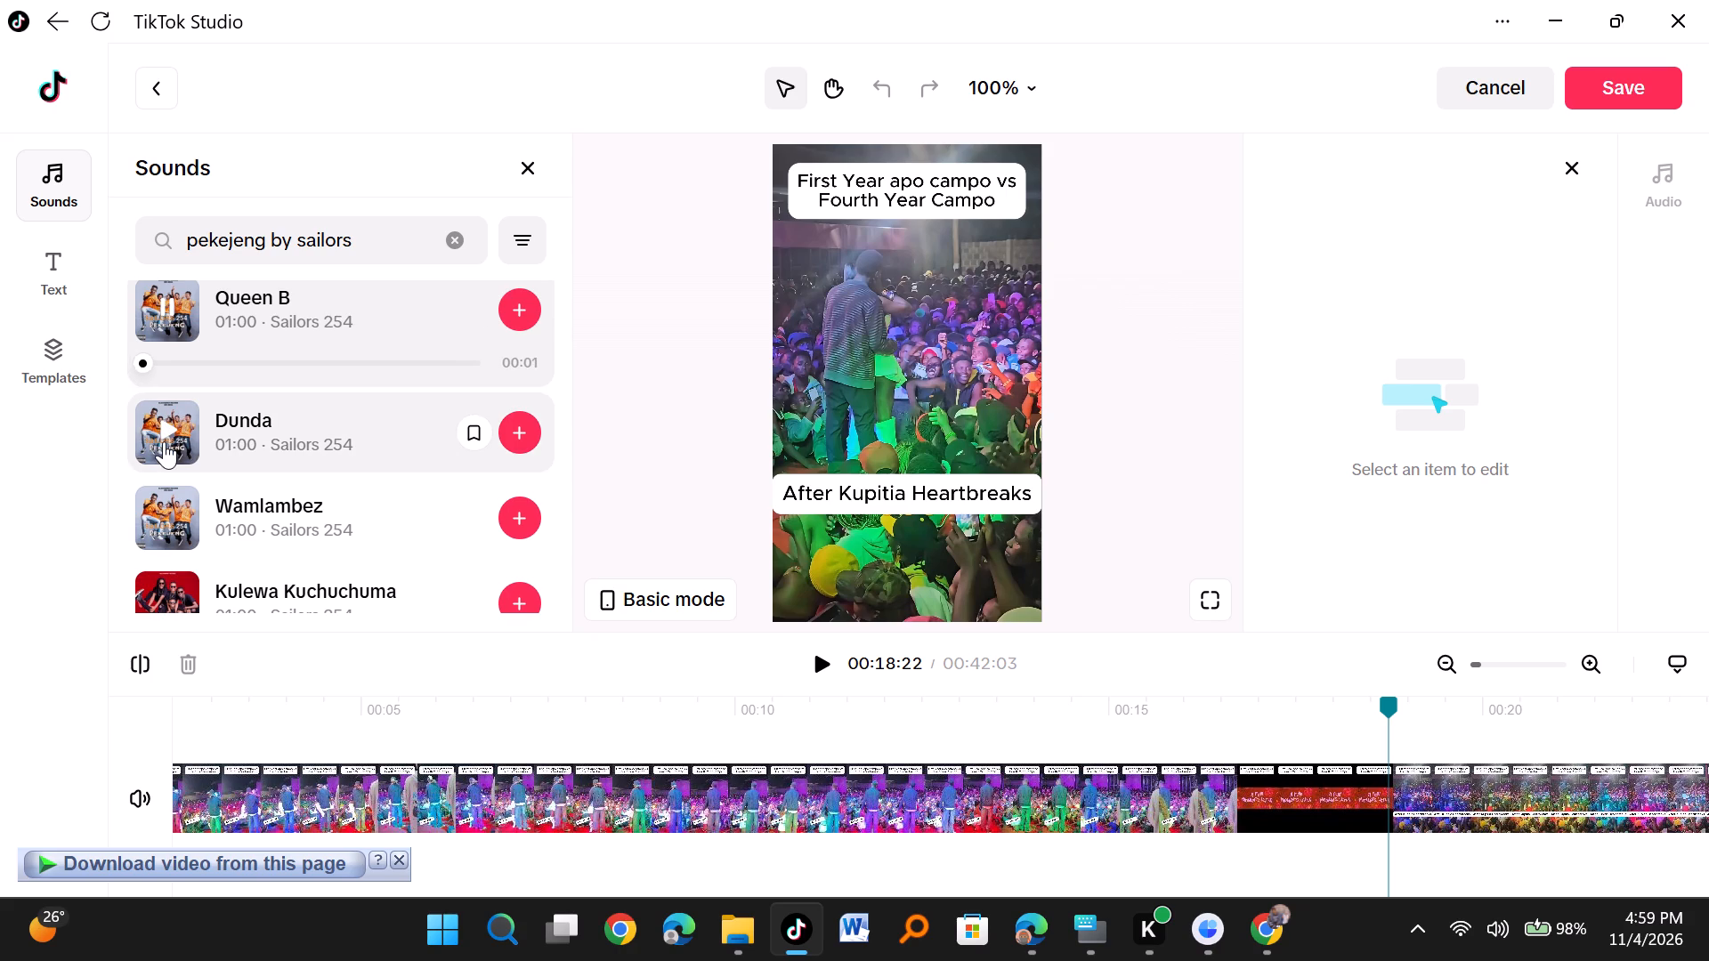
pyautogui.scroll(3, 163, 444)
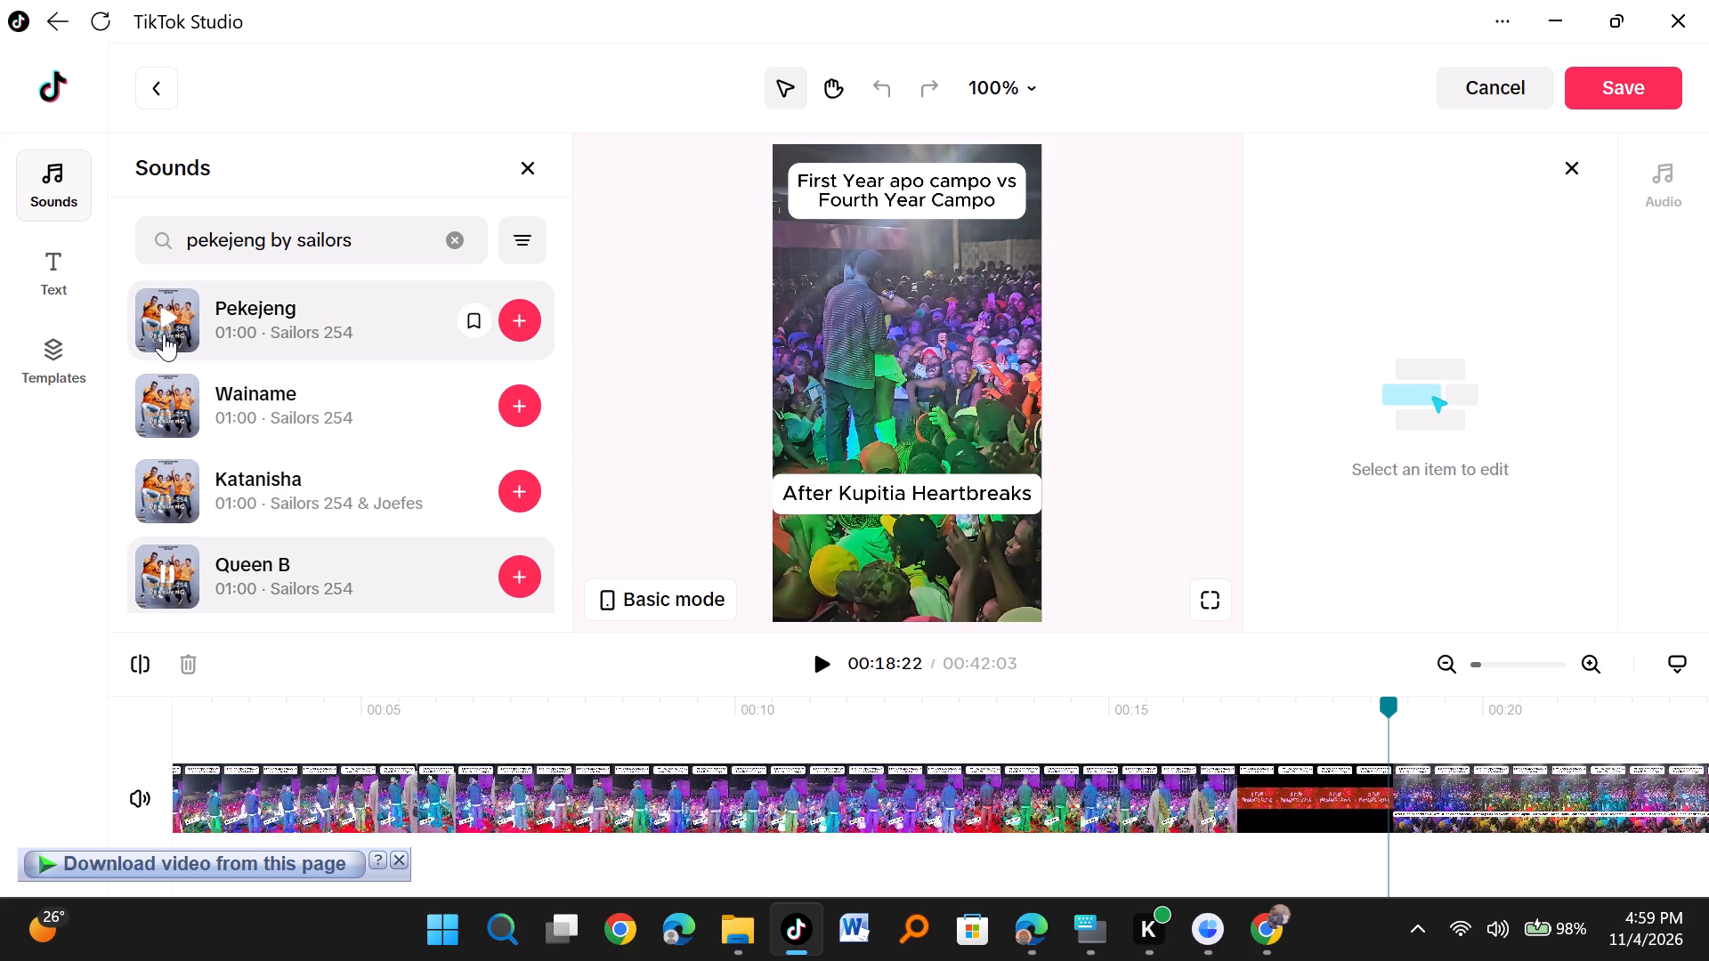
# Preview the Pekejeng sound by Sailors 254 and add it to the timeline at 00:18:22.
pyautogui.click(164, 318)
pyautogui.click(520, 319)
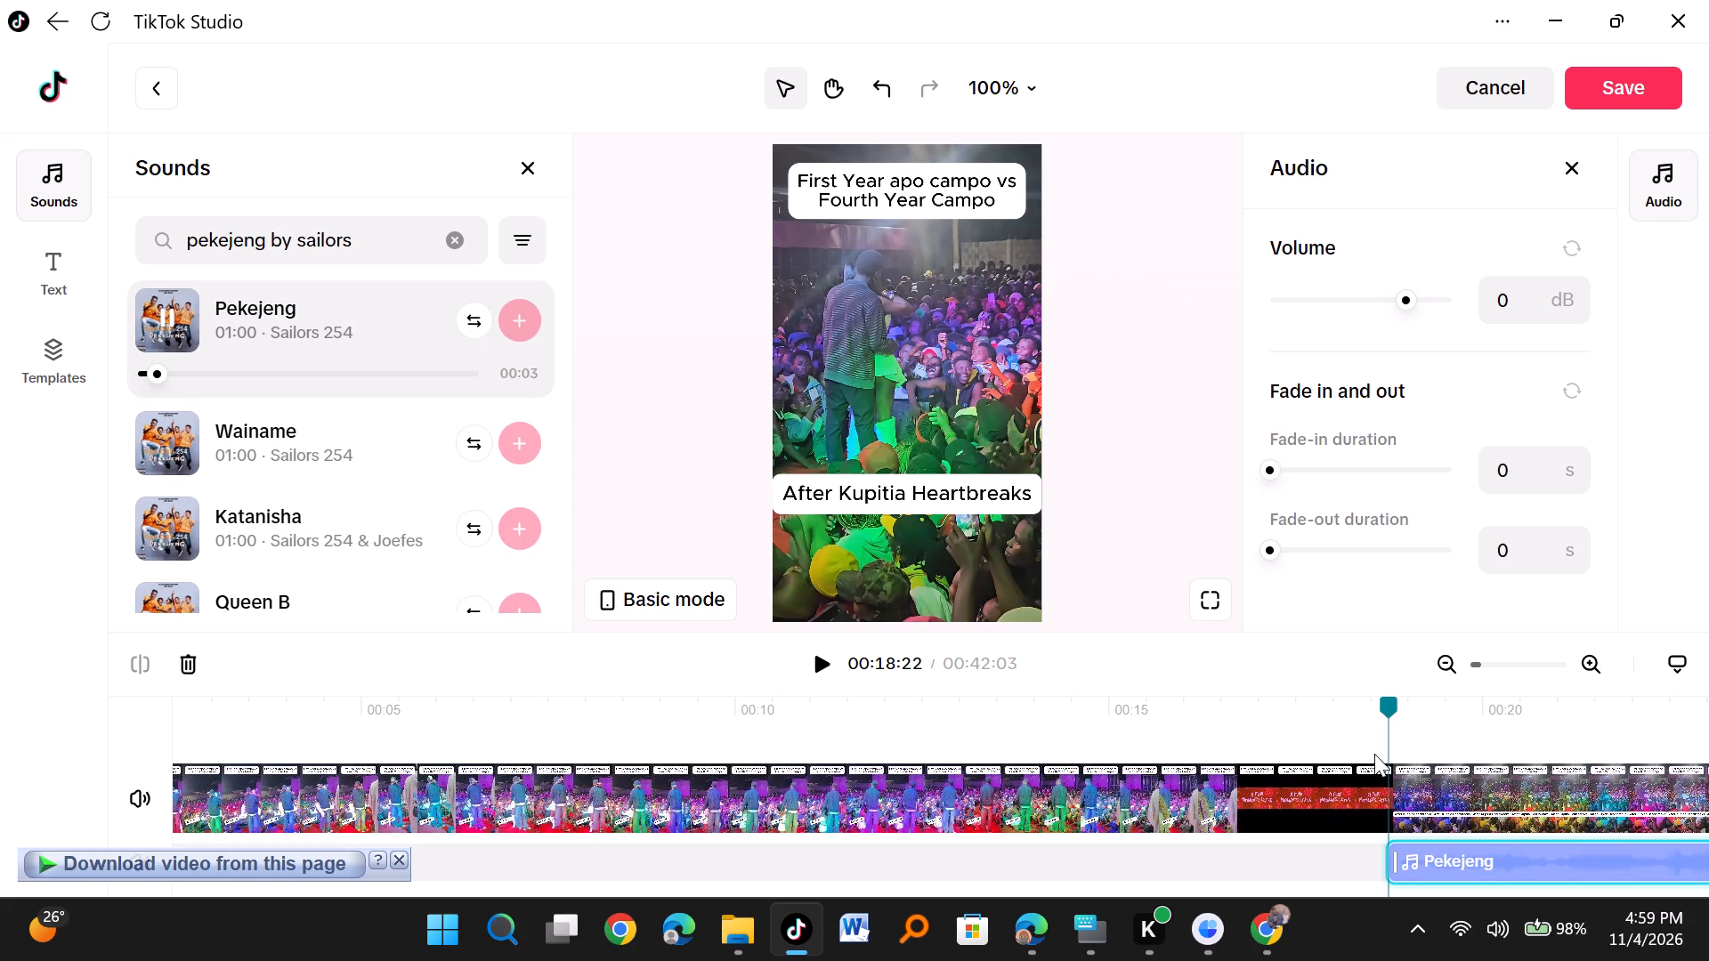
# Trim about 4 s off the start of the Pekejeng sound, move it back to 00:18:06, and play the result.
pyautogui.hscroll(-2, 1291, 674)
pyautogui.hscroll(-4, 1284, 831)
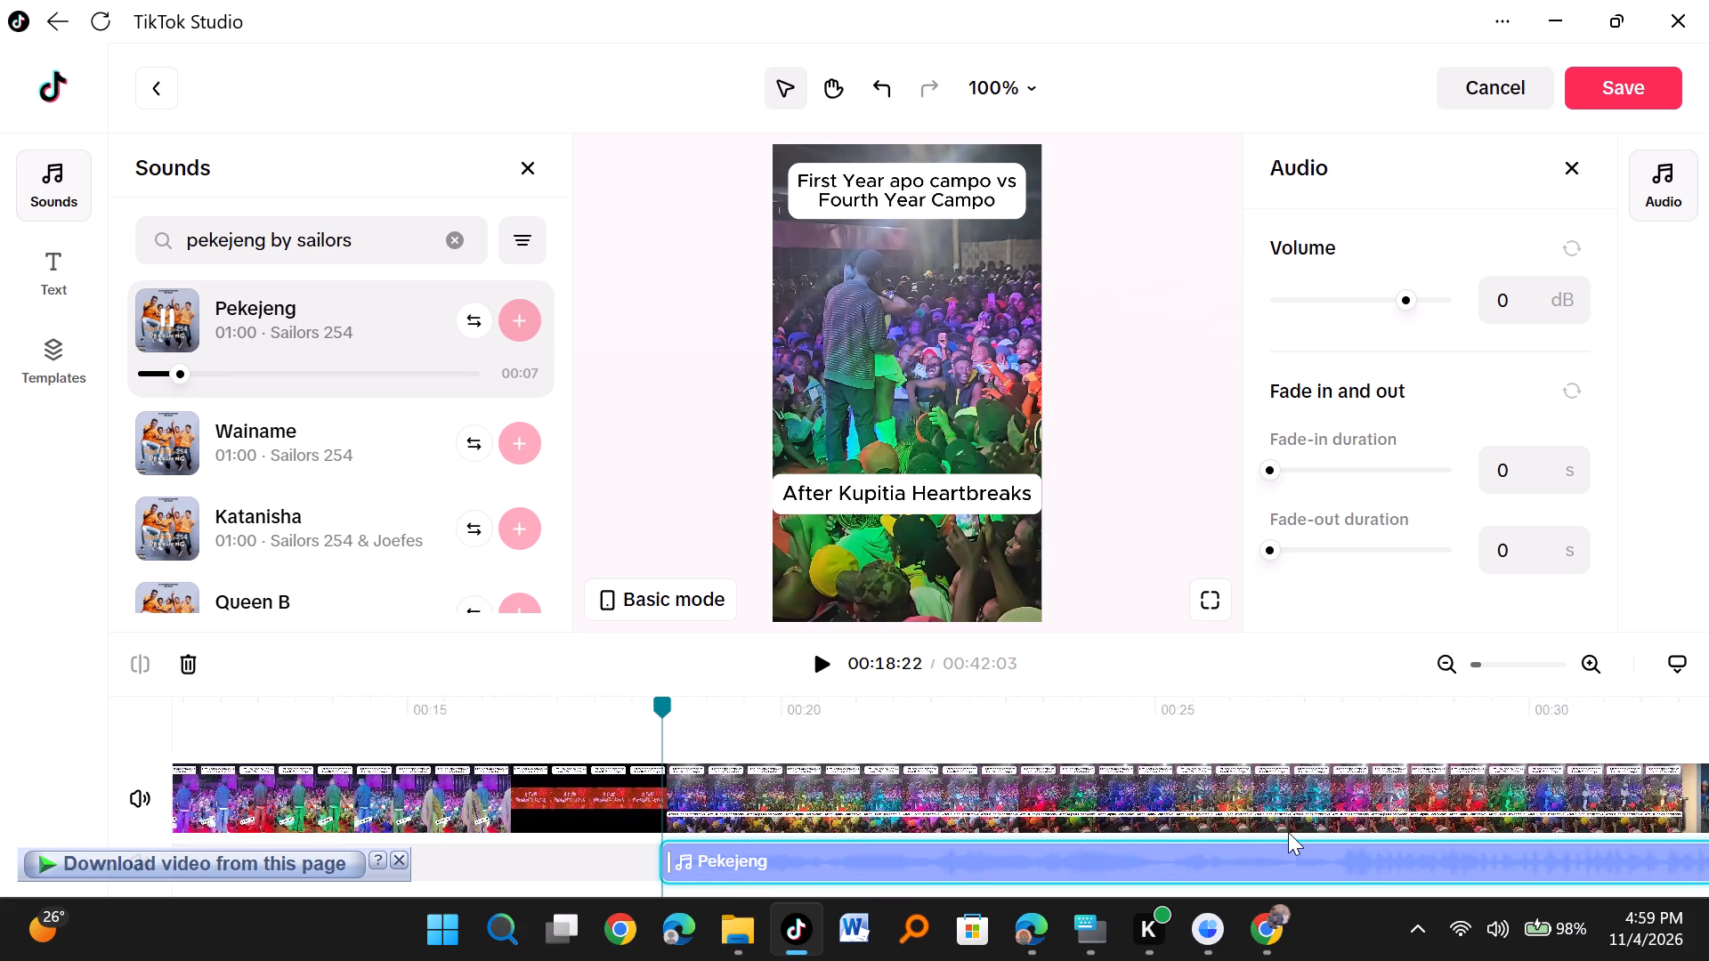
pyautogui.hscroll(-1, 1288, 832)
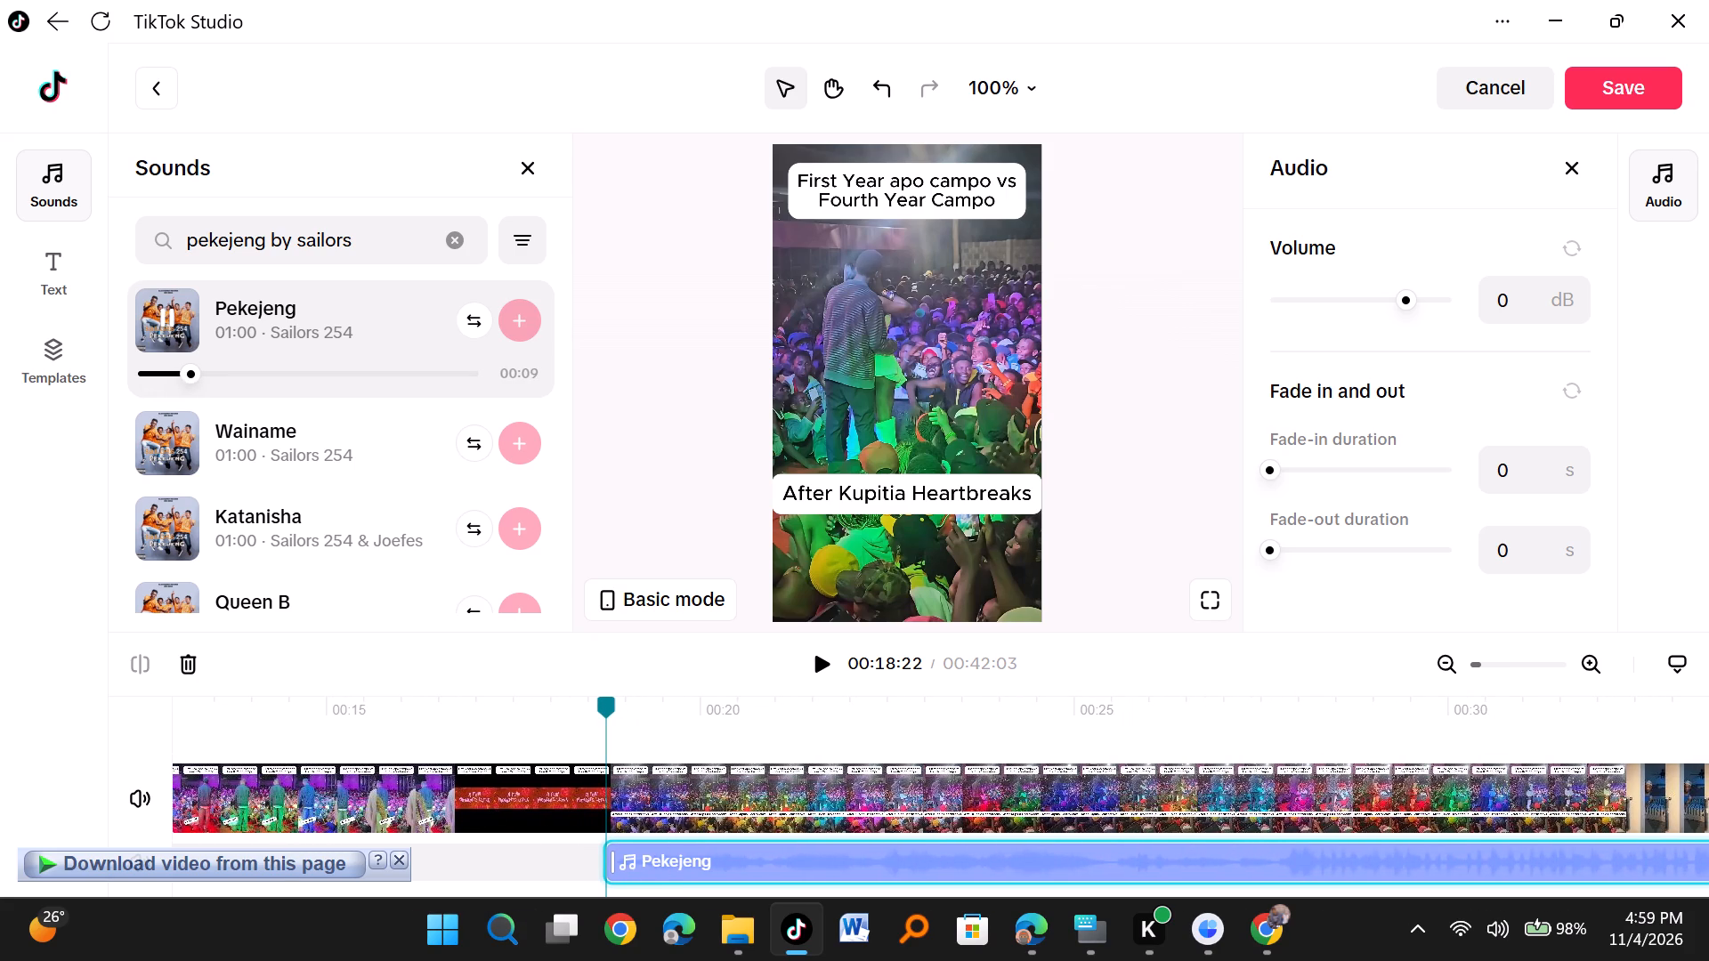
pyautogui.moveTo(600, 870); pyautogui.dragTo(566, 870)
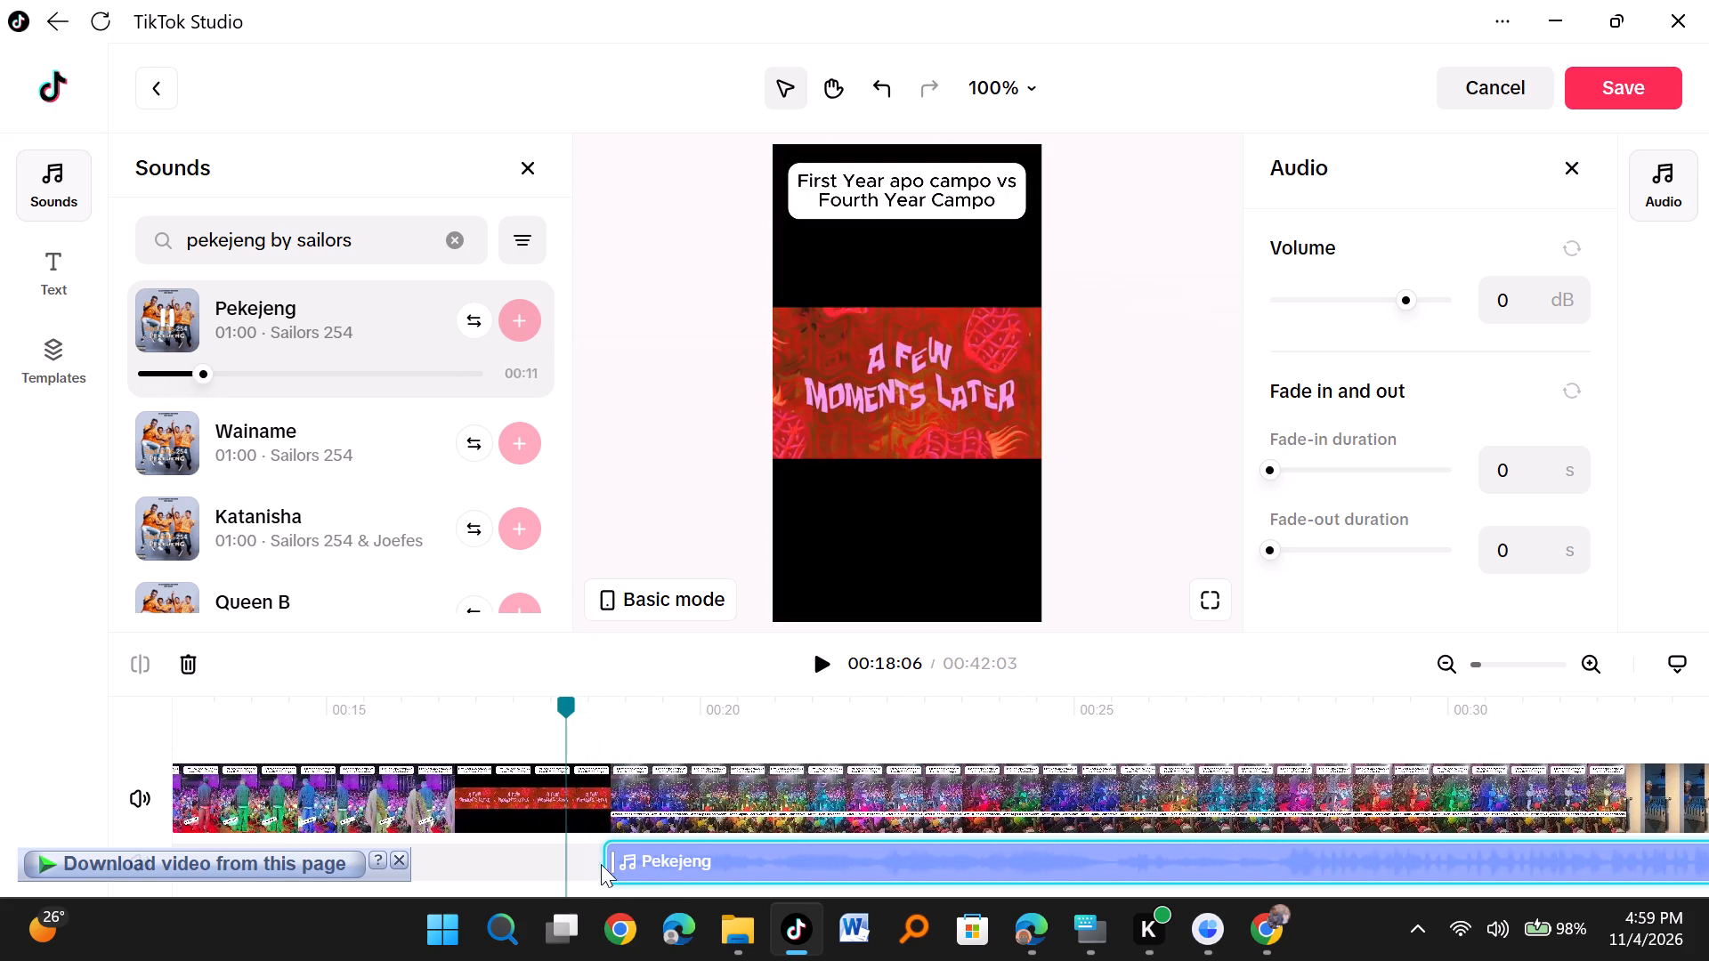
pyautogui.moveTo(612, 857); pyautogui.dragTo(903, 855)
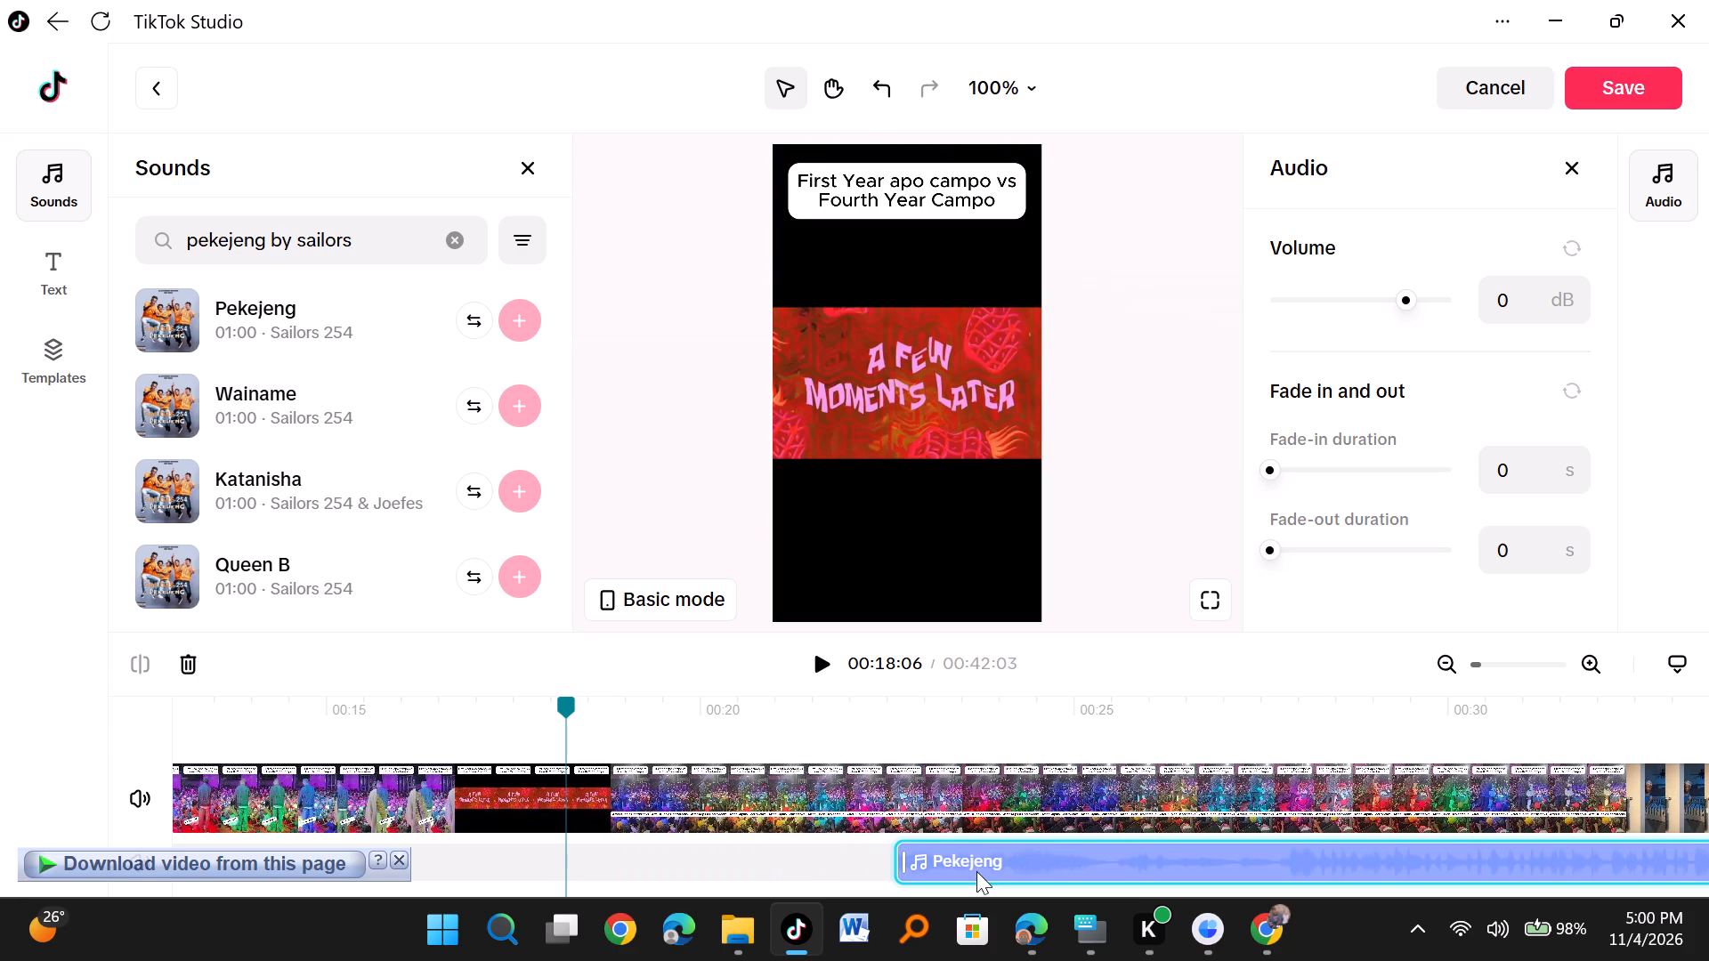
pyautogui.moveTo(976, 862); pyautogui.dragTo(644, 860)
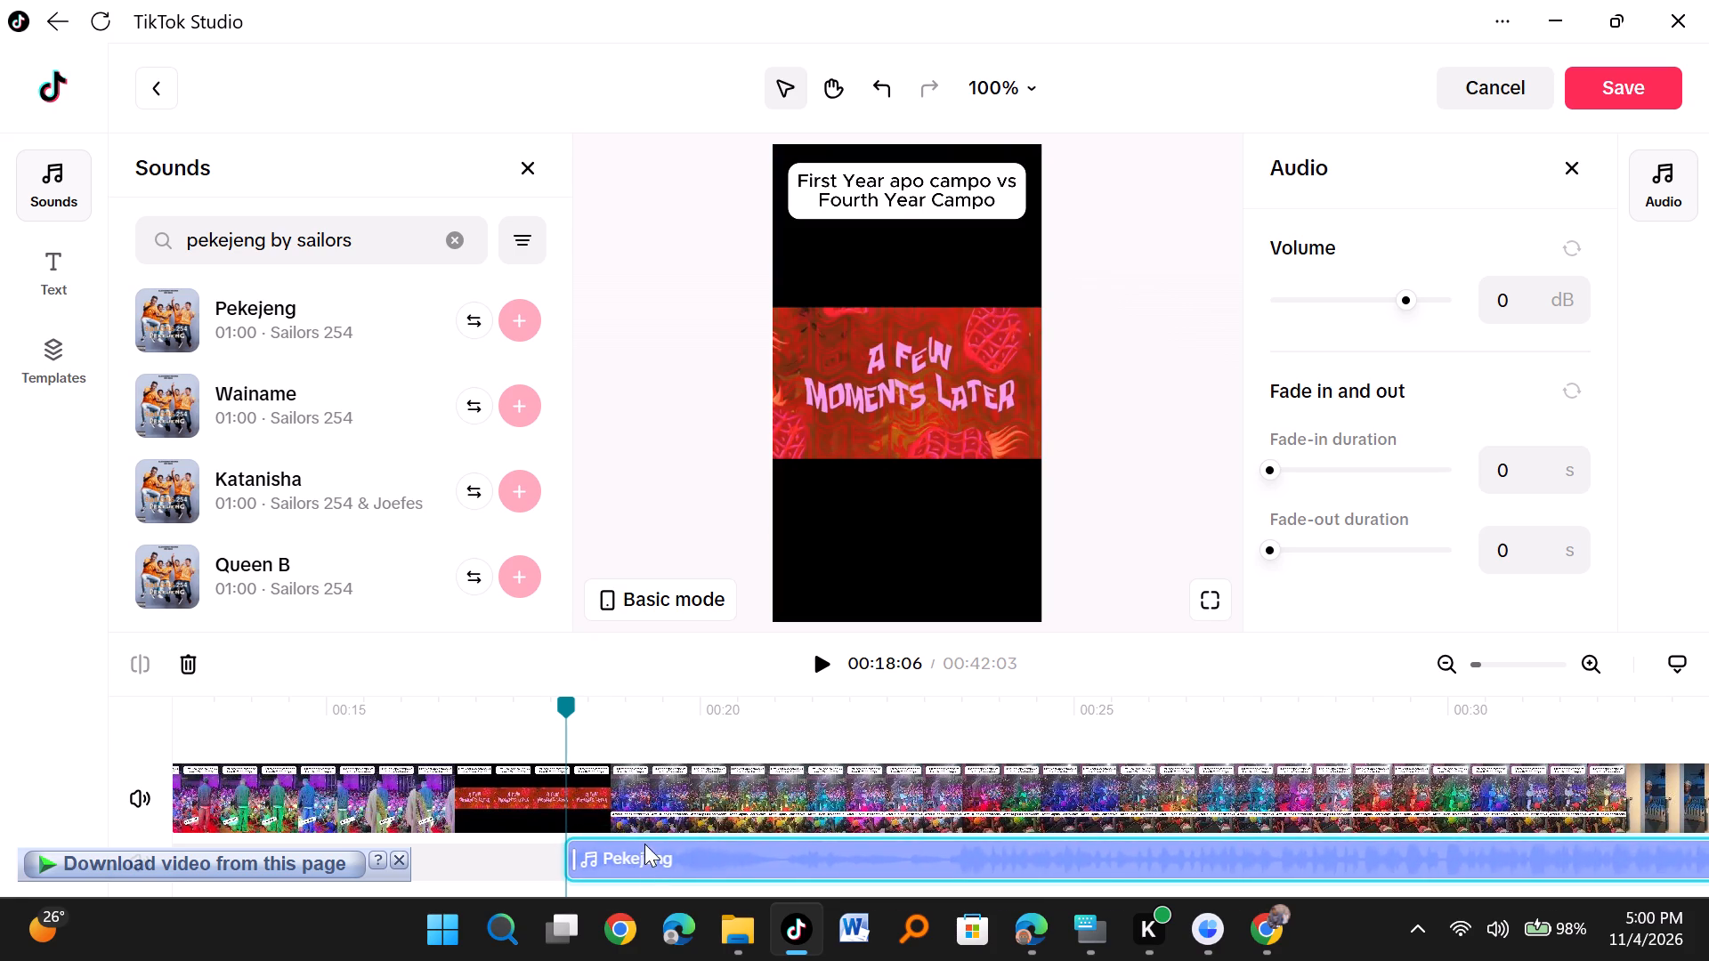
pyautogui.click(814, 665)
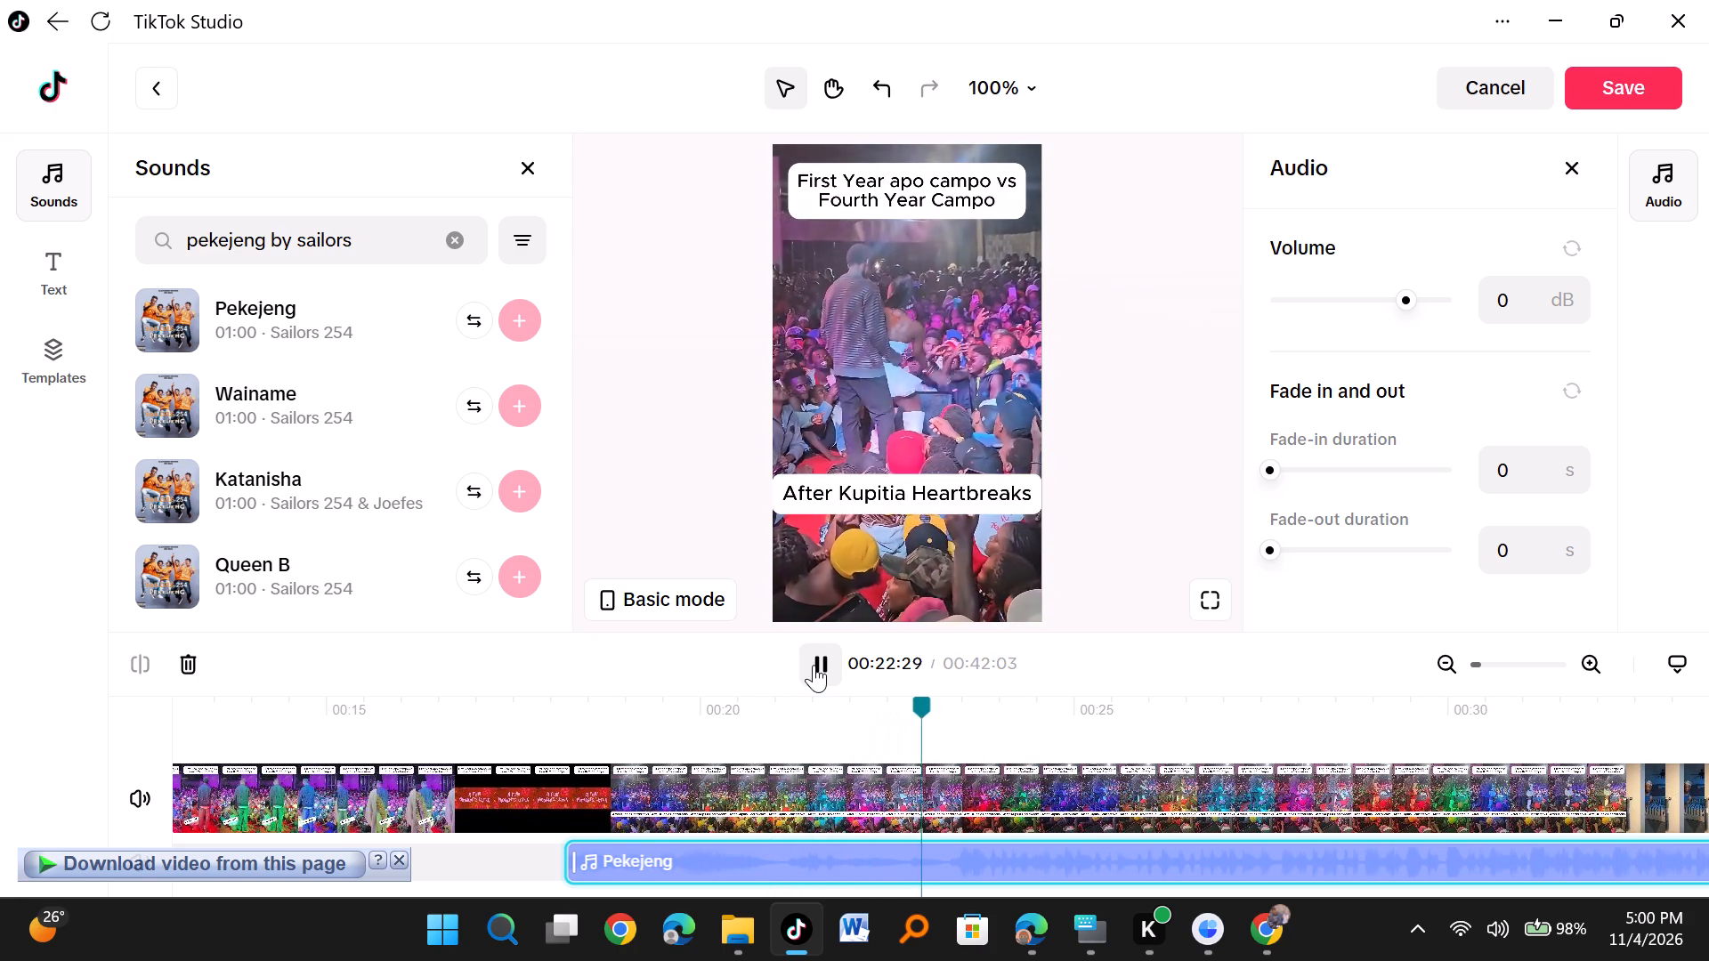
pyautogui.click(814, 665)
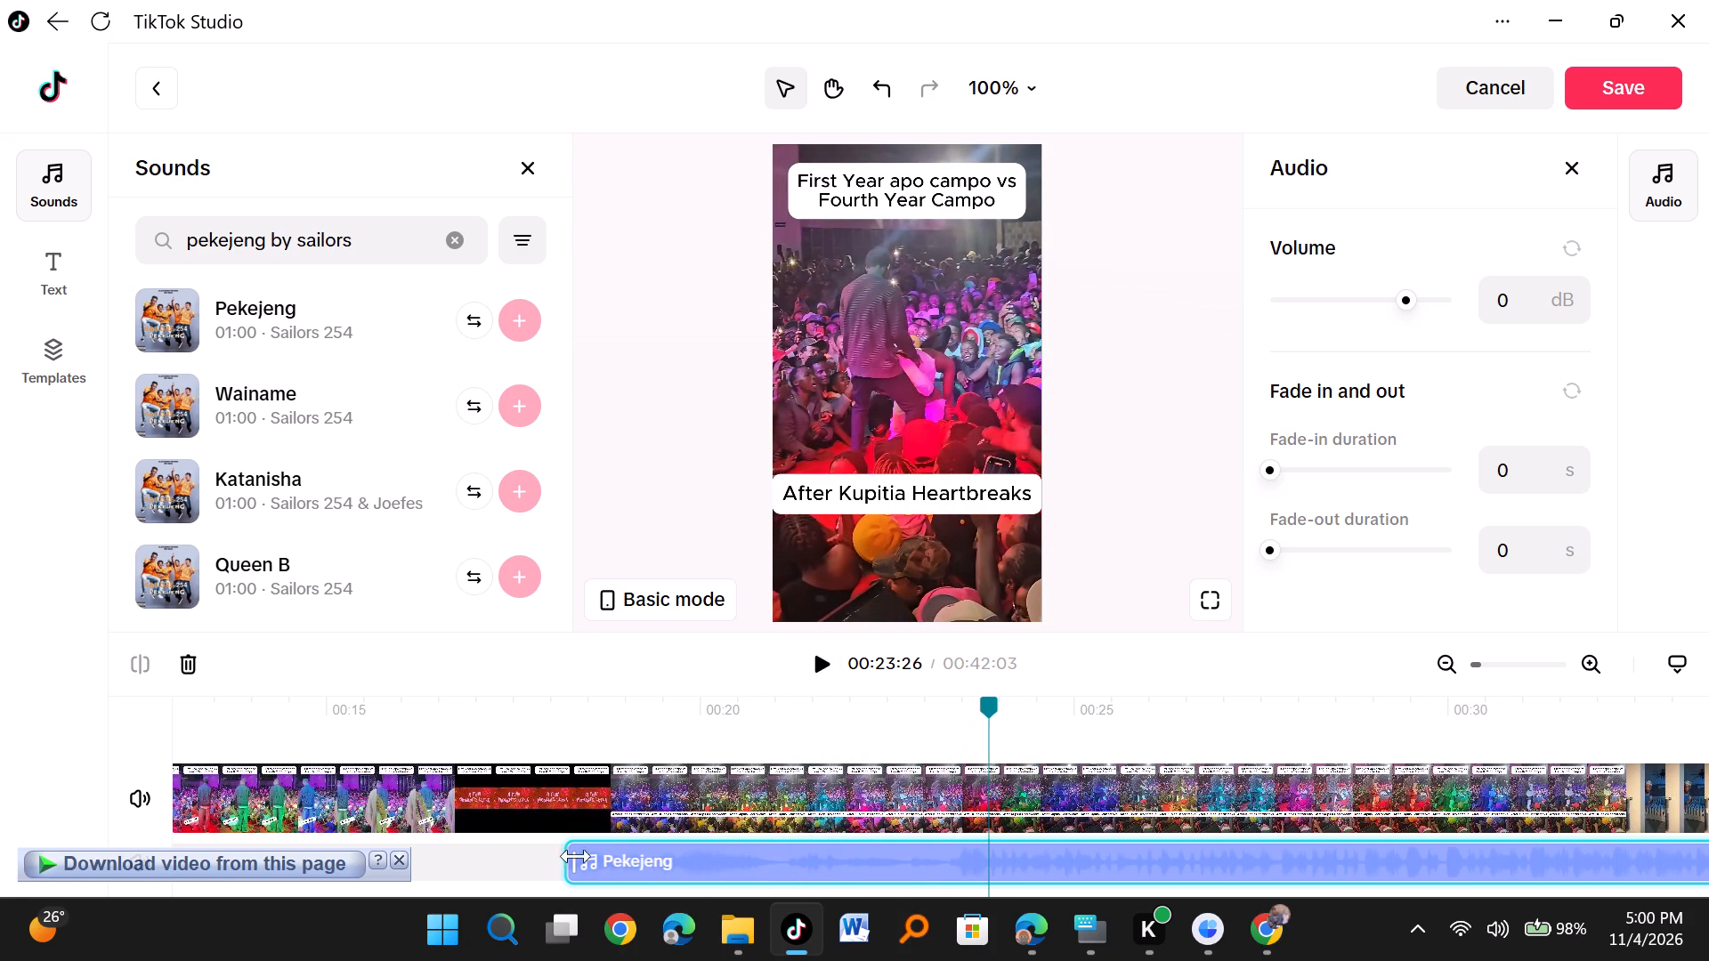
# Trim about 10 s more off the Pekejeng sound's start, move it back to about 00:19, and play the result.
pyautogui.moveTo(569, 858); pyautogui.dragTo(1335, 848)
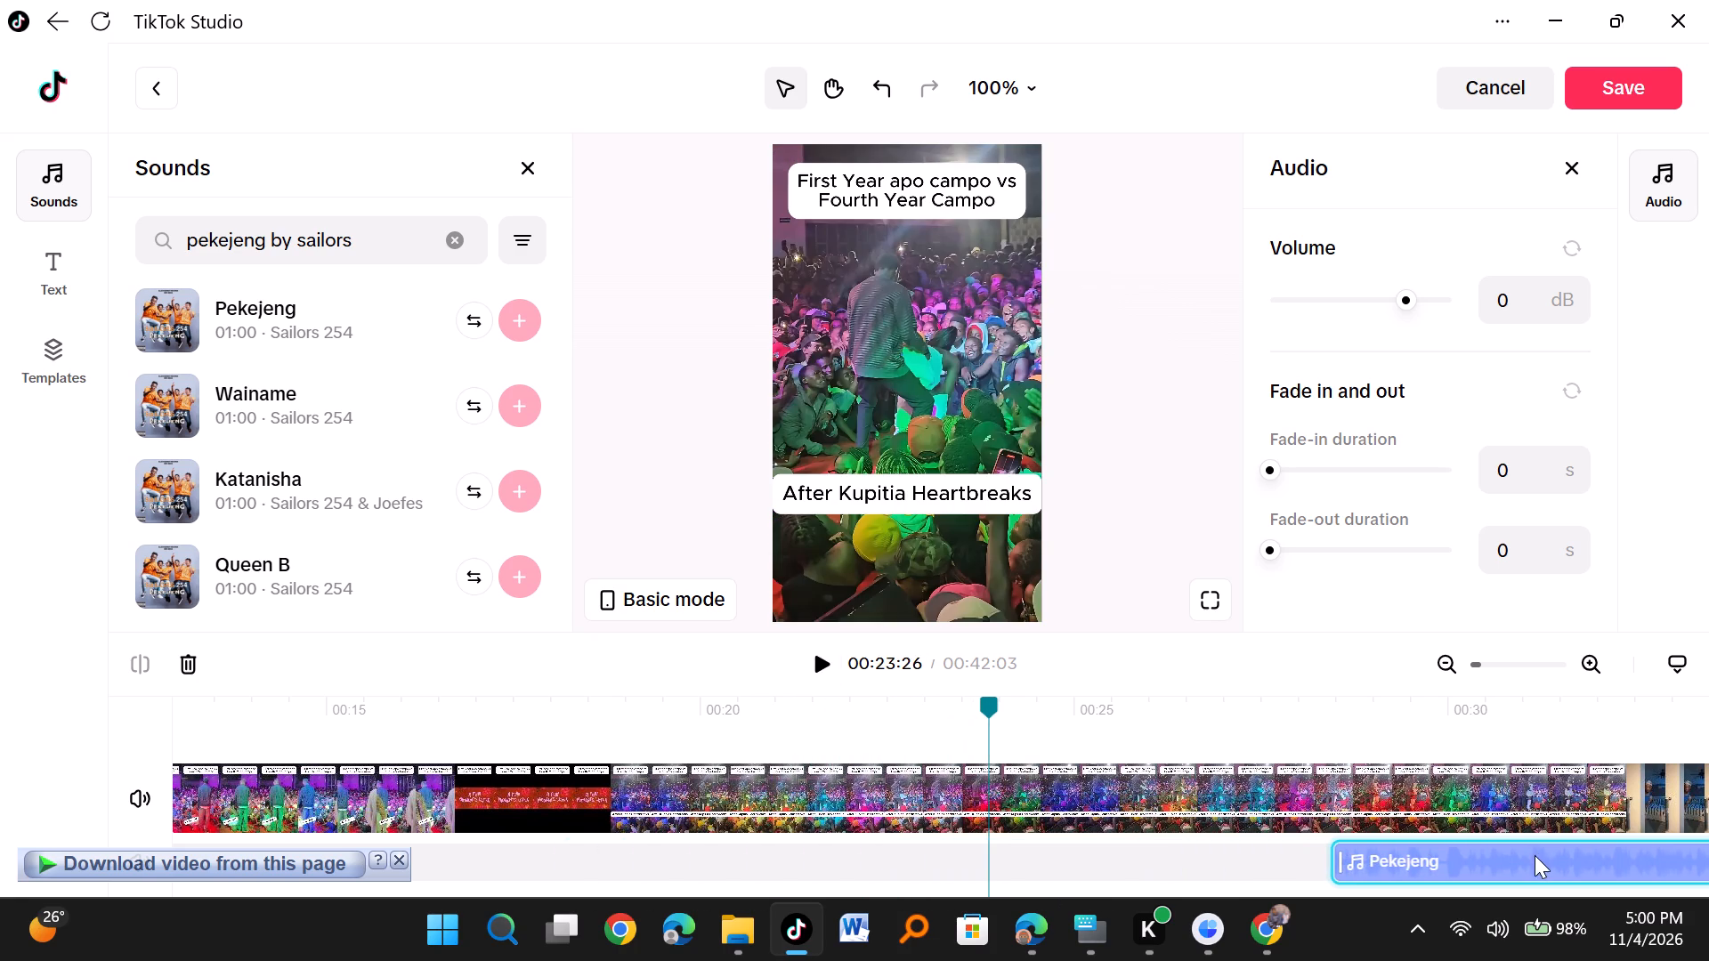
pyautogui.moveTo(1535, 855); pyautogui.dragTo(853, 852)
pyautogui.click(830, 679)
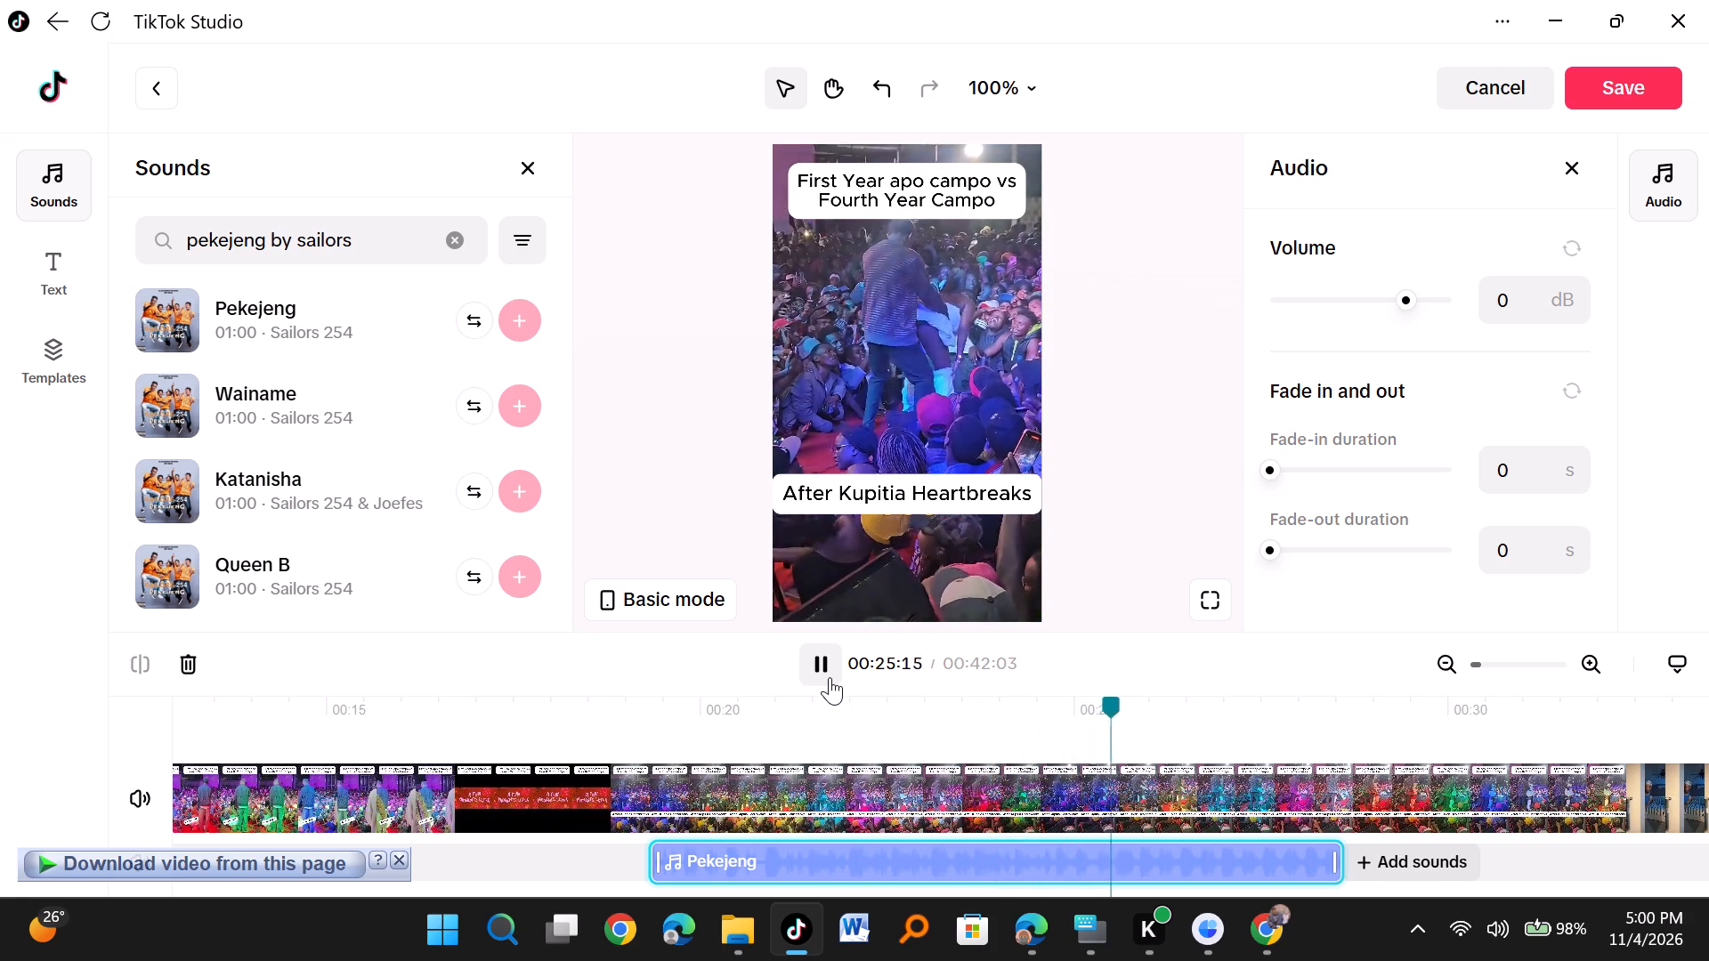
pyautogui.click(830, 677)
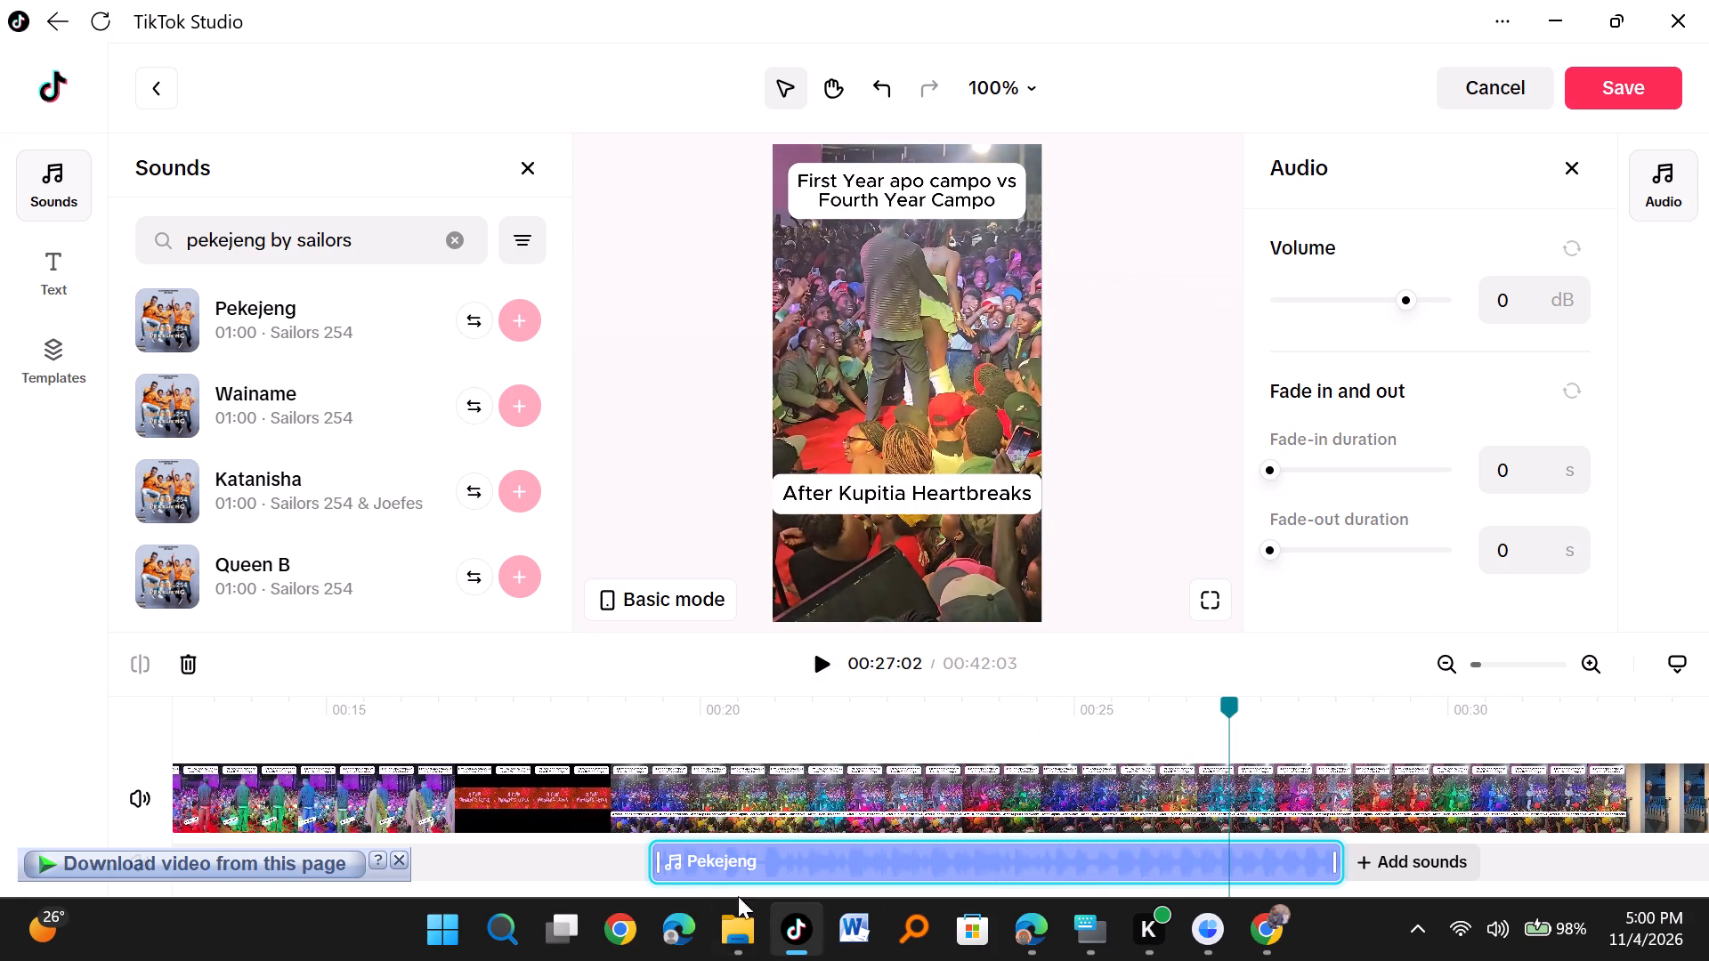
# Trim the Pekejeng sound's start to about 00:27:09, and move it back to where the "A few moments later" clip ends.
pyautogui.moveTo(652, 857); pyautogui.dragTo(1235, 870)
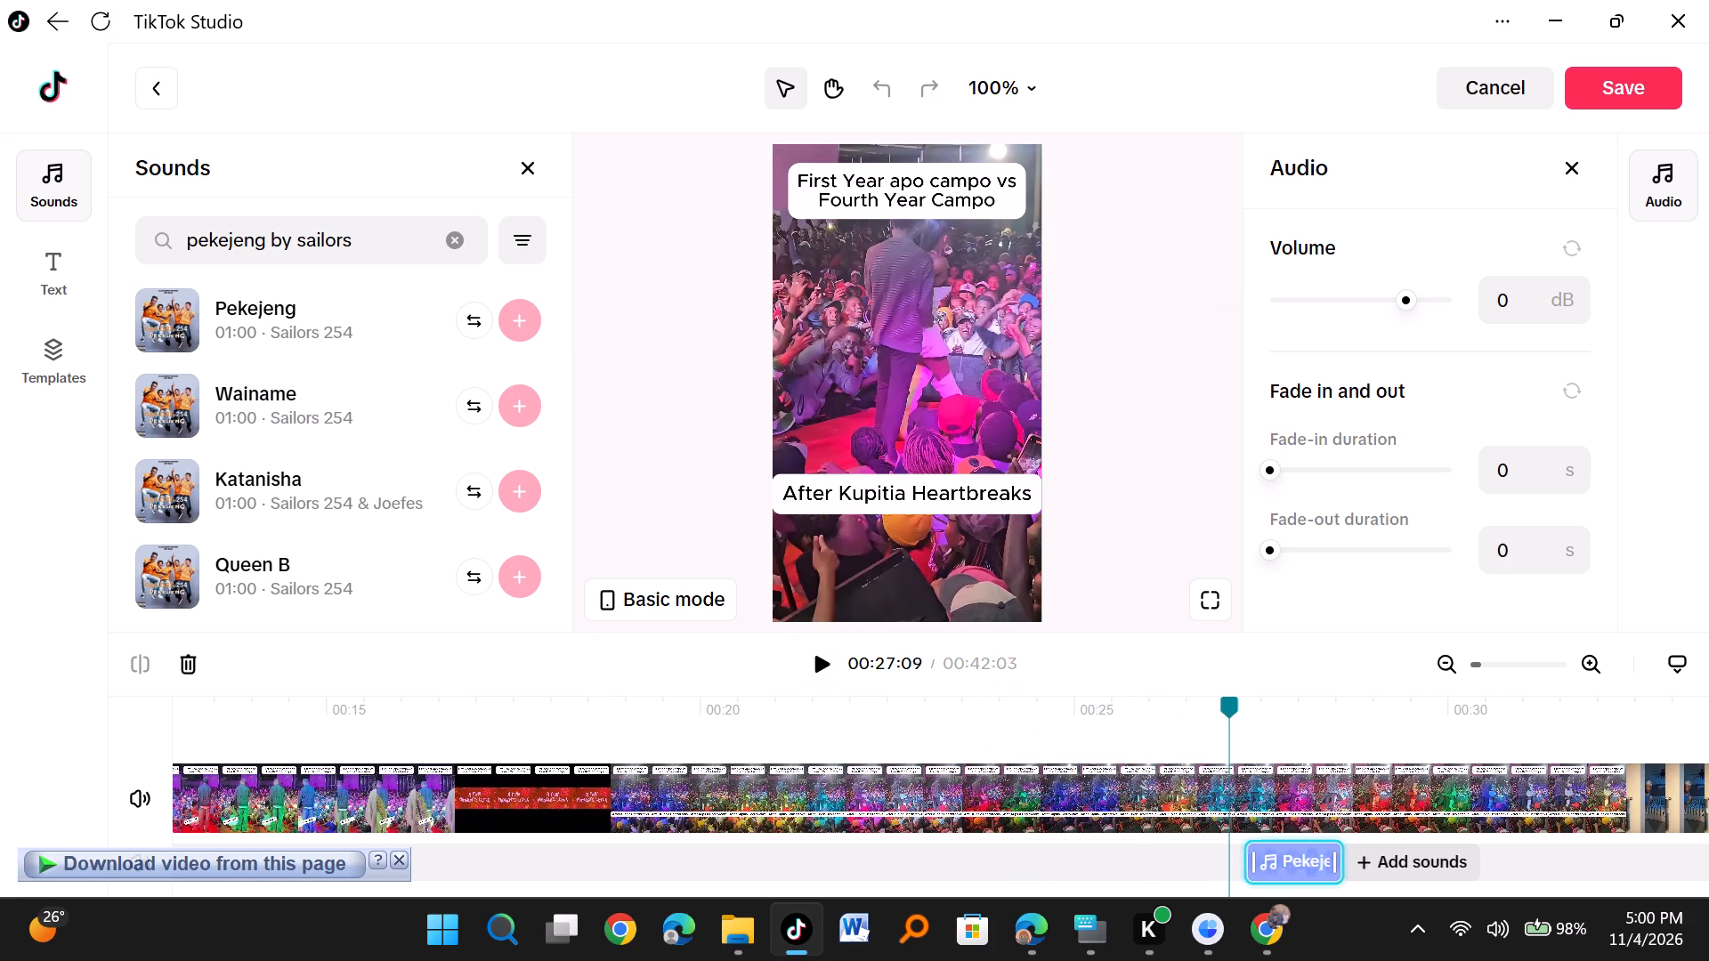
pyautogui.moveTo(1235, 870); pyautogui.dragTo(1234, 871)
pyautogui.moveTo(1276, 850); pyautogui.dragTo(657, 845)
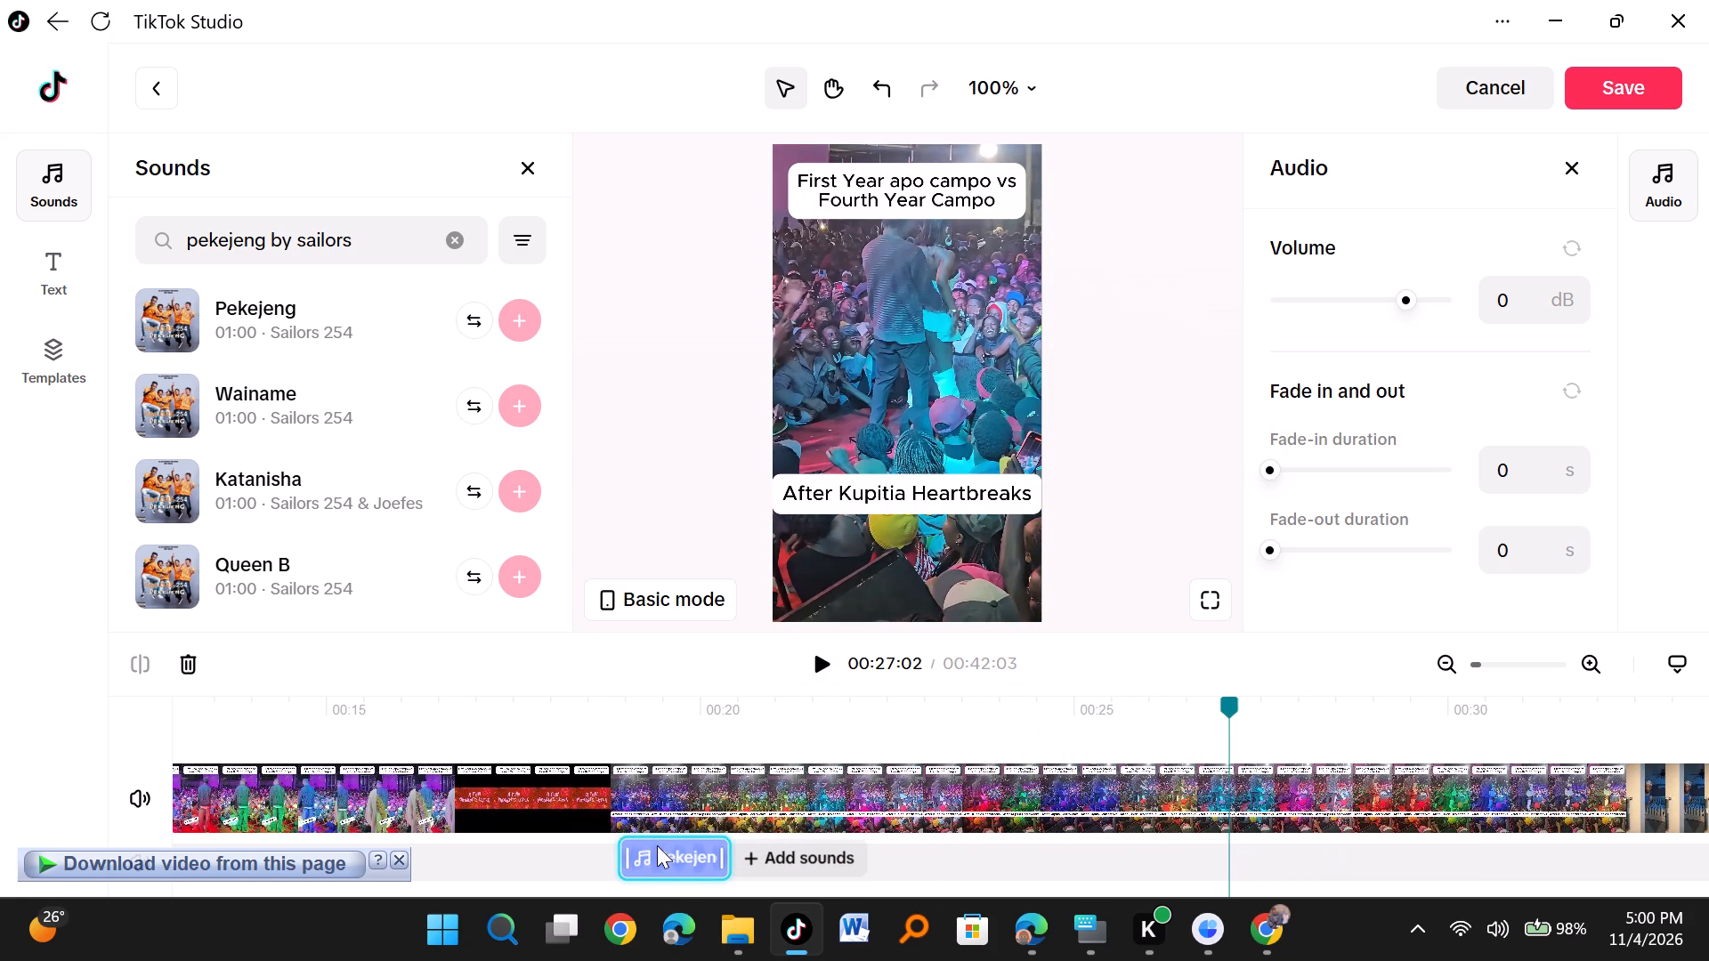
pyautogui.moveTo(657, 845); pyautogui.dragTo(653, 845)
# Extend the Pekejeng sound's end slightly past the second concert clip and play it from the "A few moments later" clip.
pyautogui.moveTo(716, 860); pyautogui.dragTo(1595, 865)
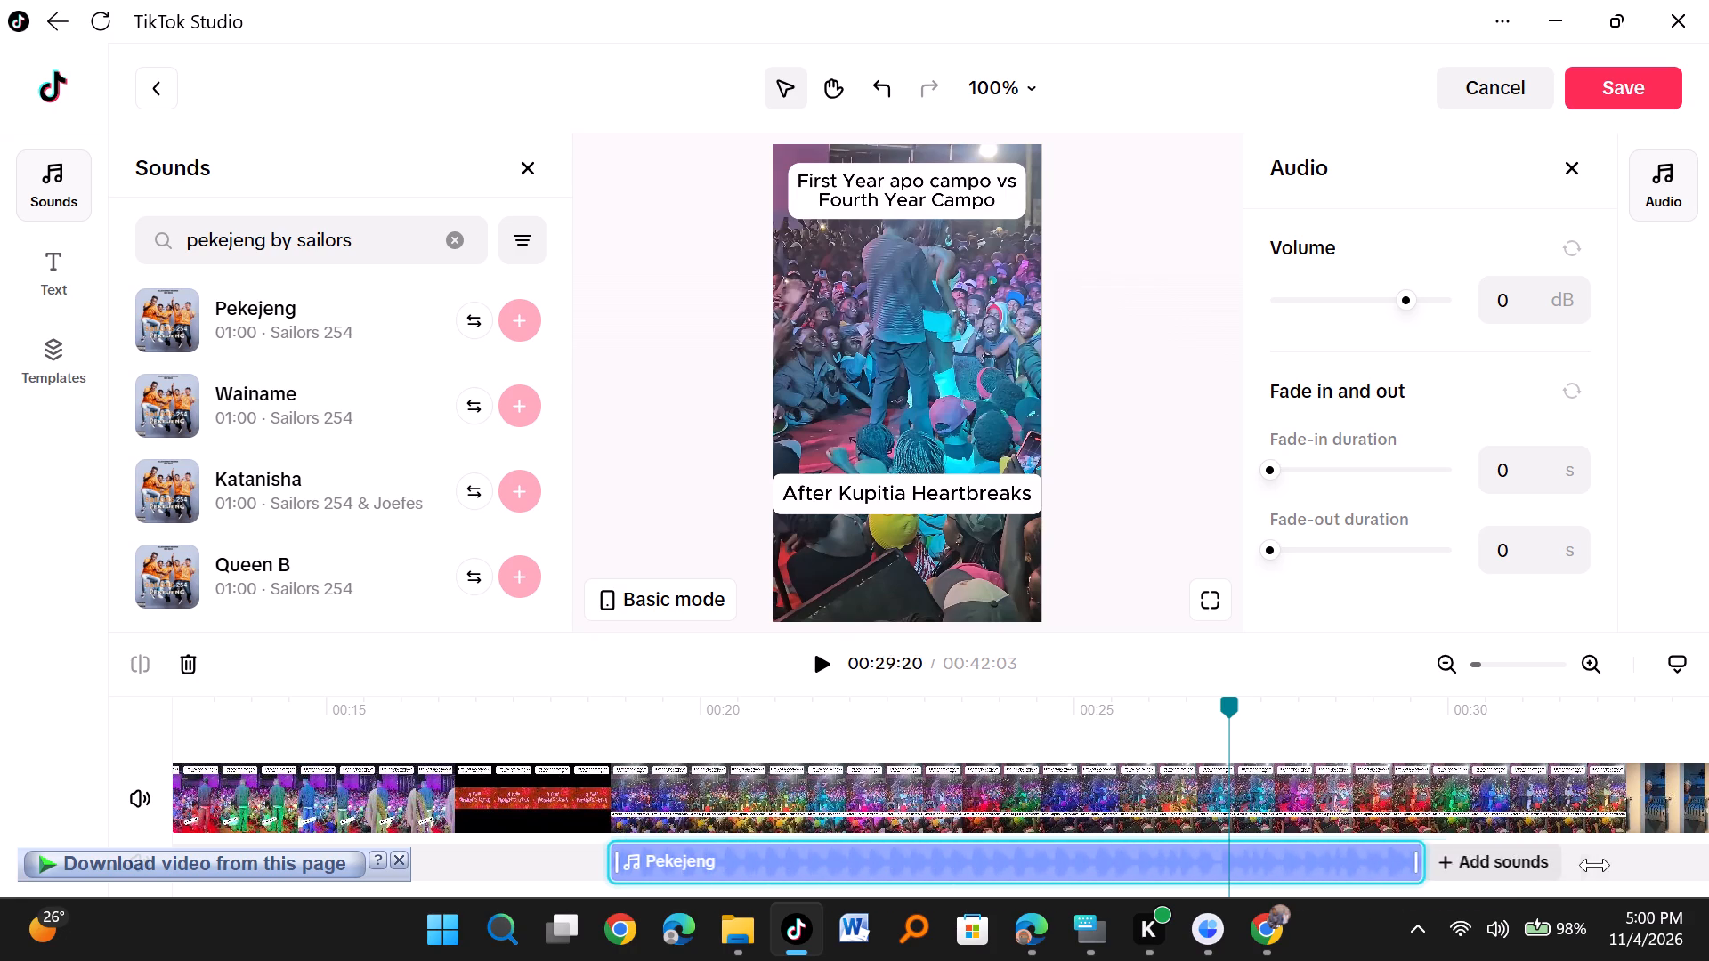
pyautogui.moveTo(1595, 865); pyautogui.dragTo(1689, 865)
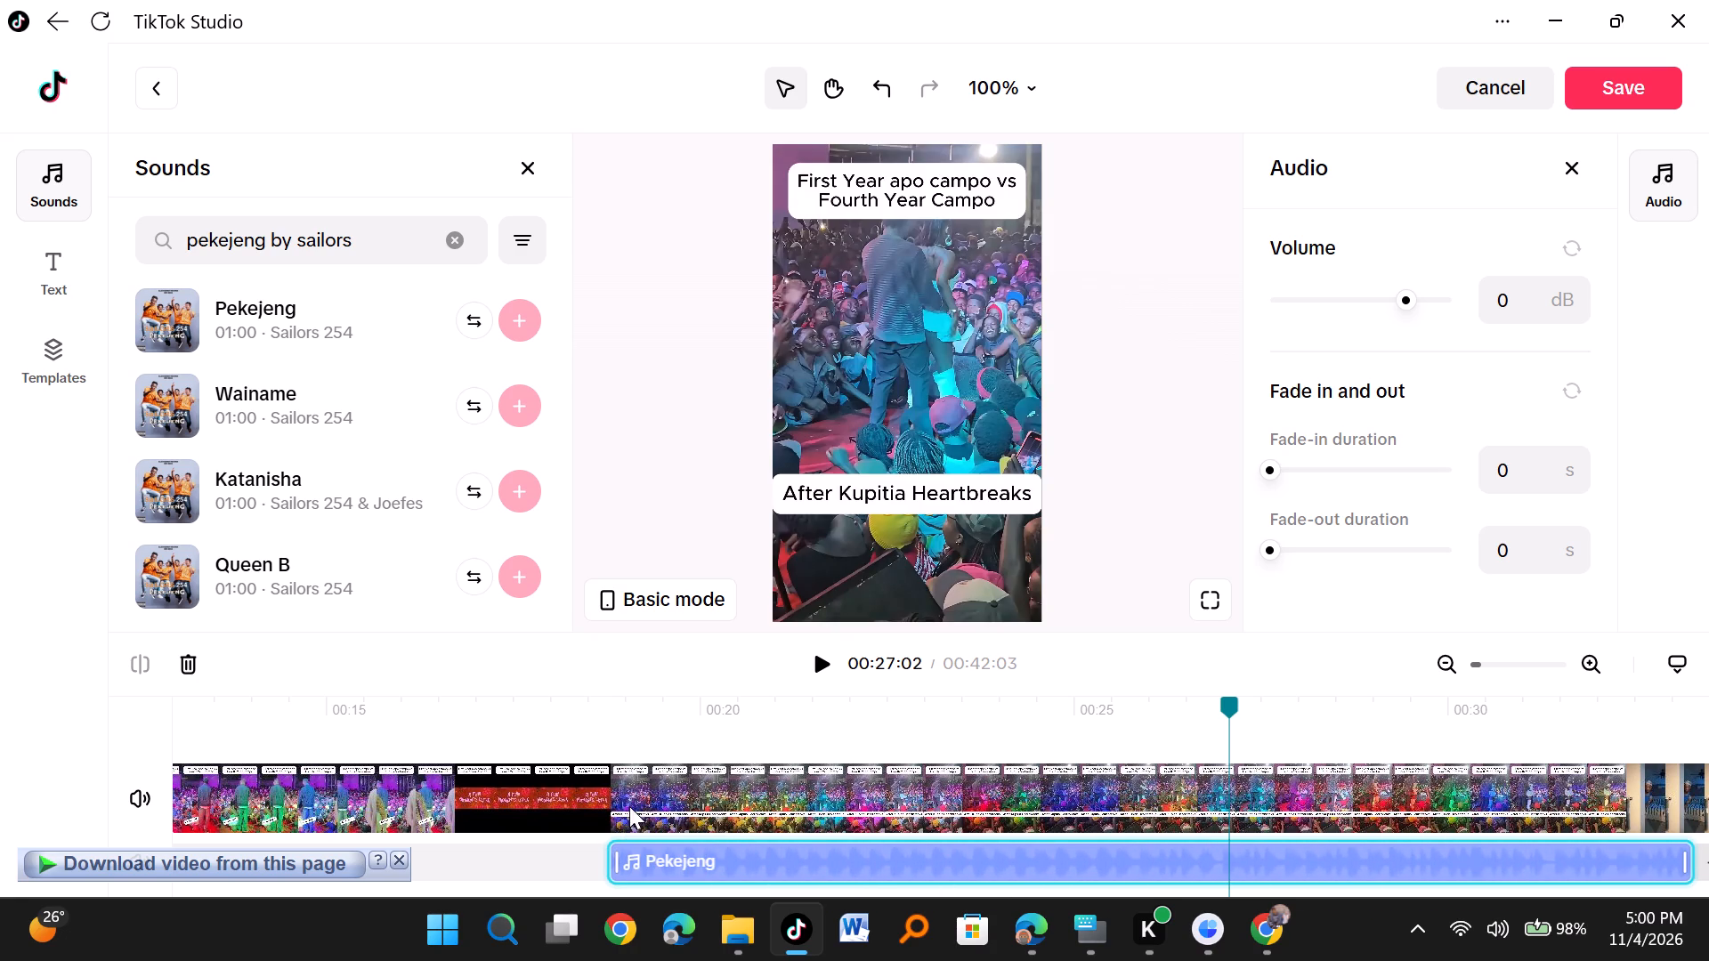
pyautogui.click(552, 755)
pyautogui.click(825, 657)
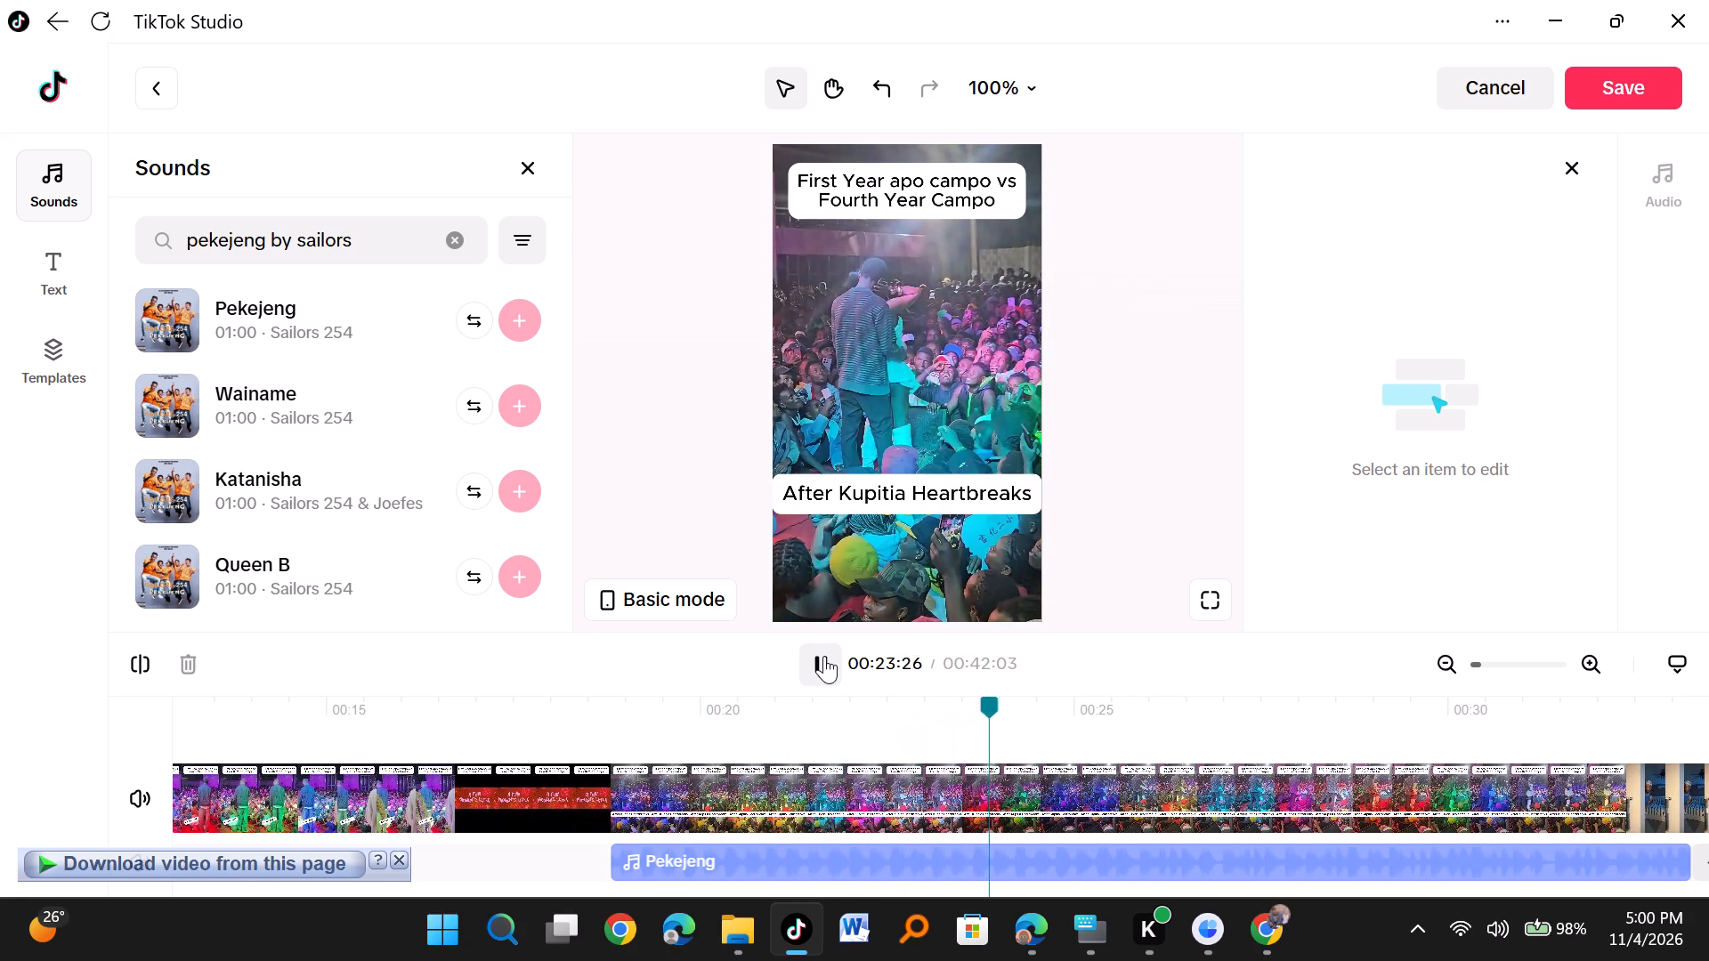
pyautogui.click(824, 656)
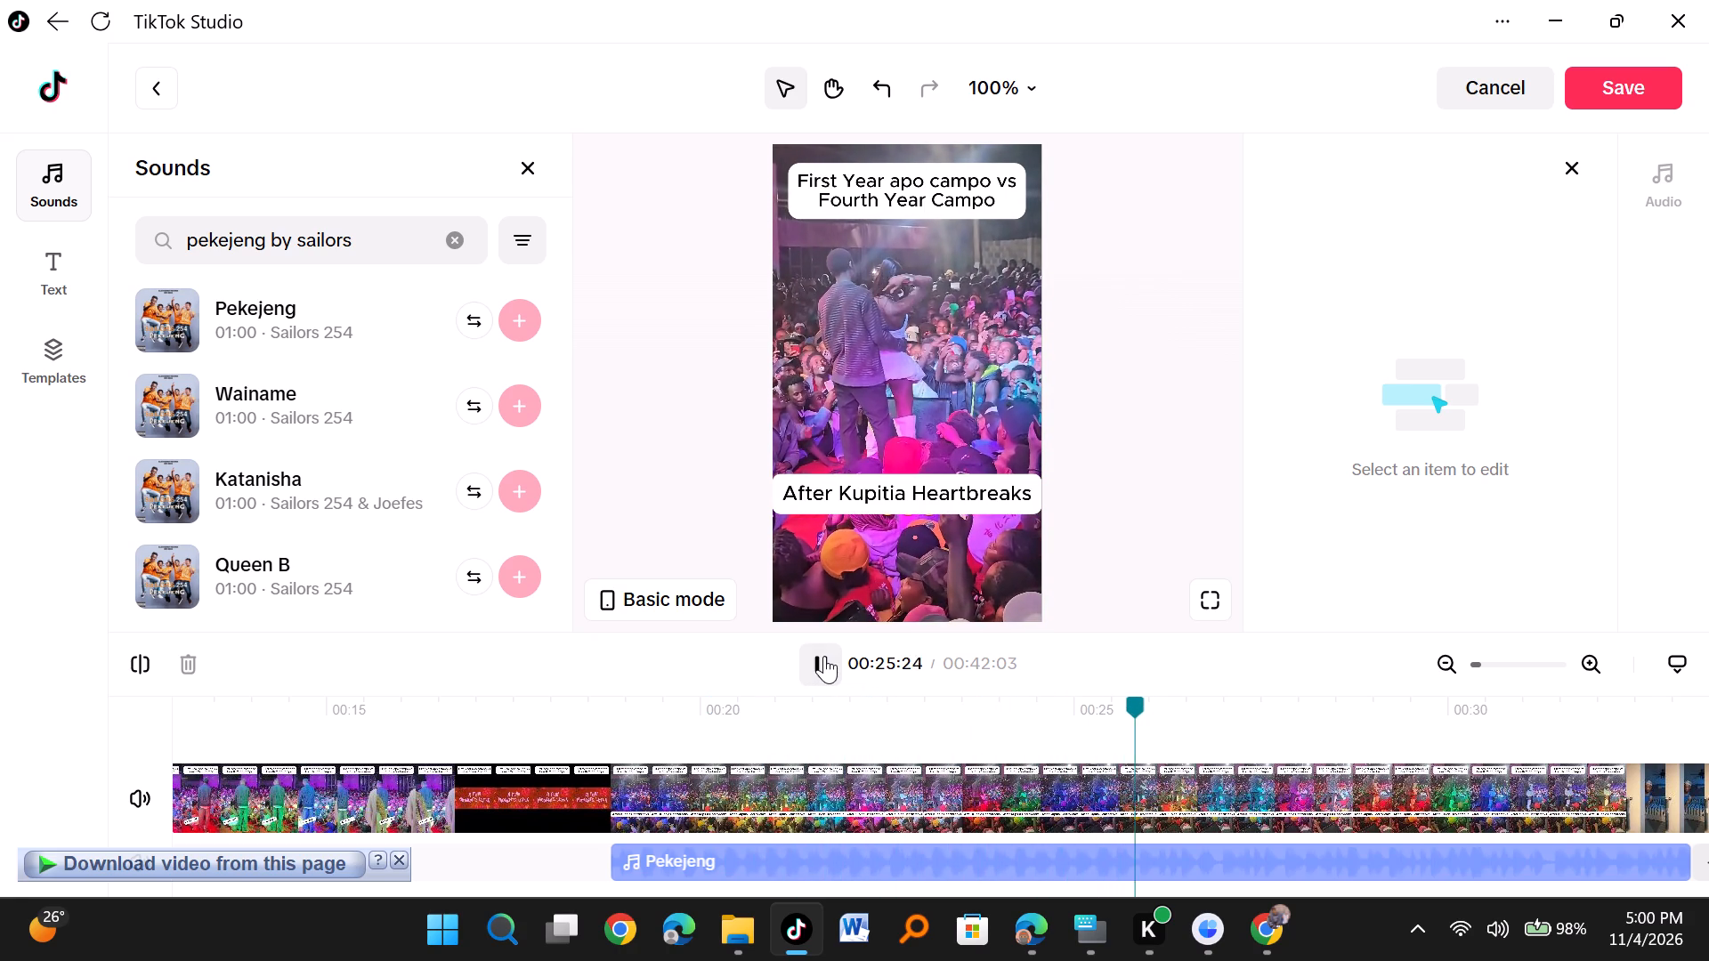
# Trim the Pekejeng sound's start to about 00:25:25 and move it back to the end of the "A few moments later" clip.
pyautogui.click(610, 858)
pyautogui.moveTo(613, 858); pyautogui.dragTo(1137, 892)
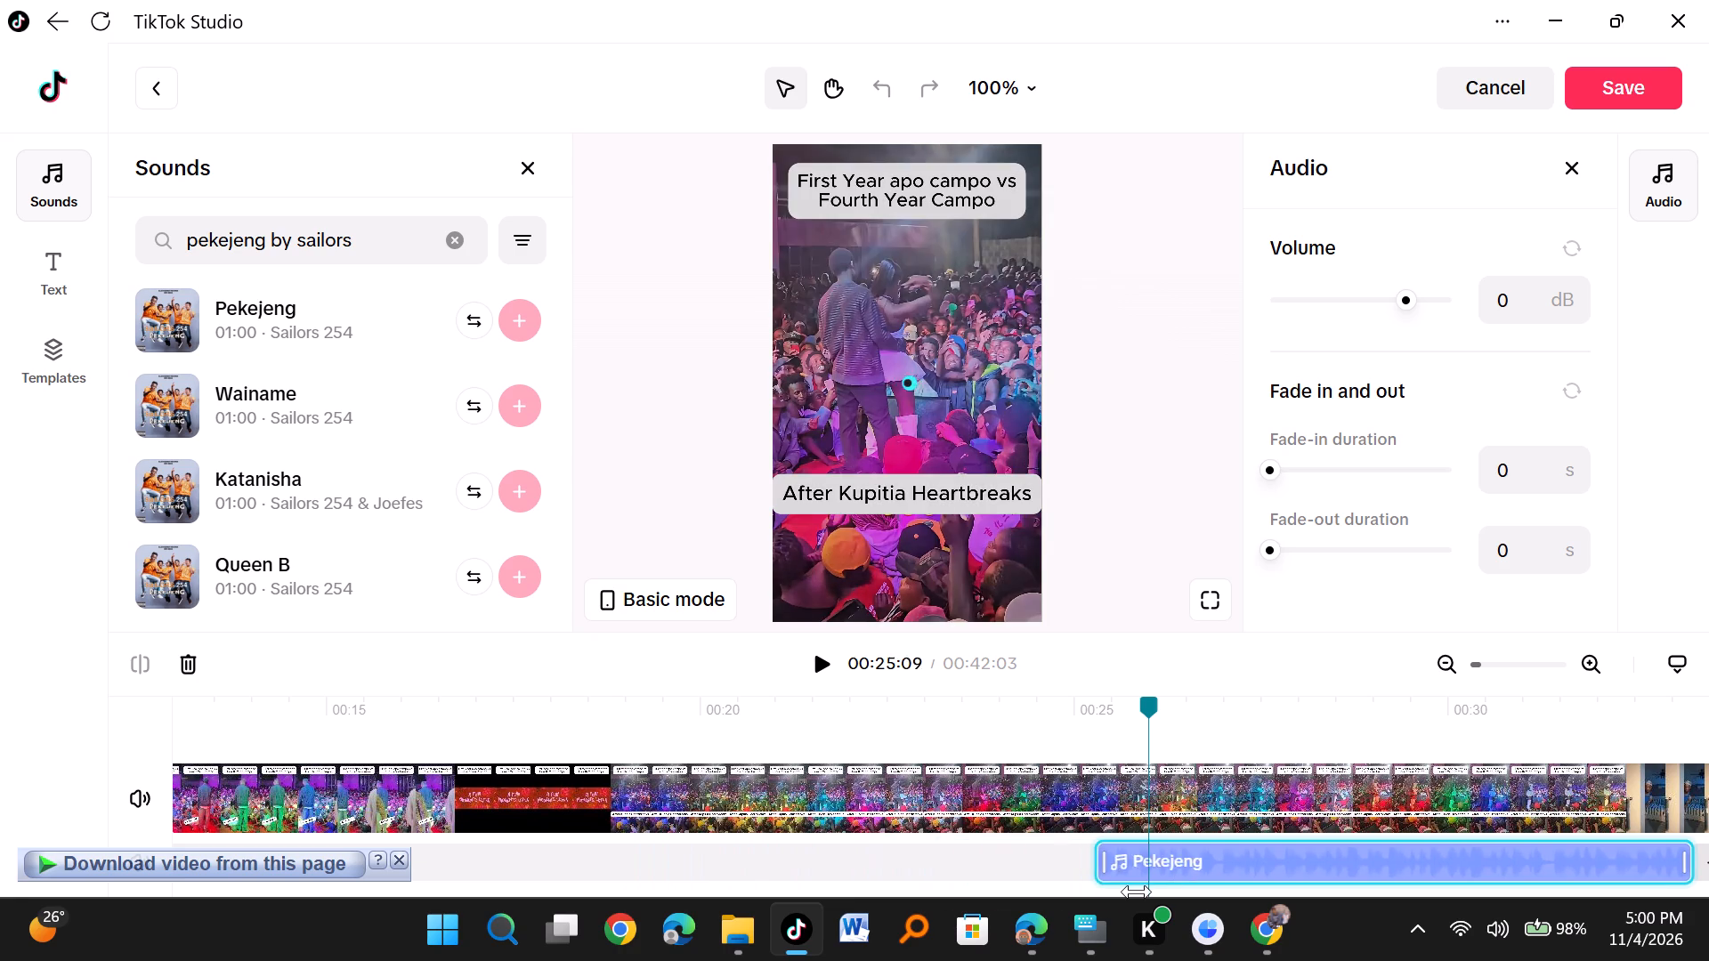
pyautogui.moveTo(1137, 892); pyautogui.dragTo(1141, 893)
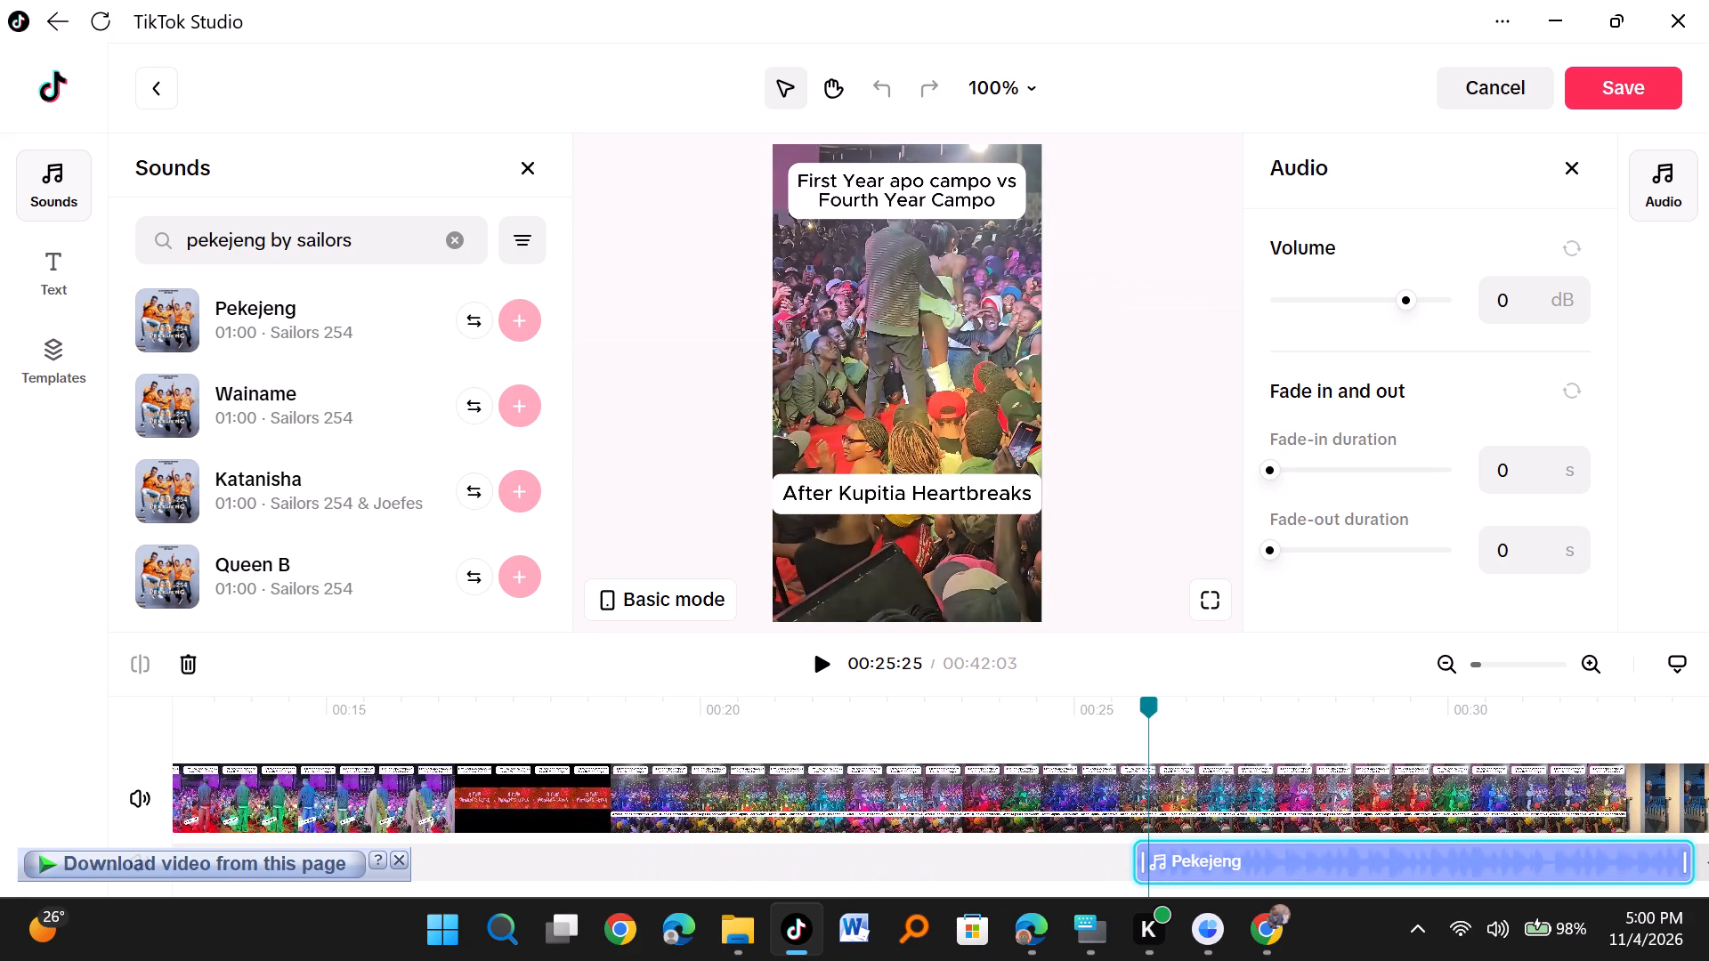
pyautogui.moveTo(1141, 893); pyautogui.dragTo(1143, 892)
pyautogui.moveTo(1224, 851); pyautogui.dragTo(738, 840)
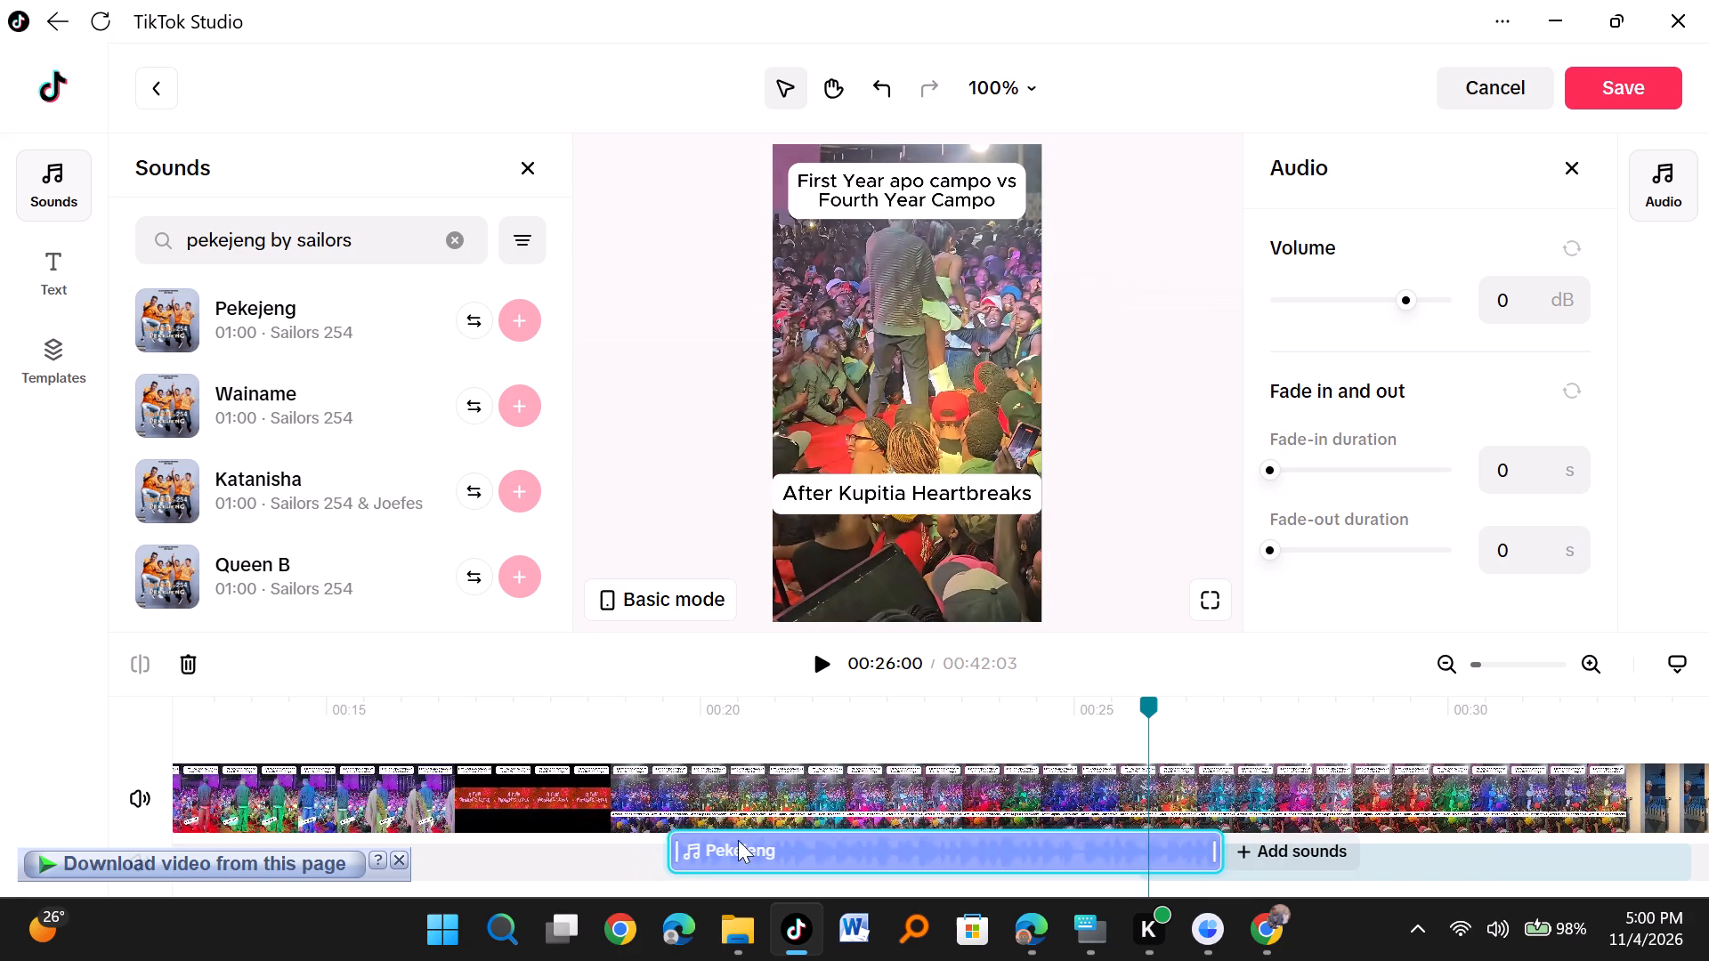
pyautogui.moveTo(738, 840); pyautogui.dragTo(696, 850)
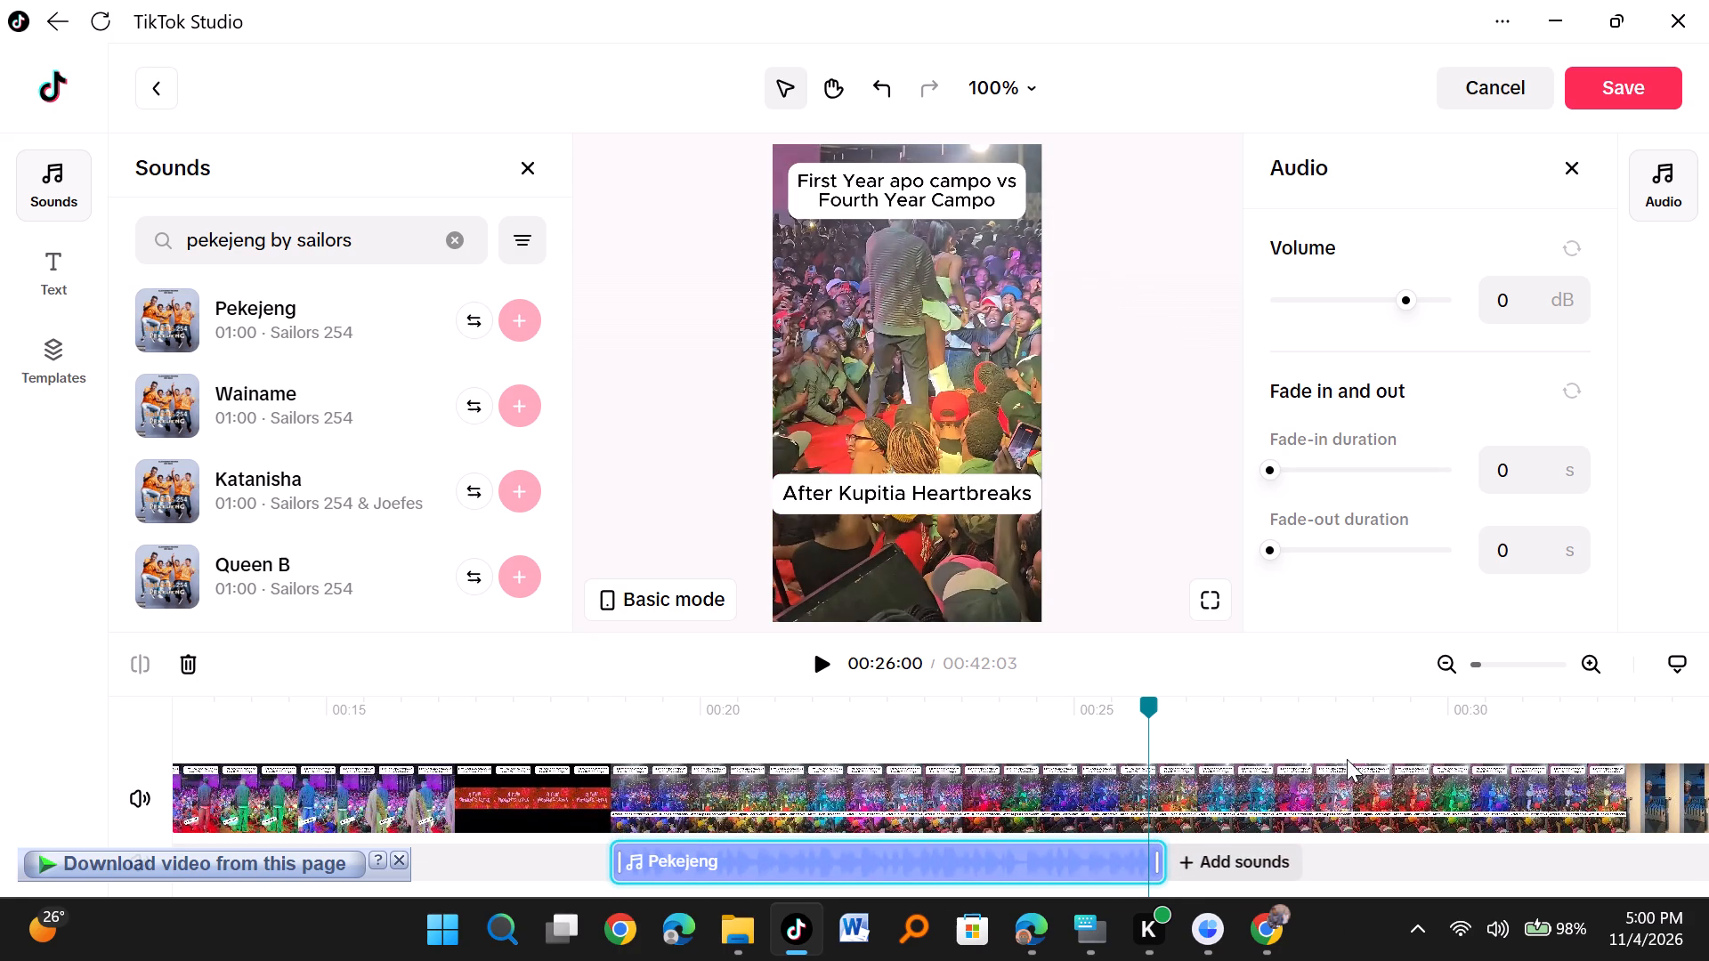
# Extend the end of the Pekejeng sound to the end of the video at 00:42:03.
pyautogui.doubleClick(1457, 662)
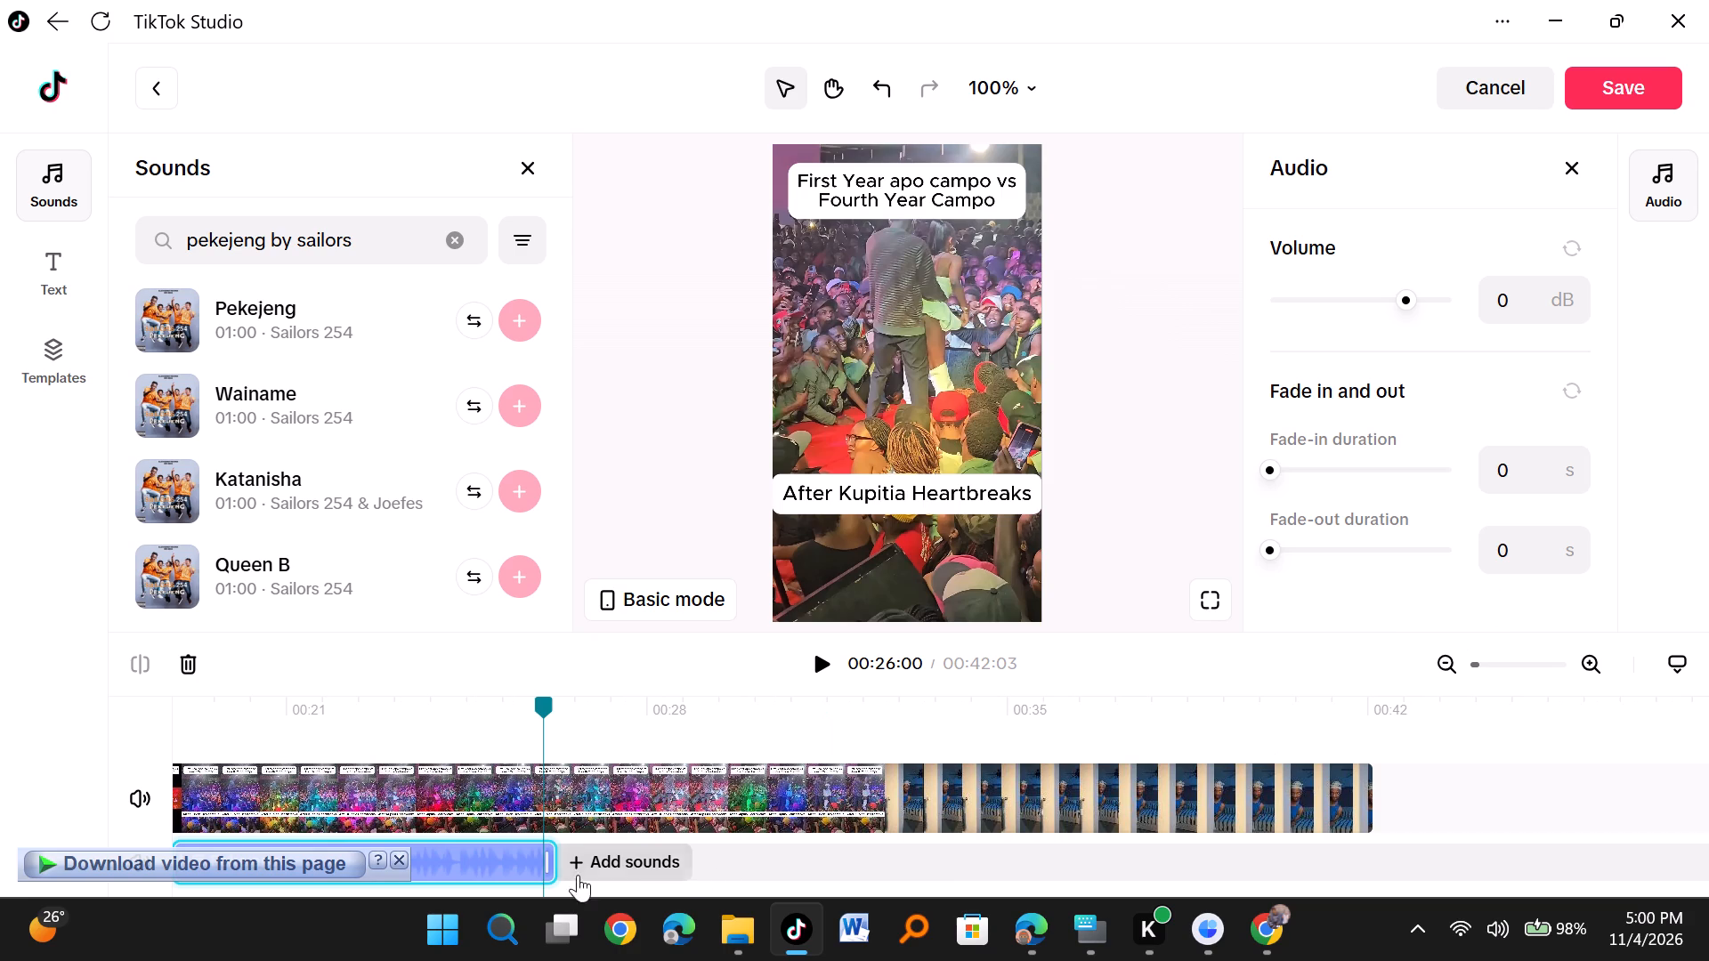
pyautogui.moveTo(546, 866); pyautogui.dragTo(1288, 866)
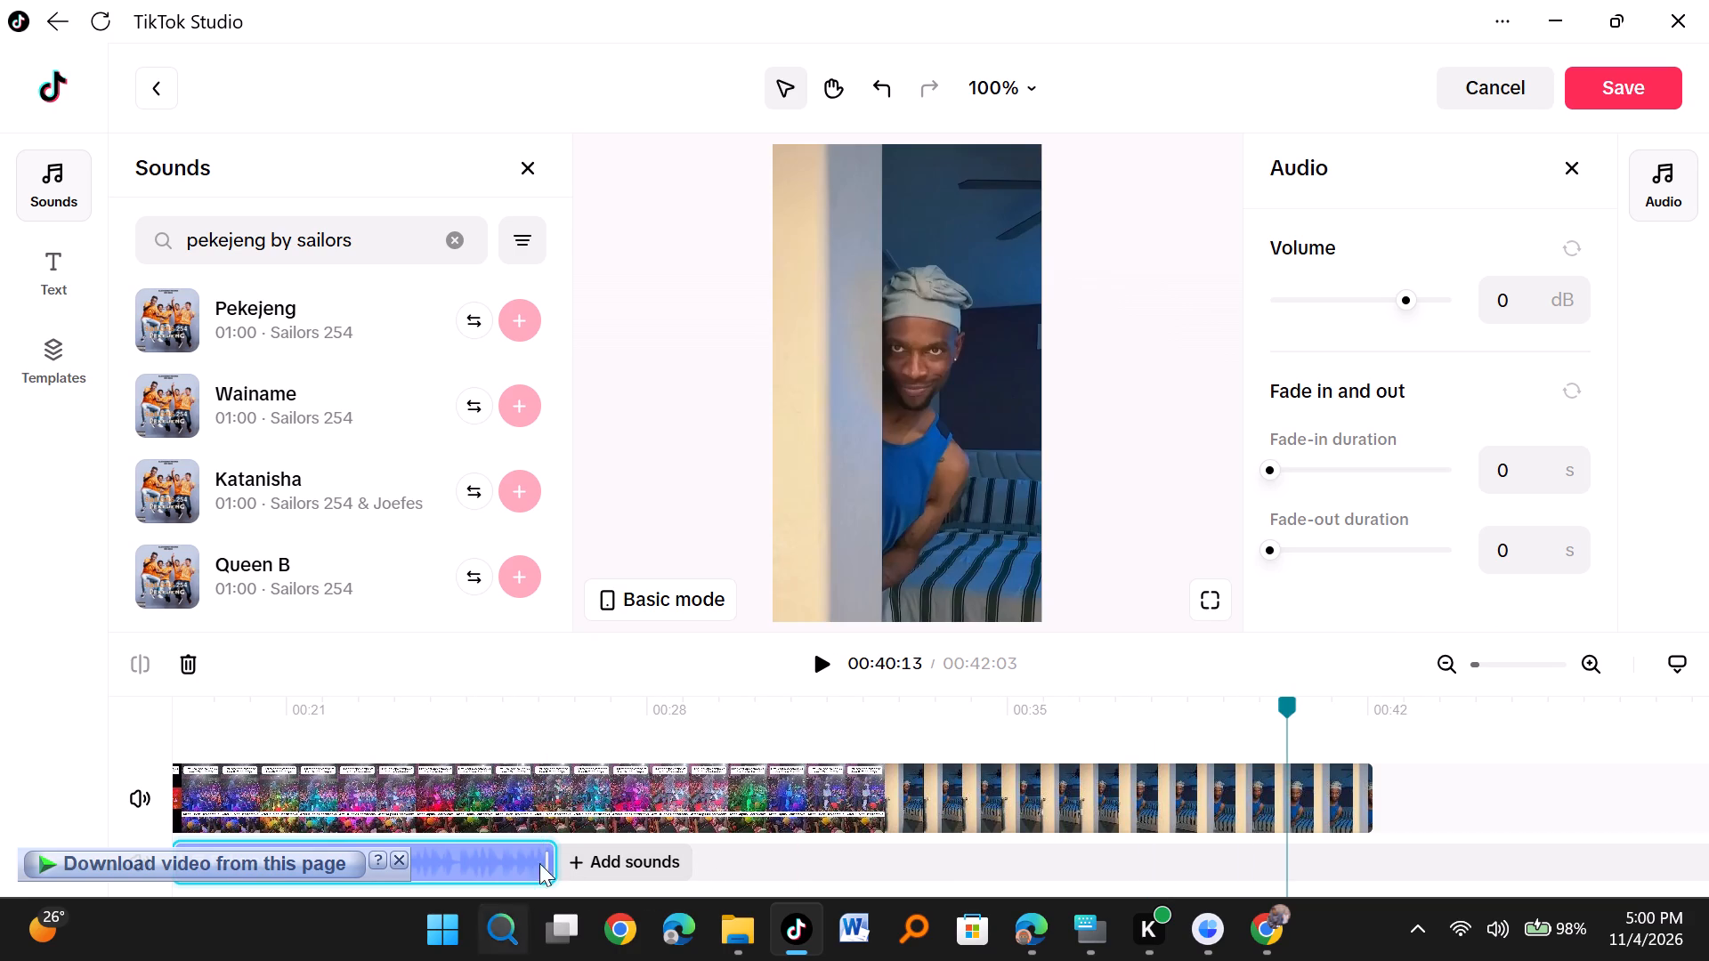
pyautogui.moveTo(553, 858); pyautogui.dragTo(1379, 829)
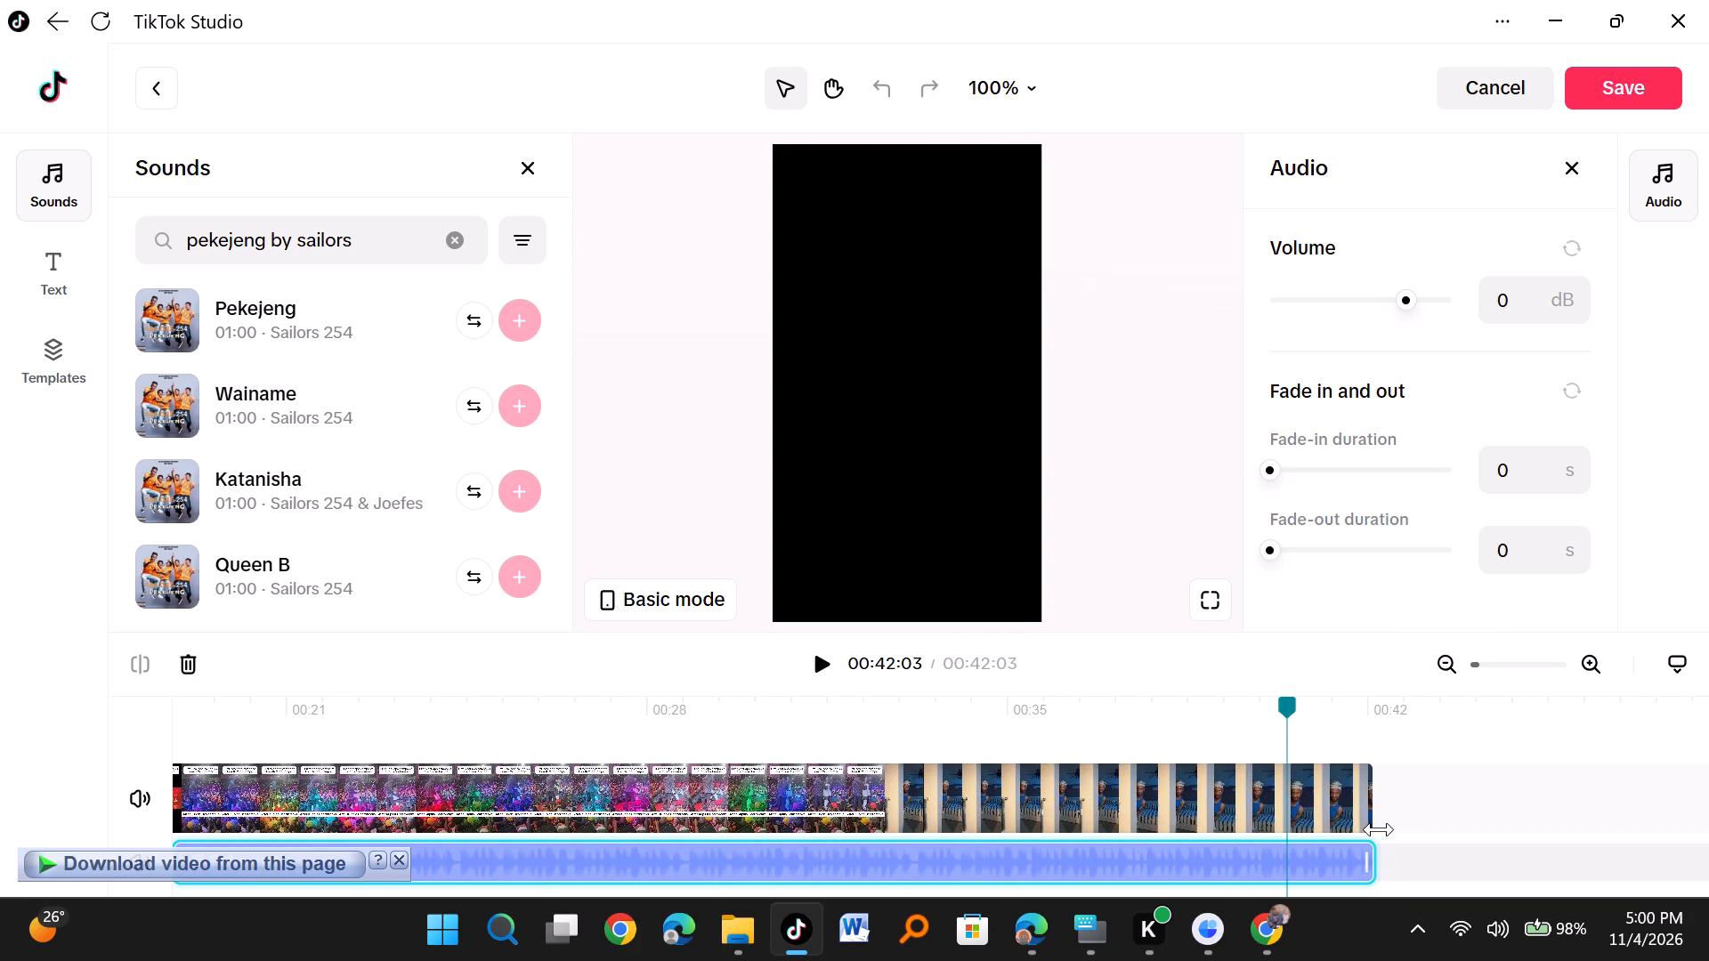
pyautogui.moveTo(1379, 829); pyautogui.dragTo(1375, 829)
# Play the video from about 00:09:04 to the end to check the Pekejeng sound after the "A few moments later" clip.
pyautogui.moveTo(1293, 706); pyautogui.dragTo(759, 706)
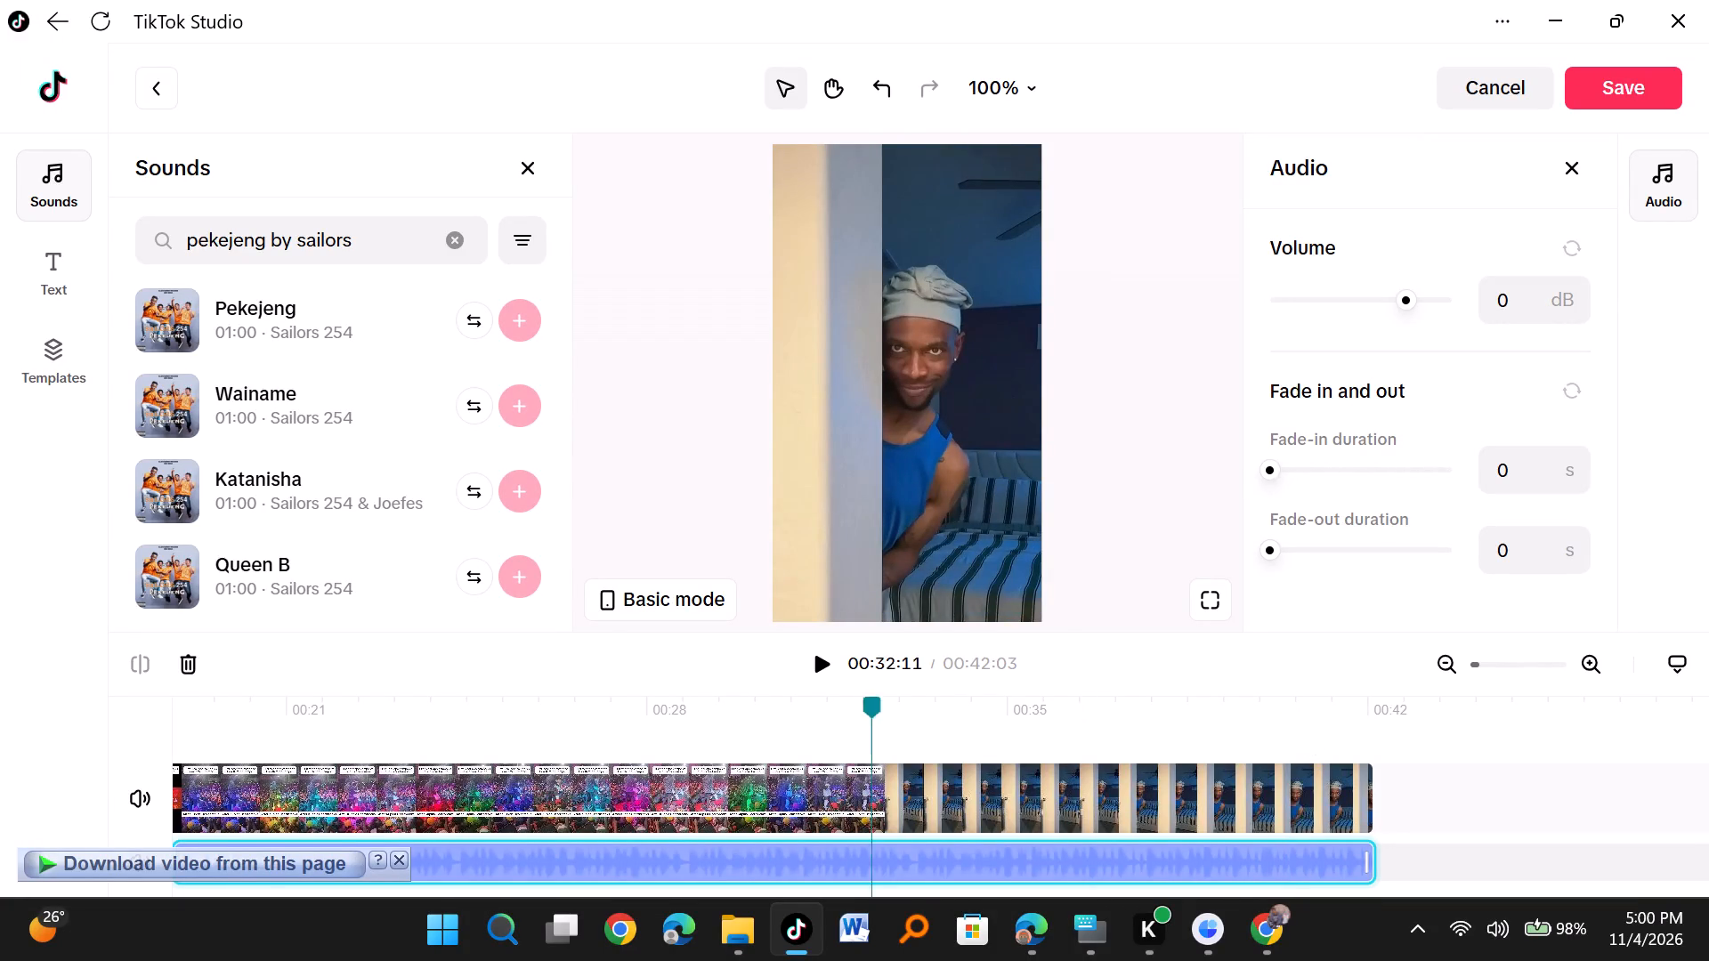
pyautogui.moveTo(759, 706); pyautogui.dragTo(199, 715)
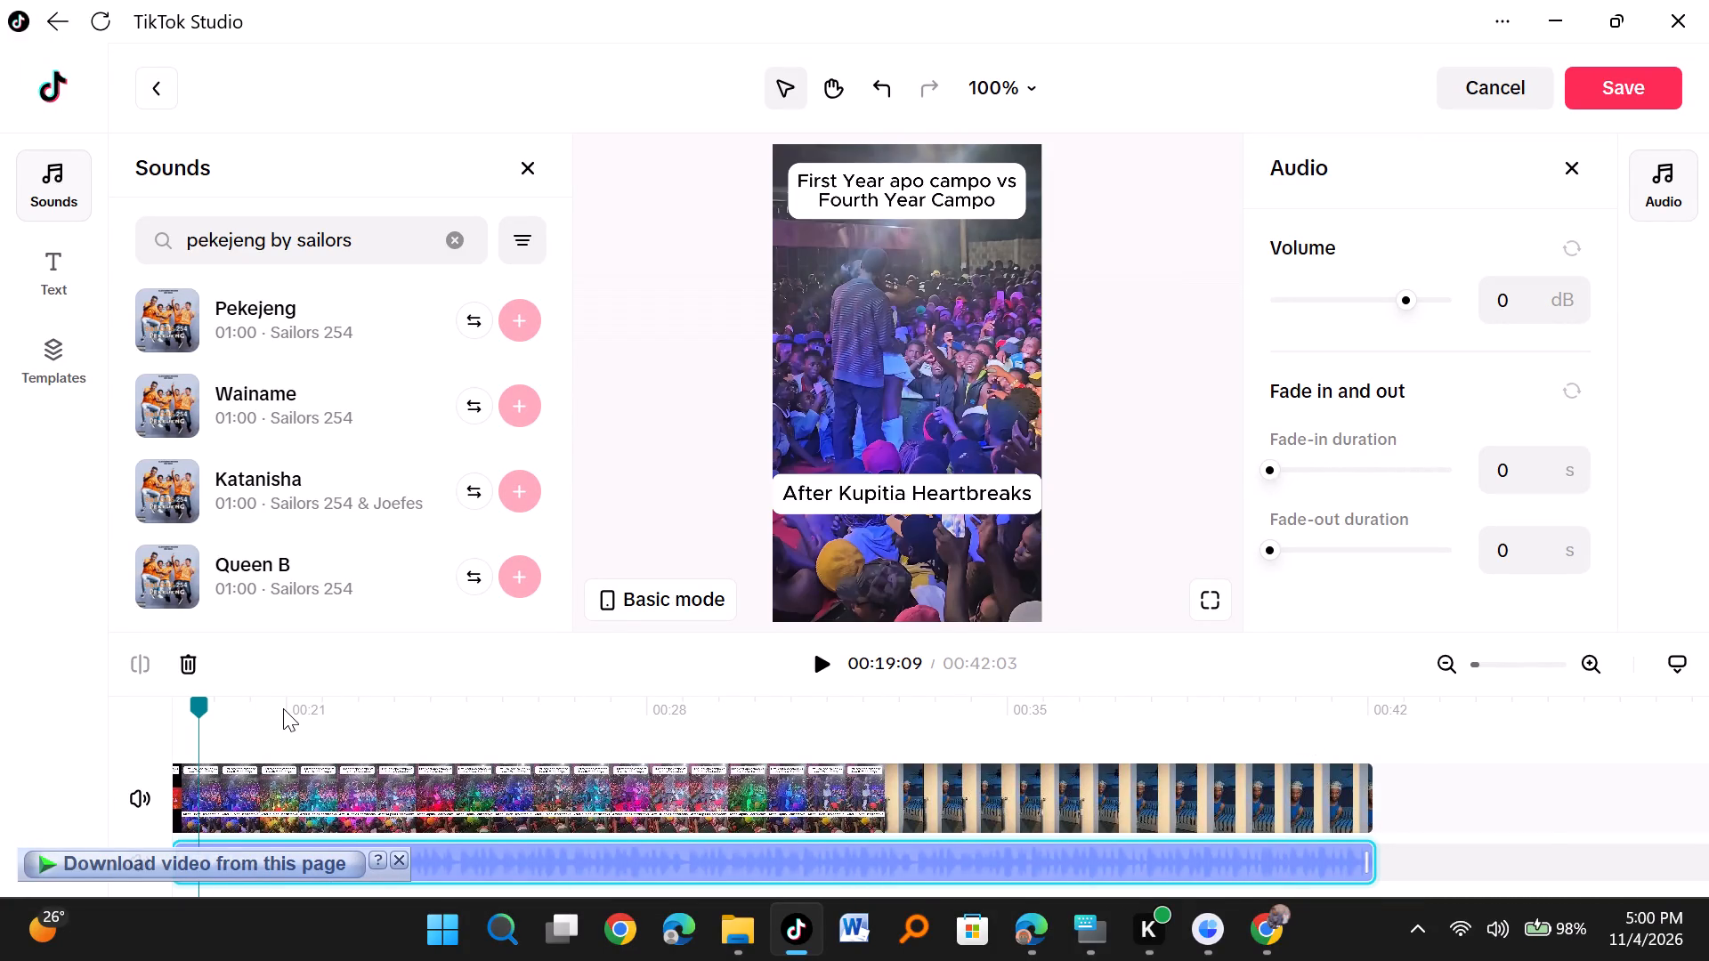
pyautogui.hscroll(2, 283, 708)
pyautogui.hscroll(1, 518, 762)
pyautogui.moveTo(525, 720); pyautogui.dragTo(493, 728)
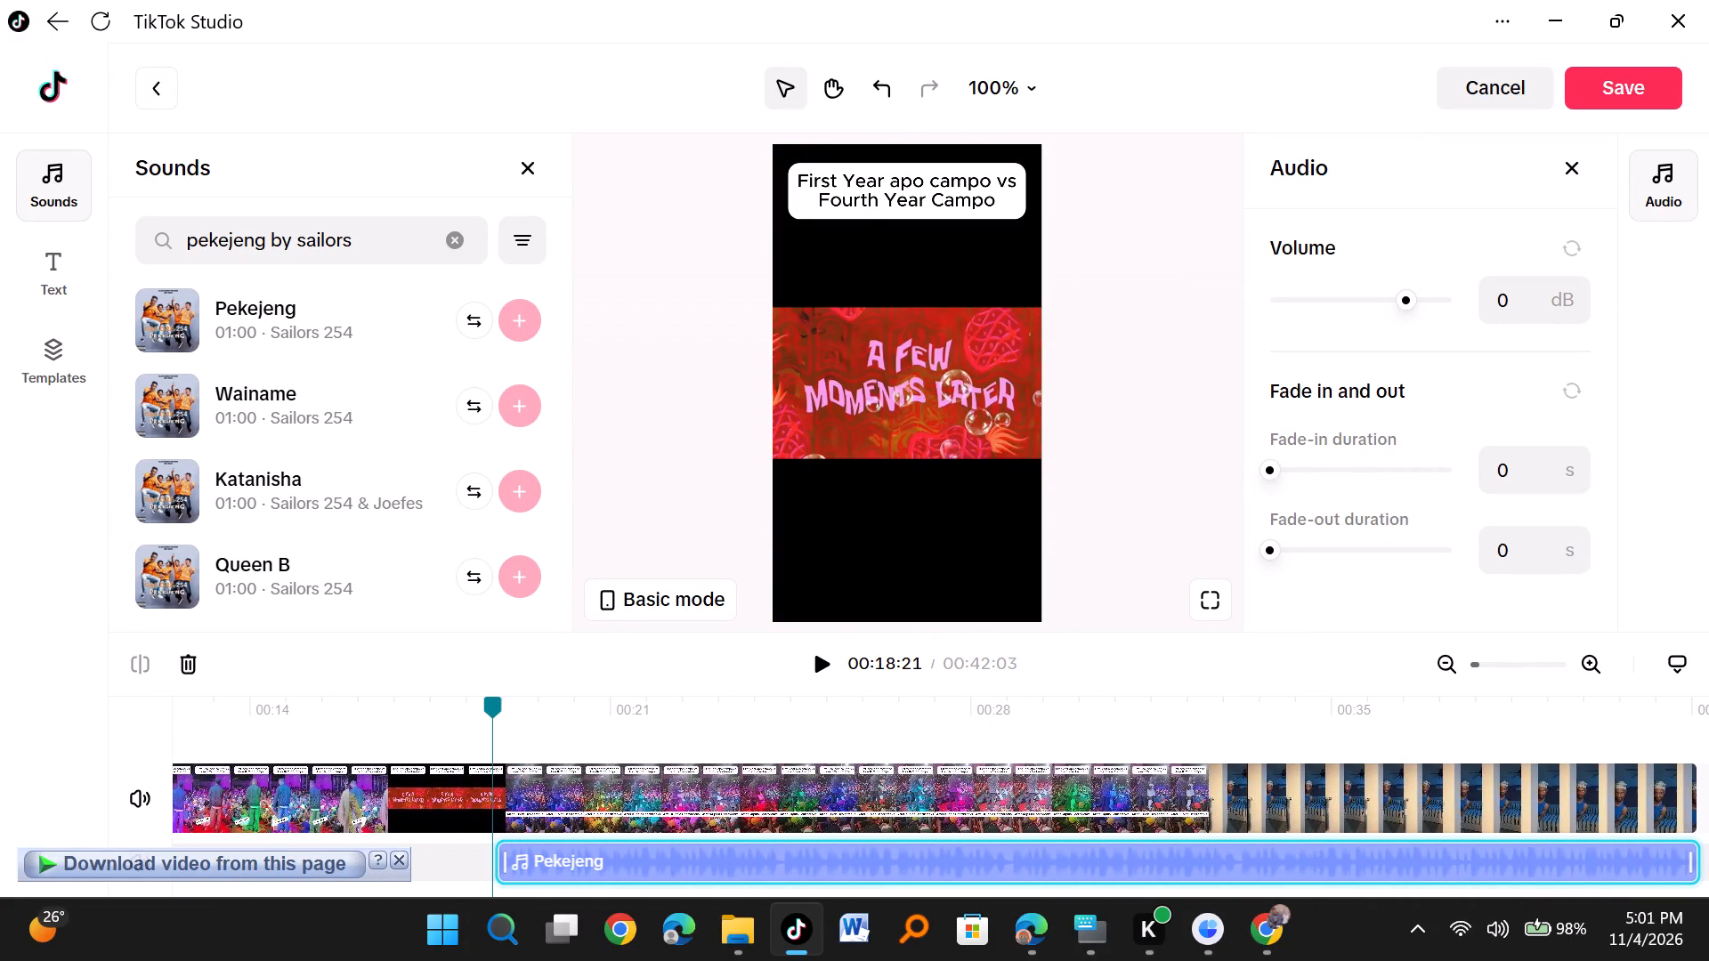
pyautogui.moveTo(493, 728); pyautogui.dragTo(494, 728)
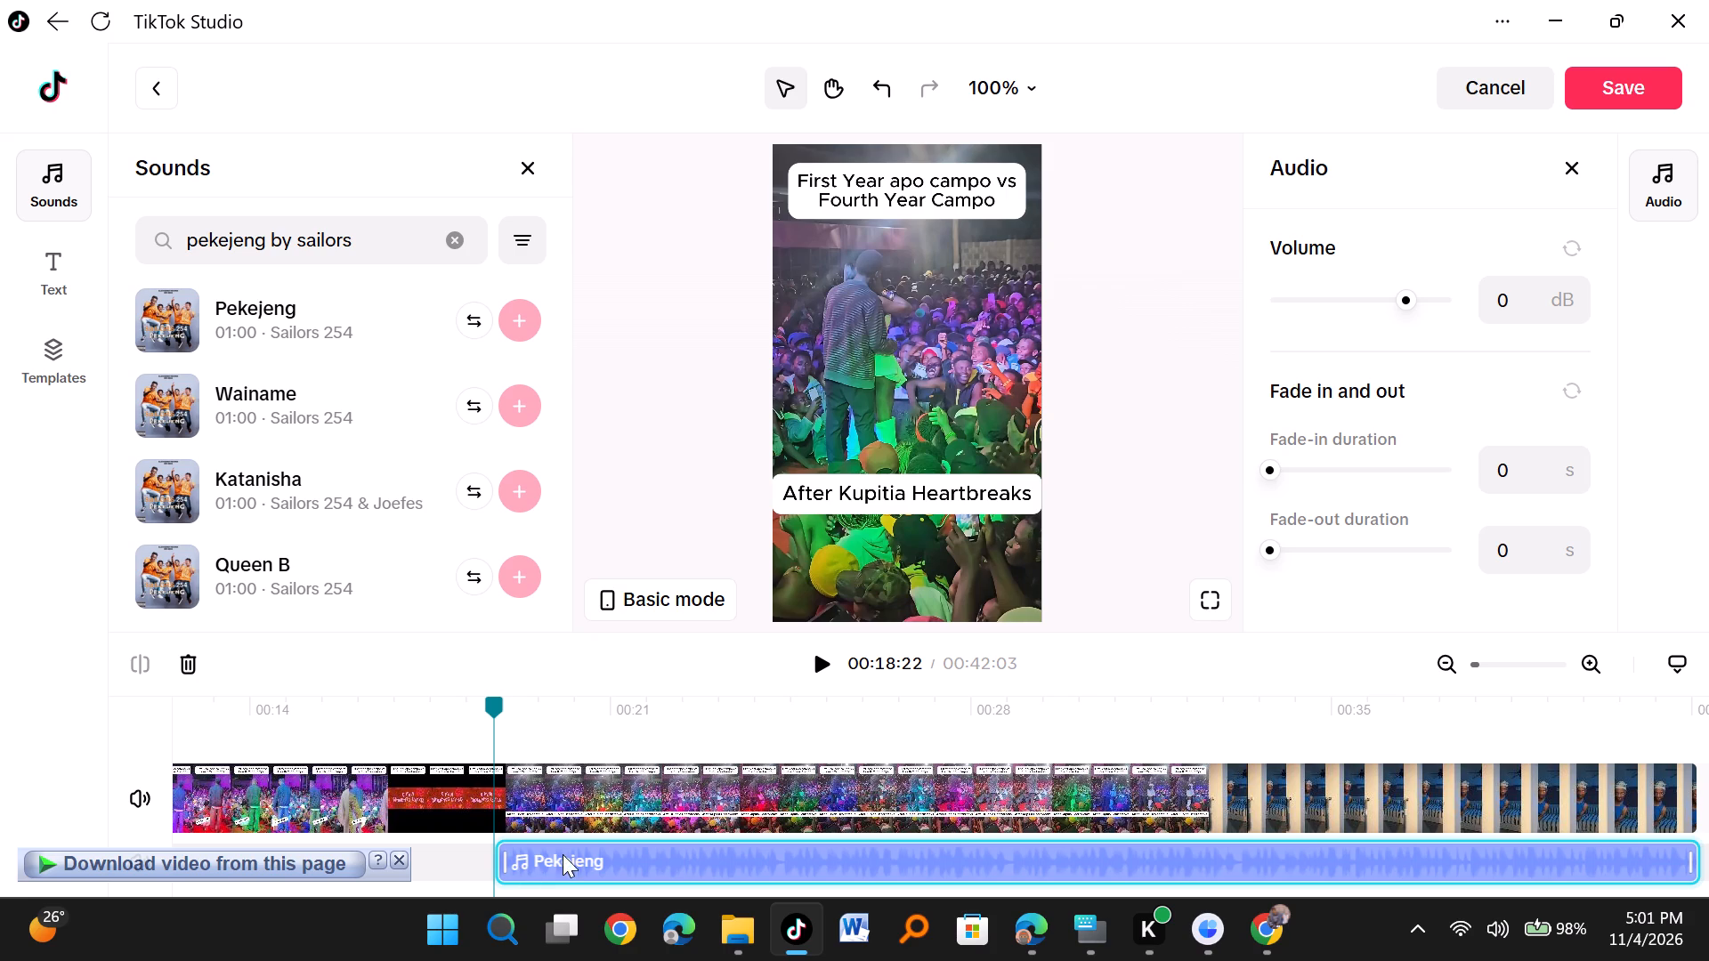
pyautogui.click(324, 707)
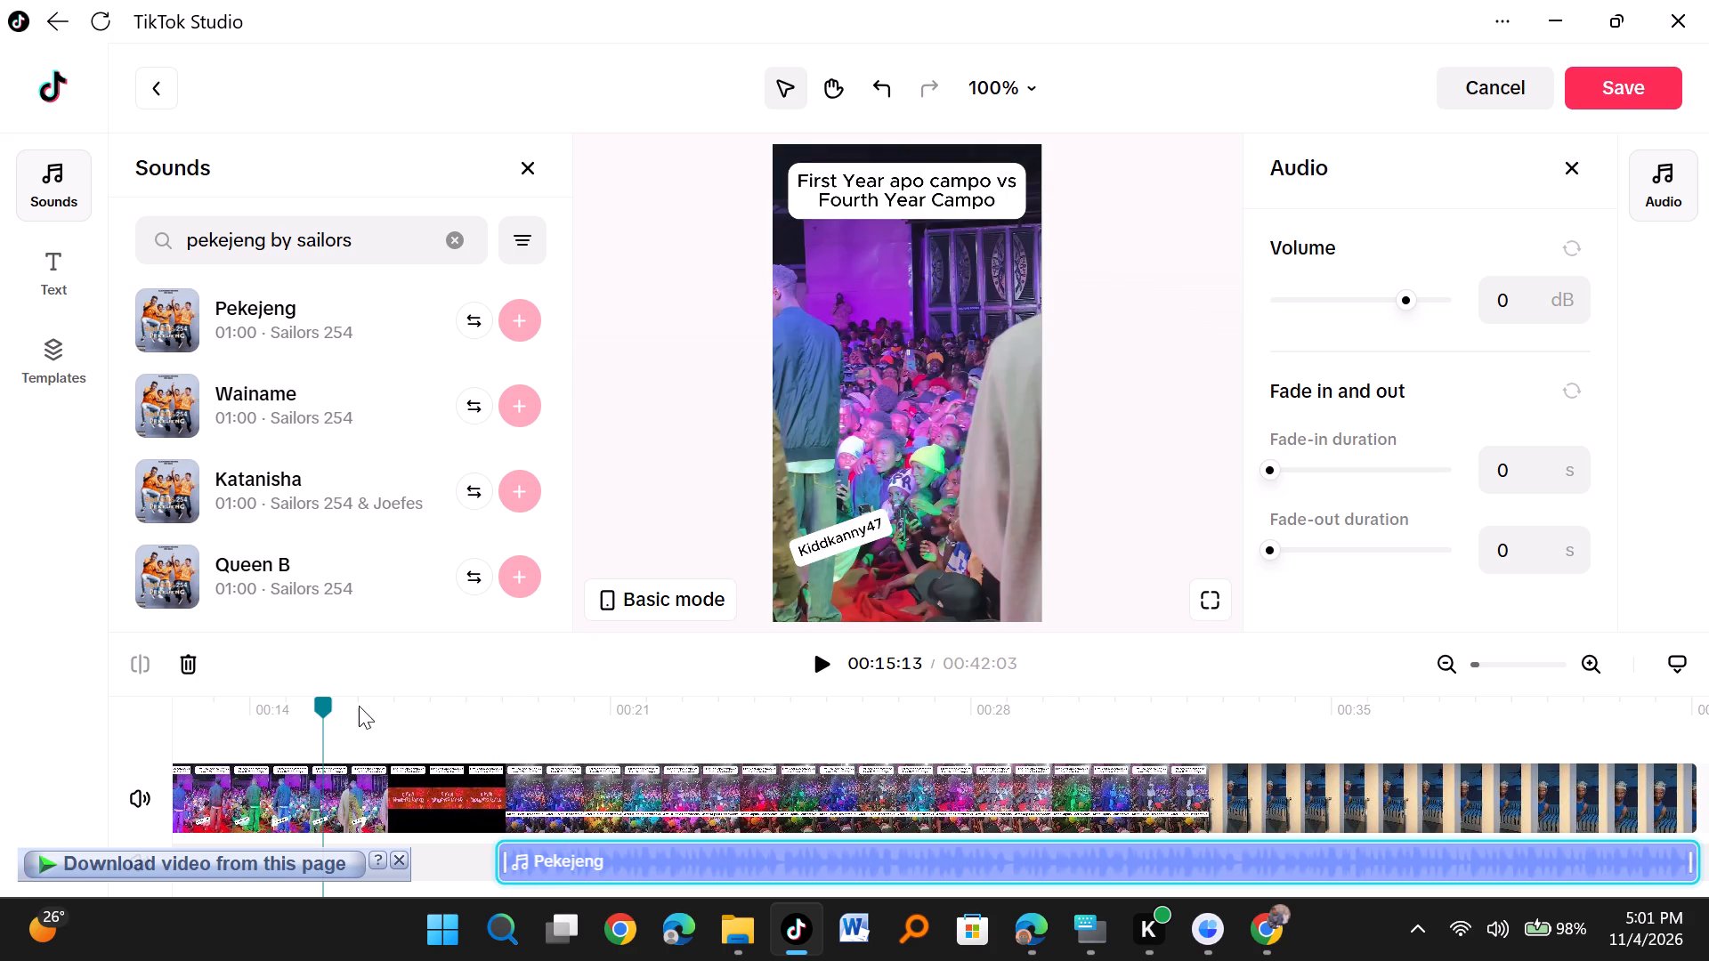
pyautogui.moveTo(330, 711); pyautogui.dragTo(0, 710)
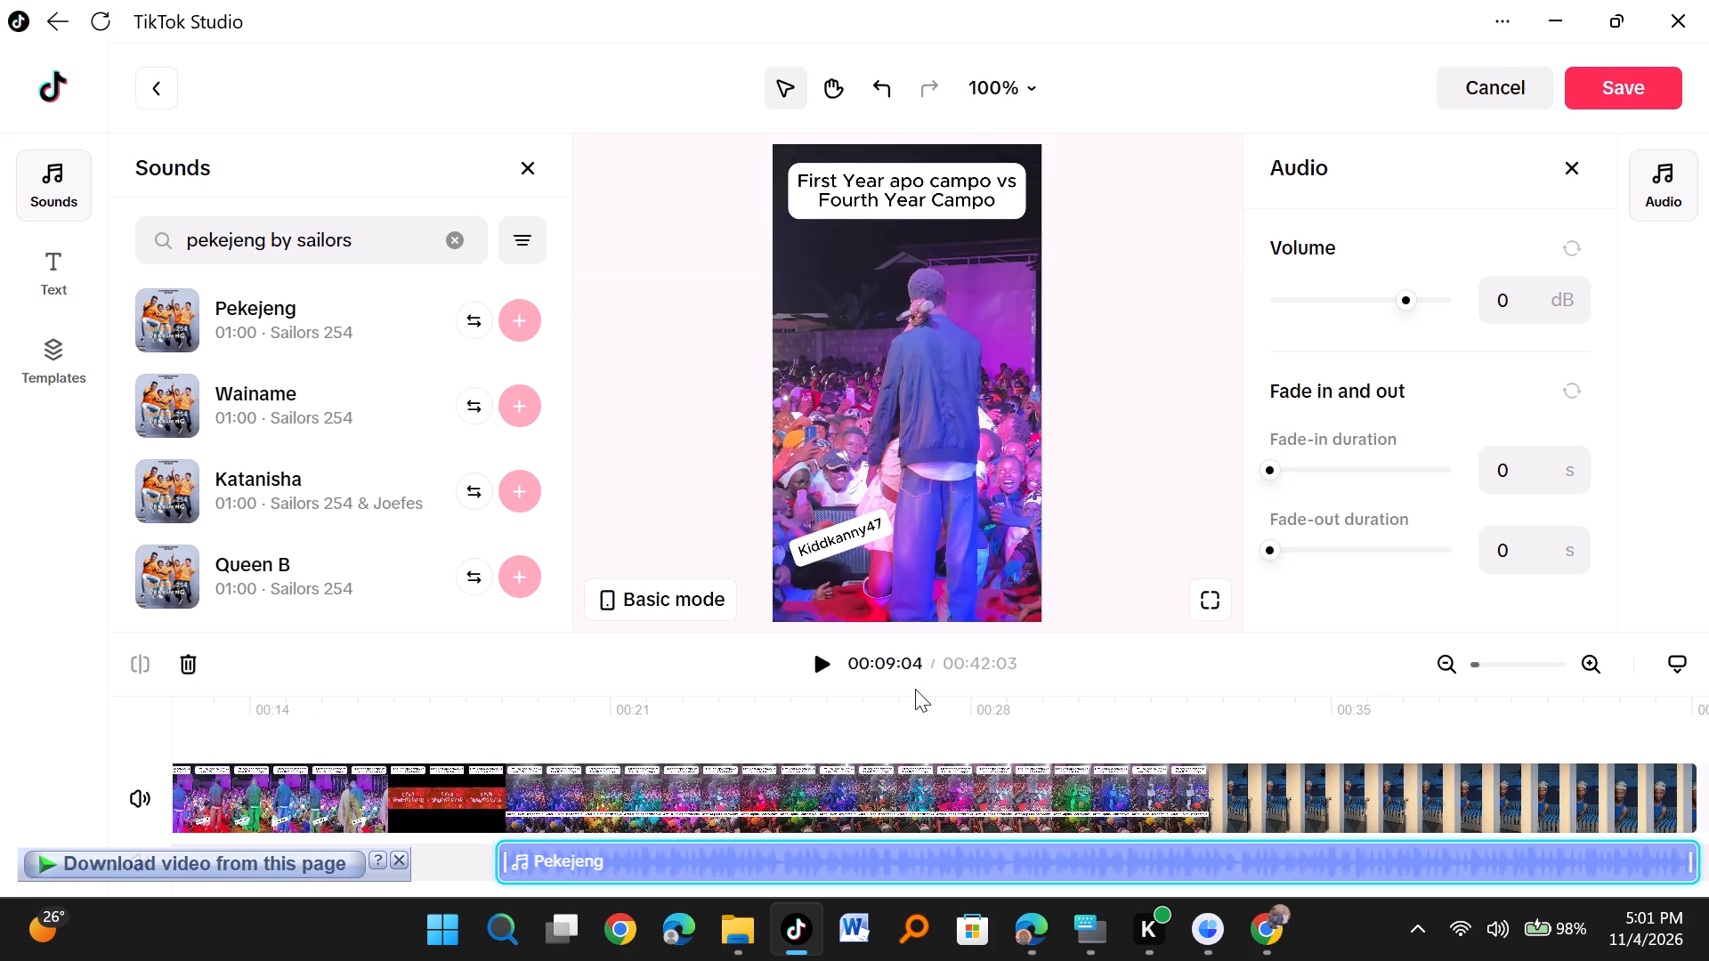
pyautogui.click(814, 674)
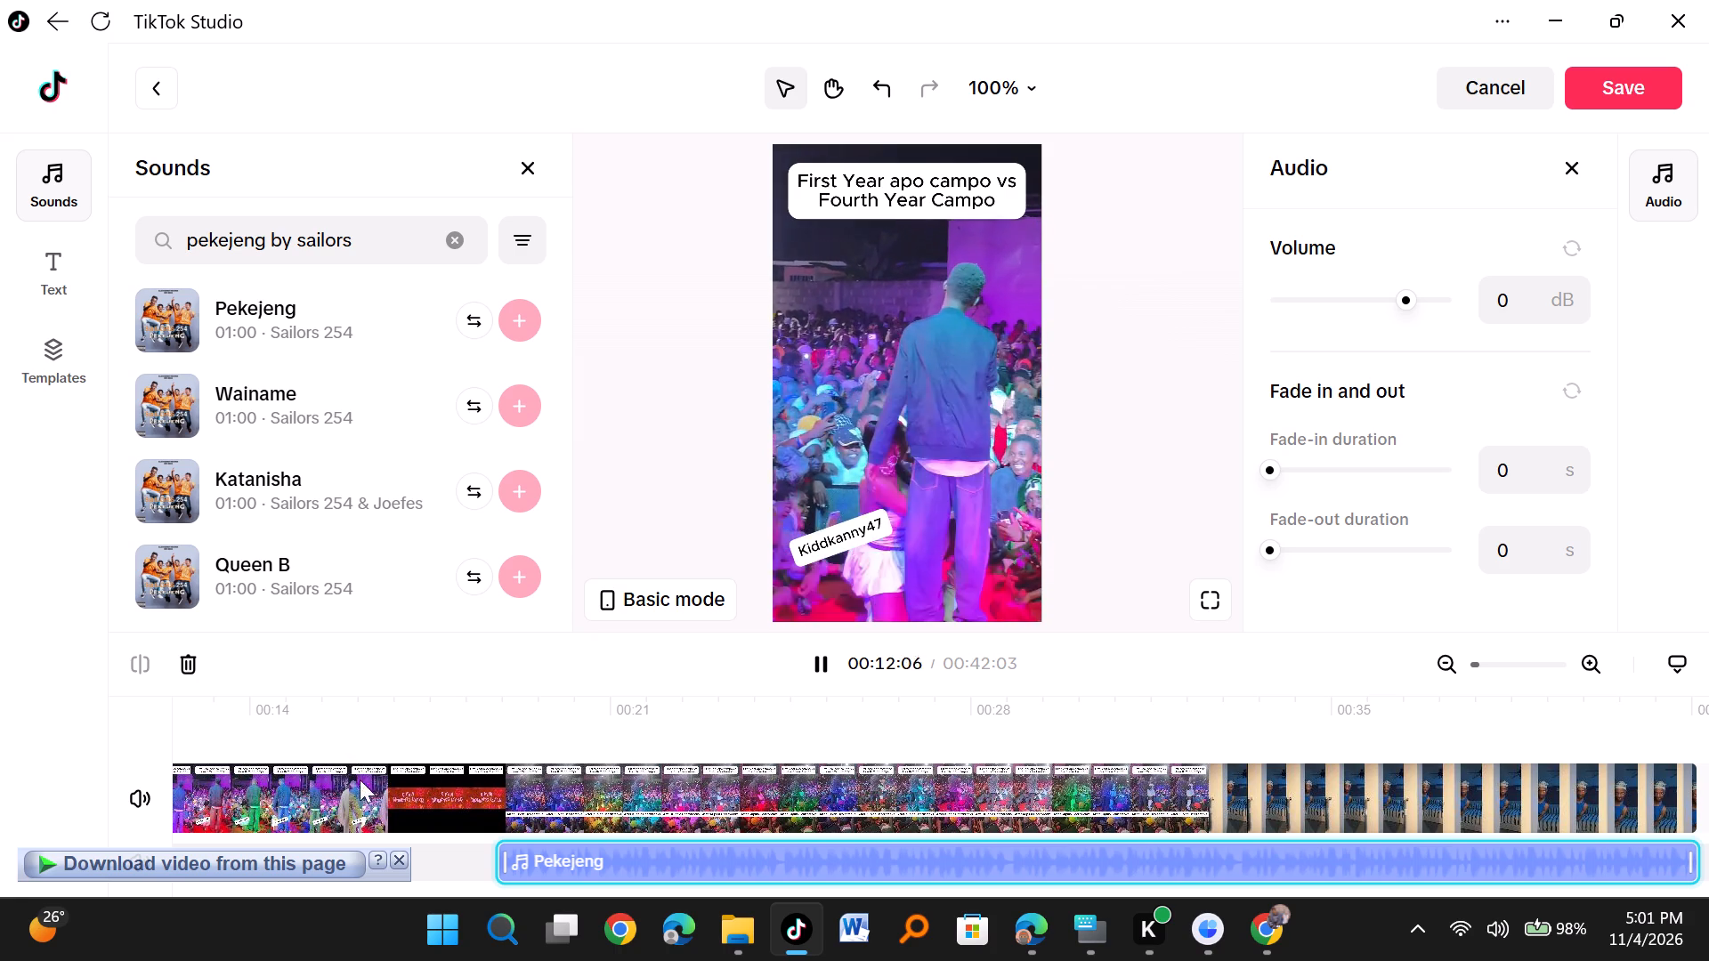
pyautogui.hscroll(7, 386, 805)
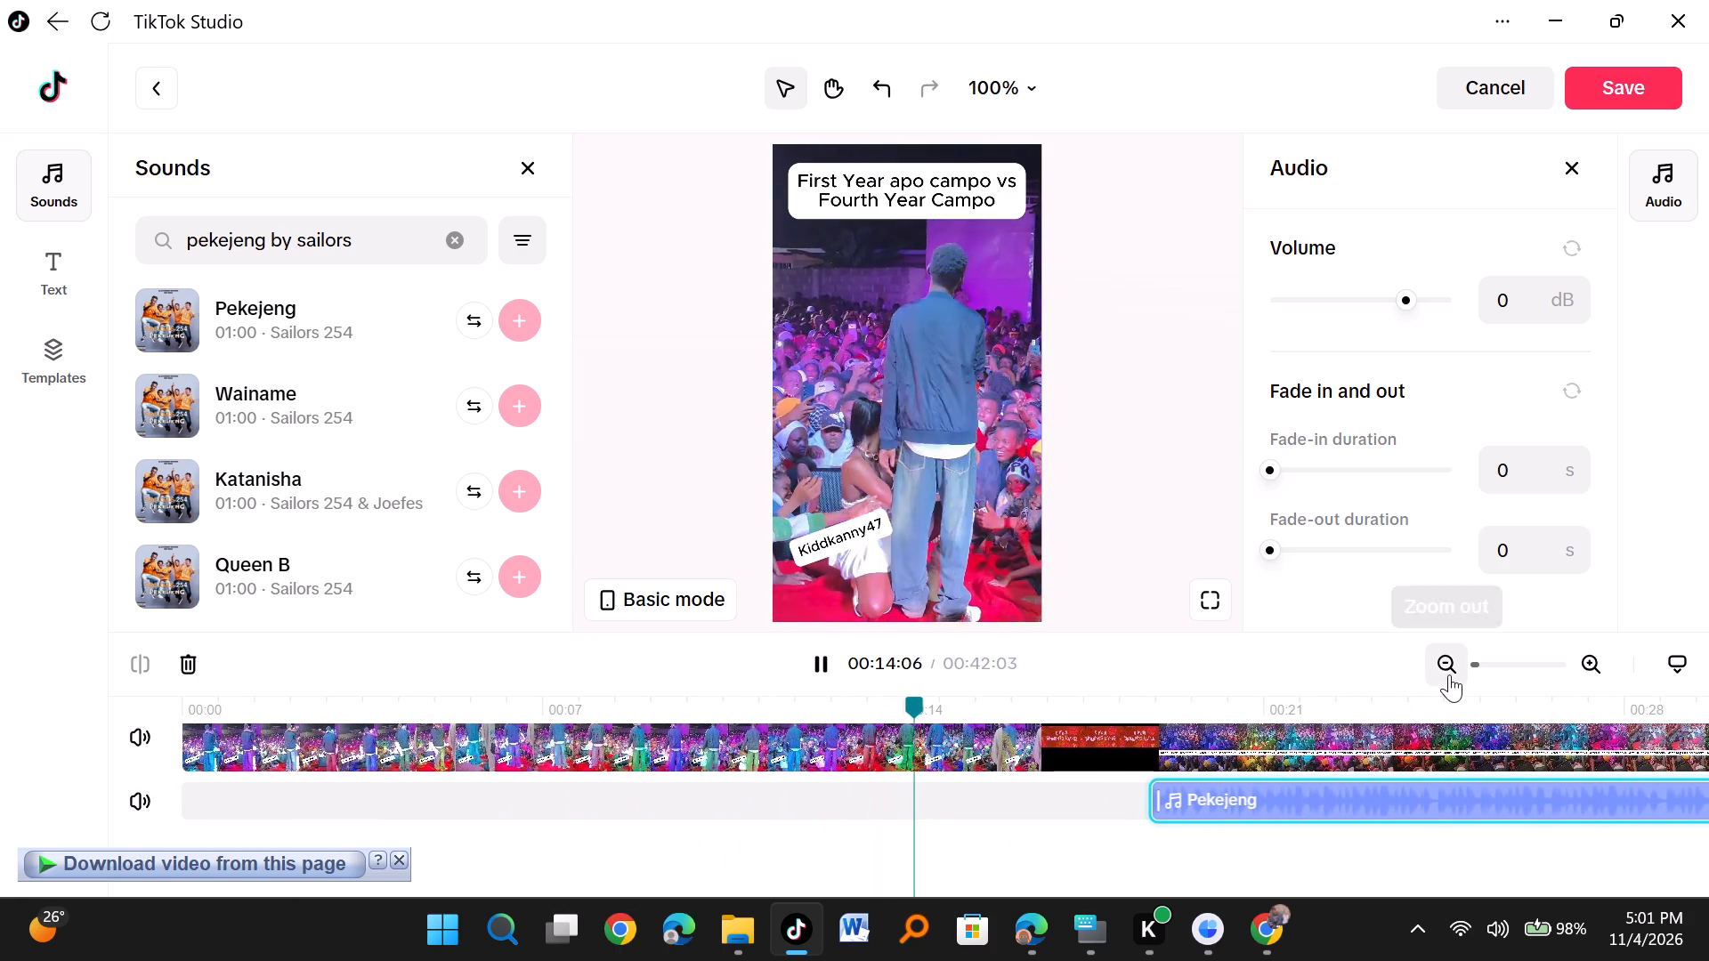
pyautogui.doubleClick(1451, 665)
pyautogui.click(1451, 665)
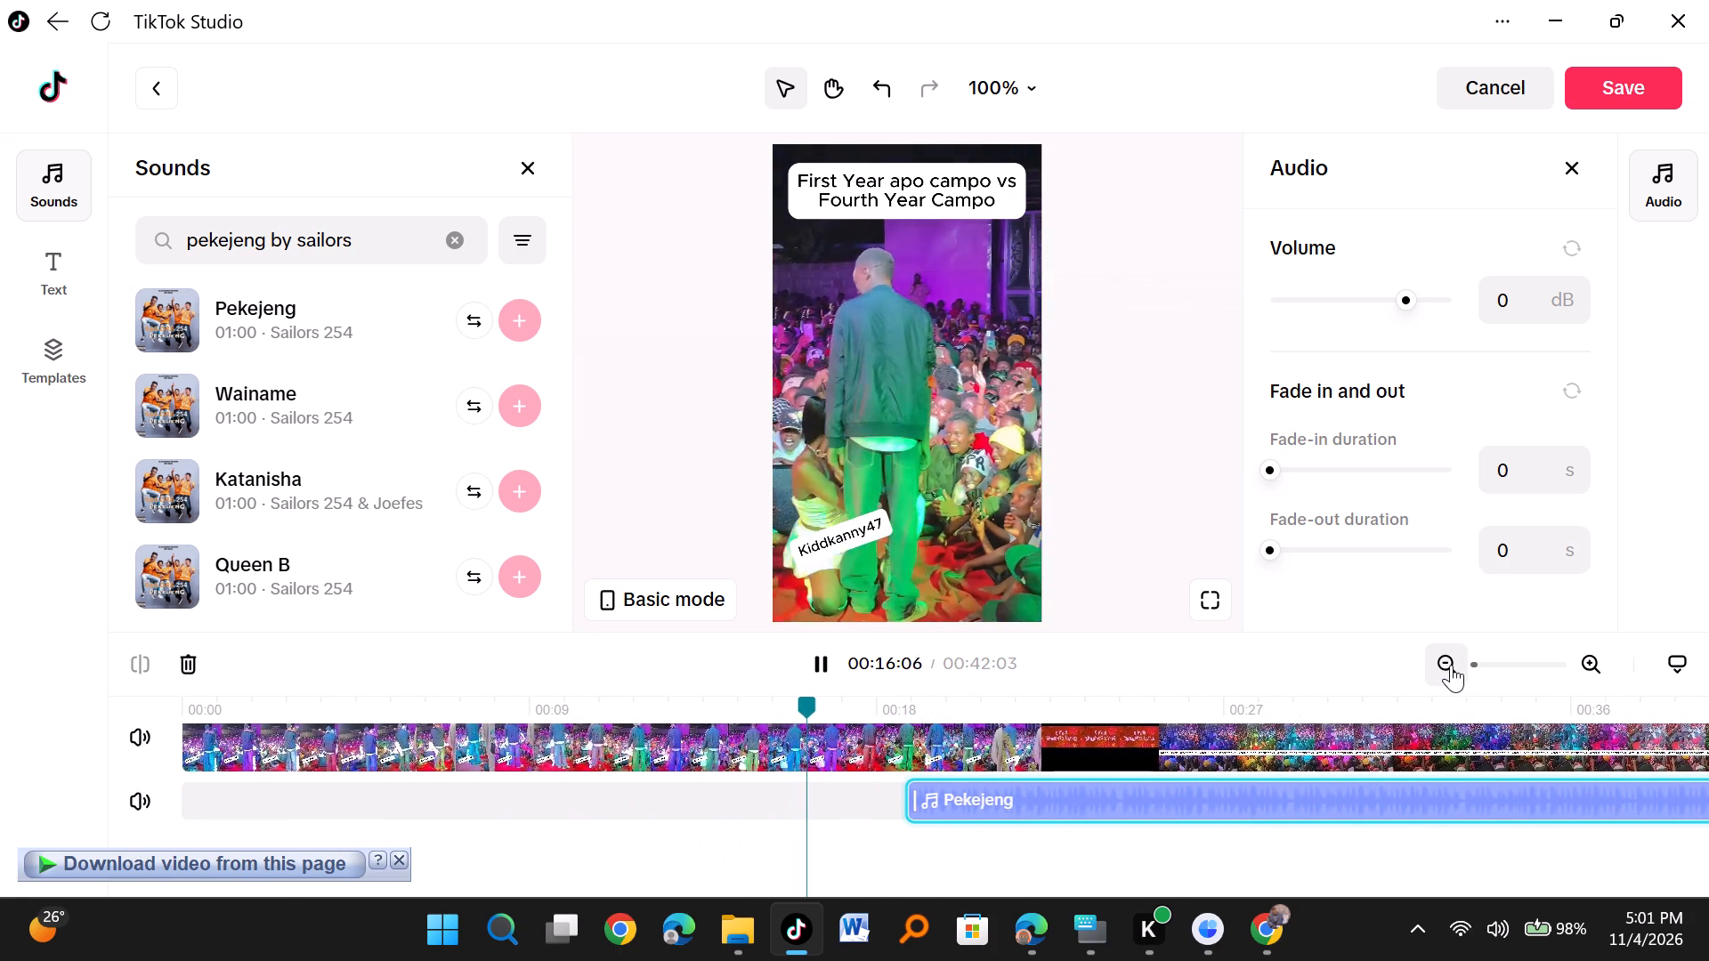
pyautogui.scroll(3, 775, 846)
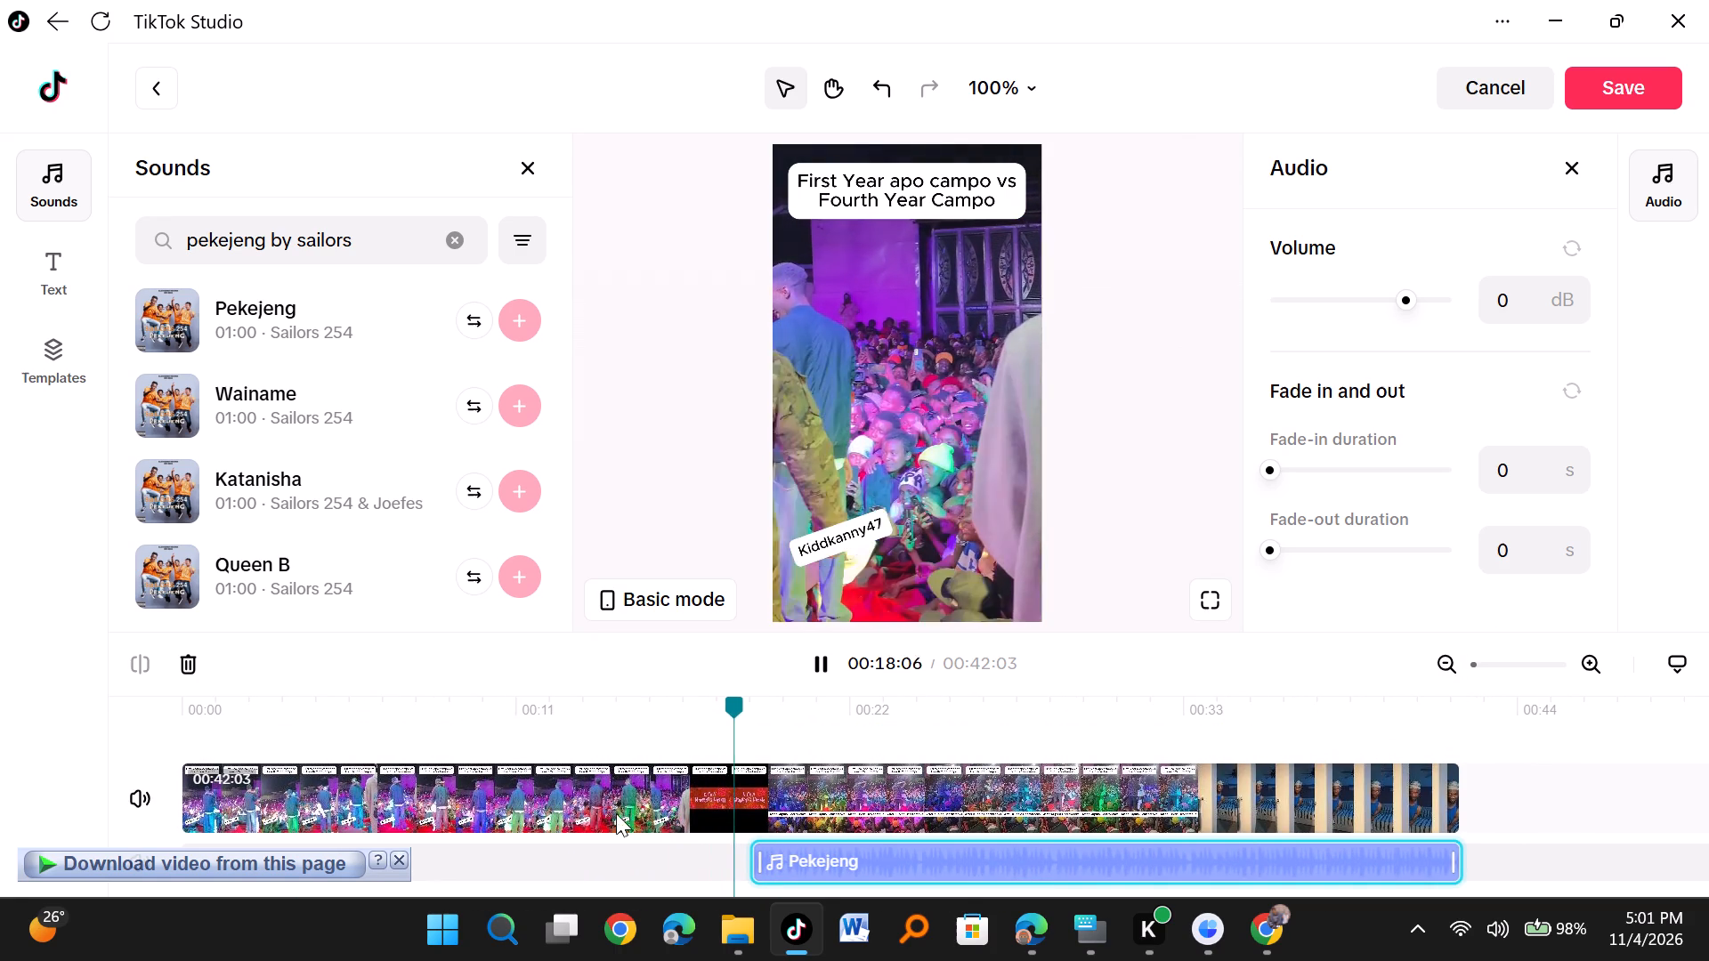
pyautogui.click(184, 744)
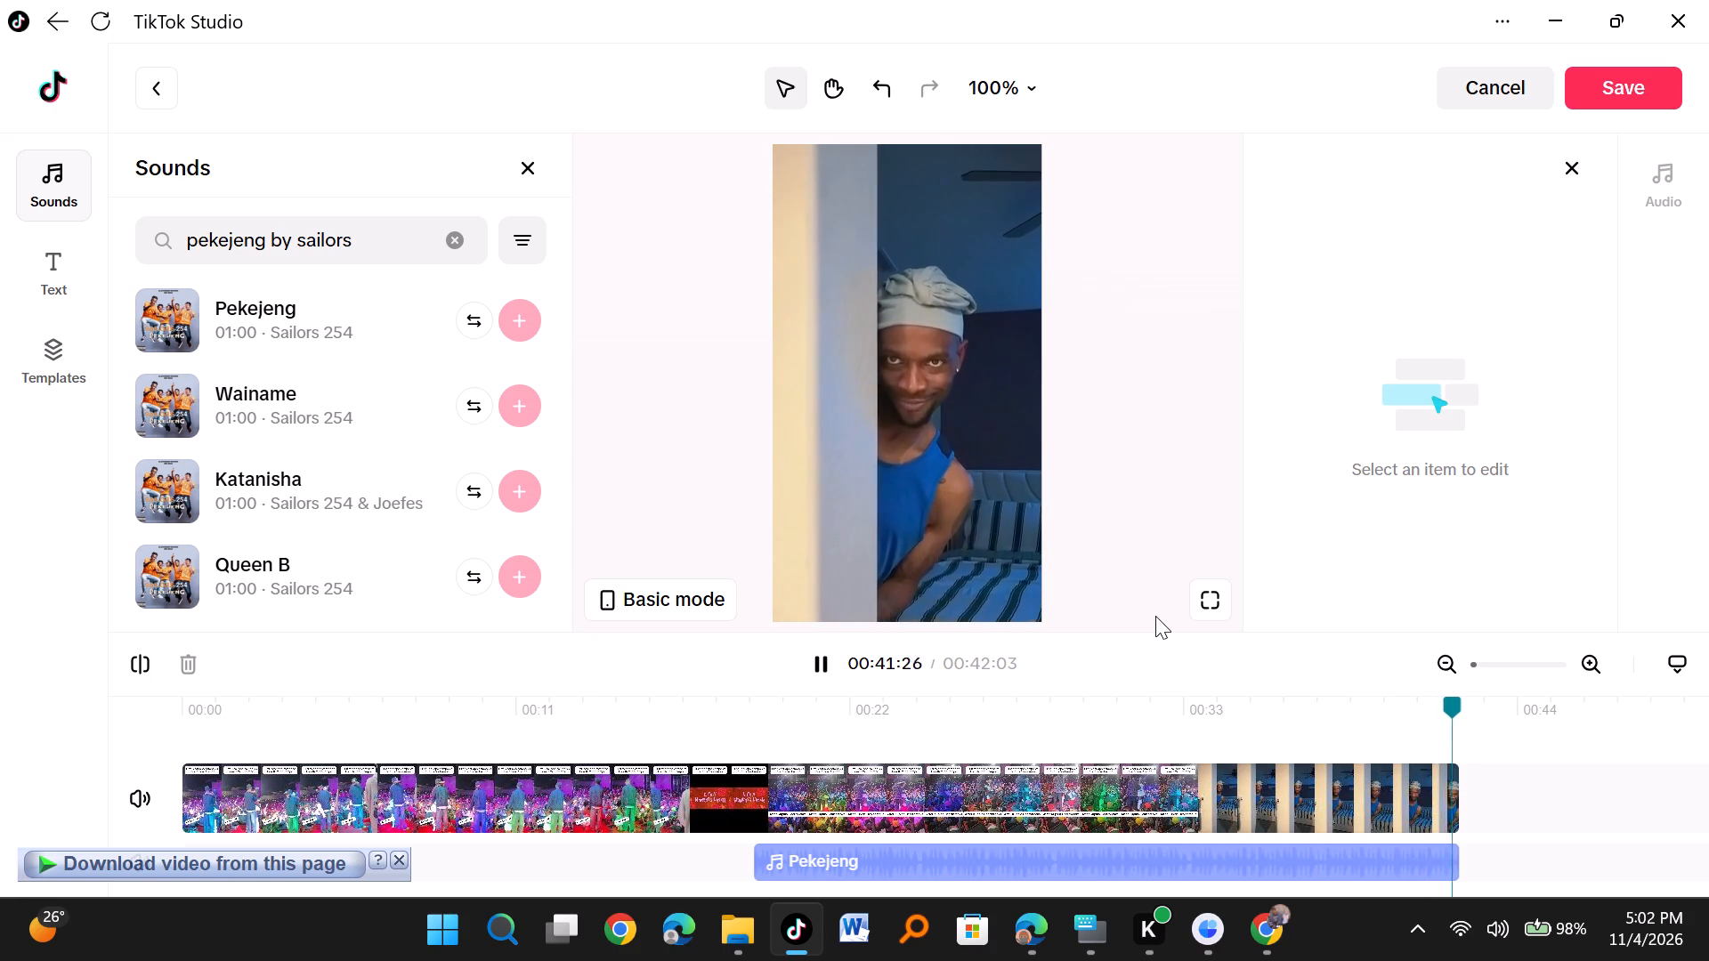
# Return the playhead to 00:00:00 and play the video from the beginning to review the complete edit.
pyautogui.click(823, 647)
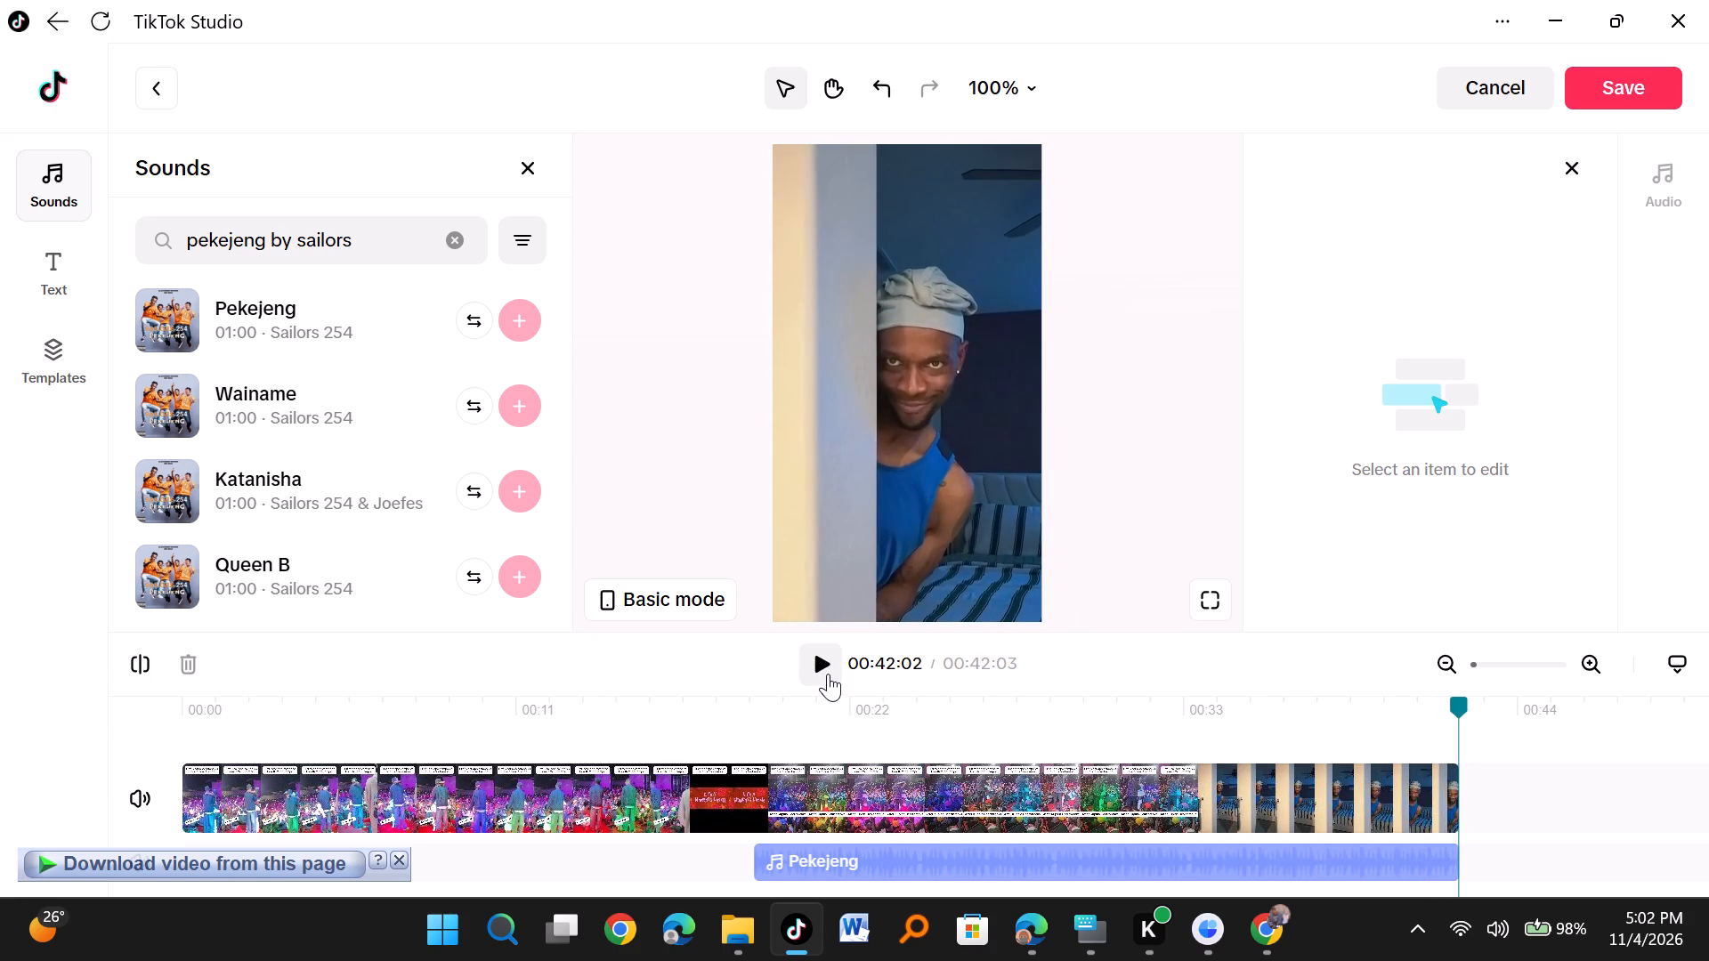
pyautogui.click(828, 675)
pyautogui.click(828, 665)
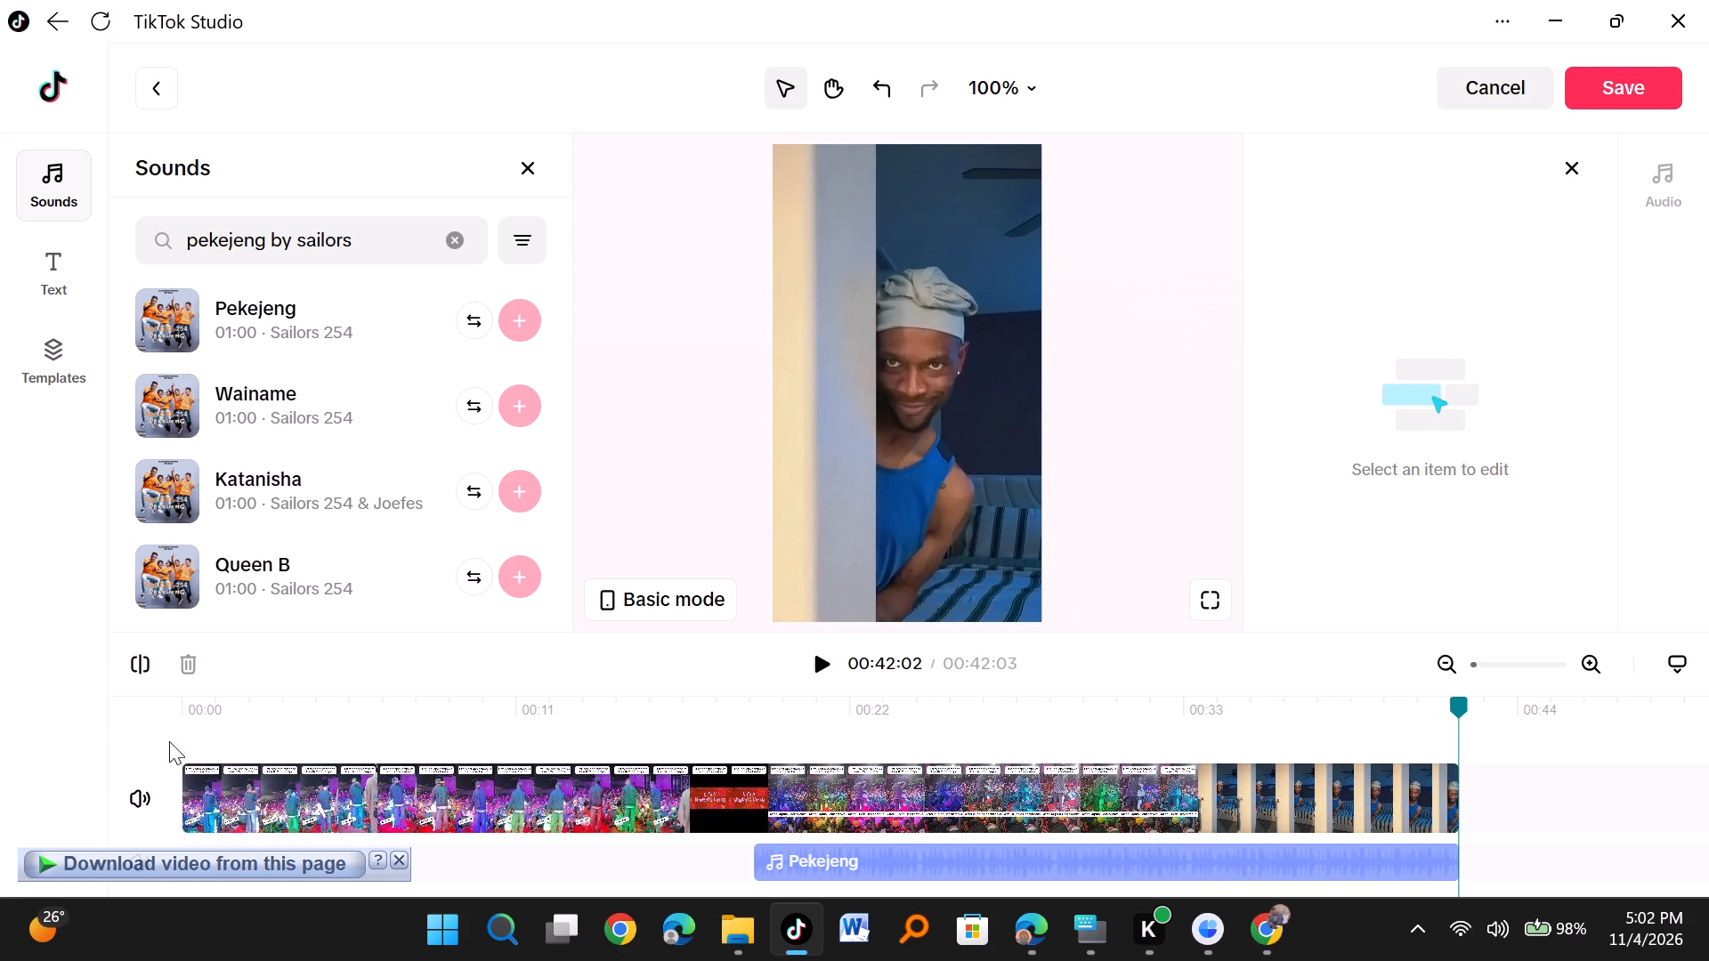
pyautogui.click(175, 739)
pyautogui.click(180, 752)
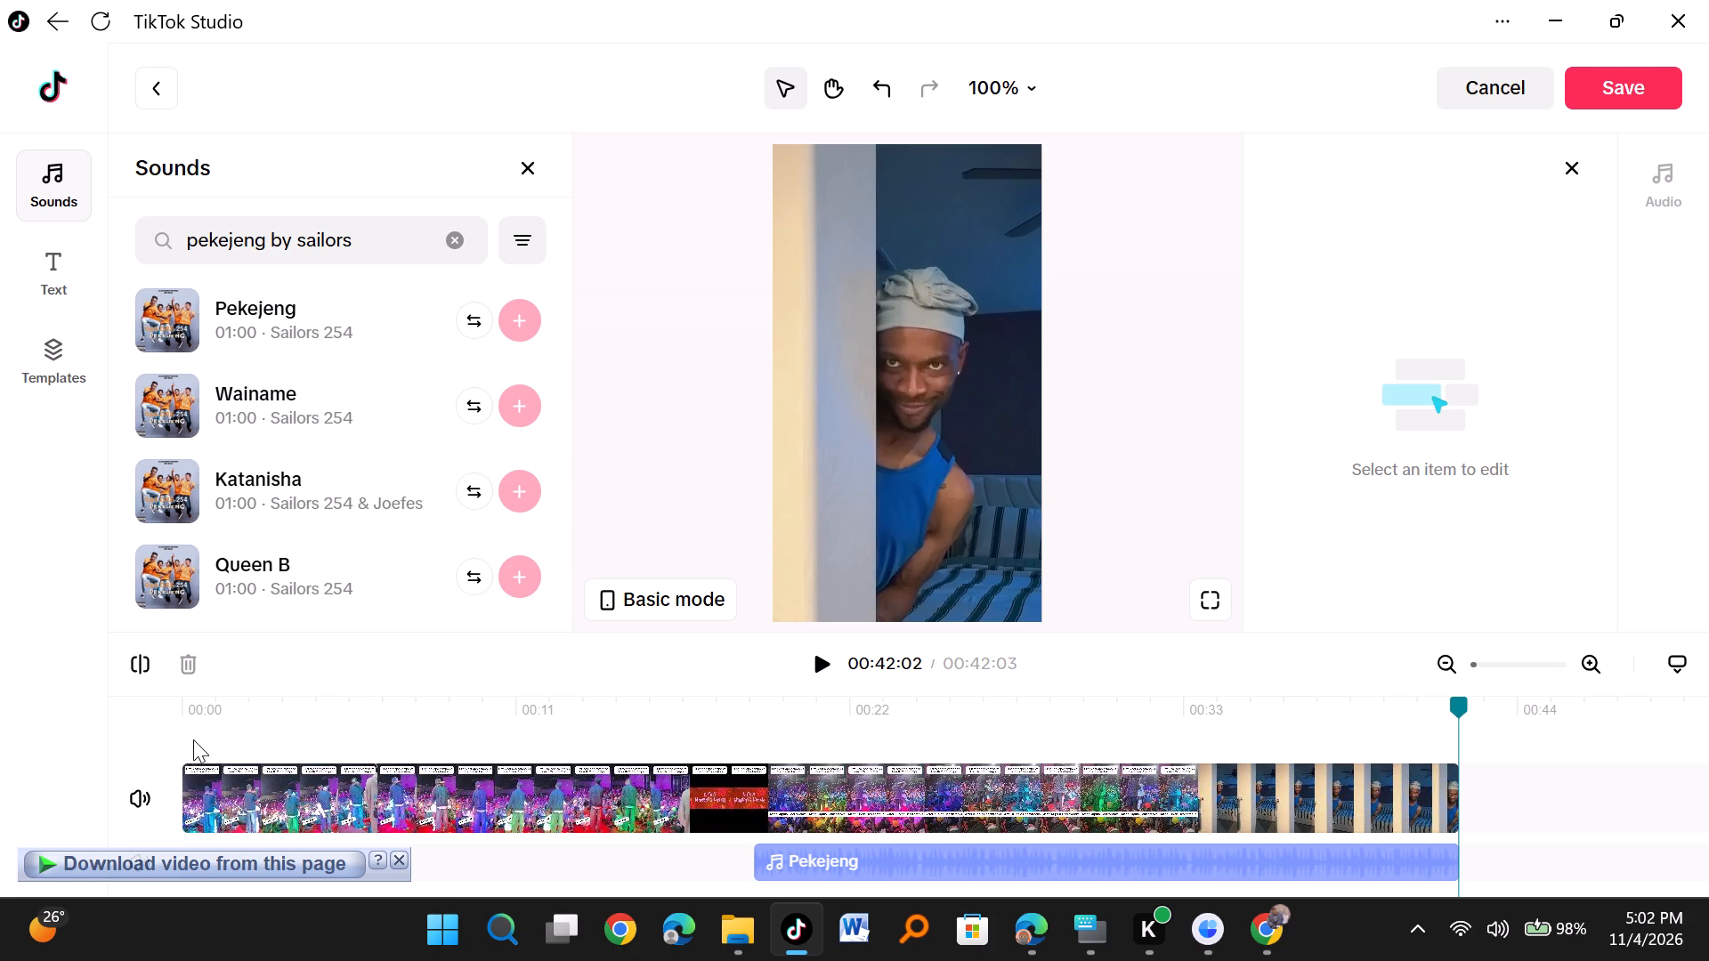
pyautogui.click(196, 739)
pyautogui.doubleClick(203, 738)
pyautogui.moveTo(204, 745); pyautogui.dragTo(158, 750)
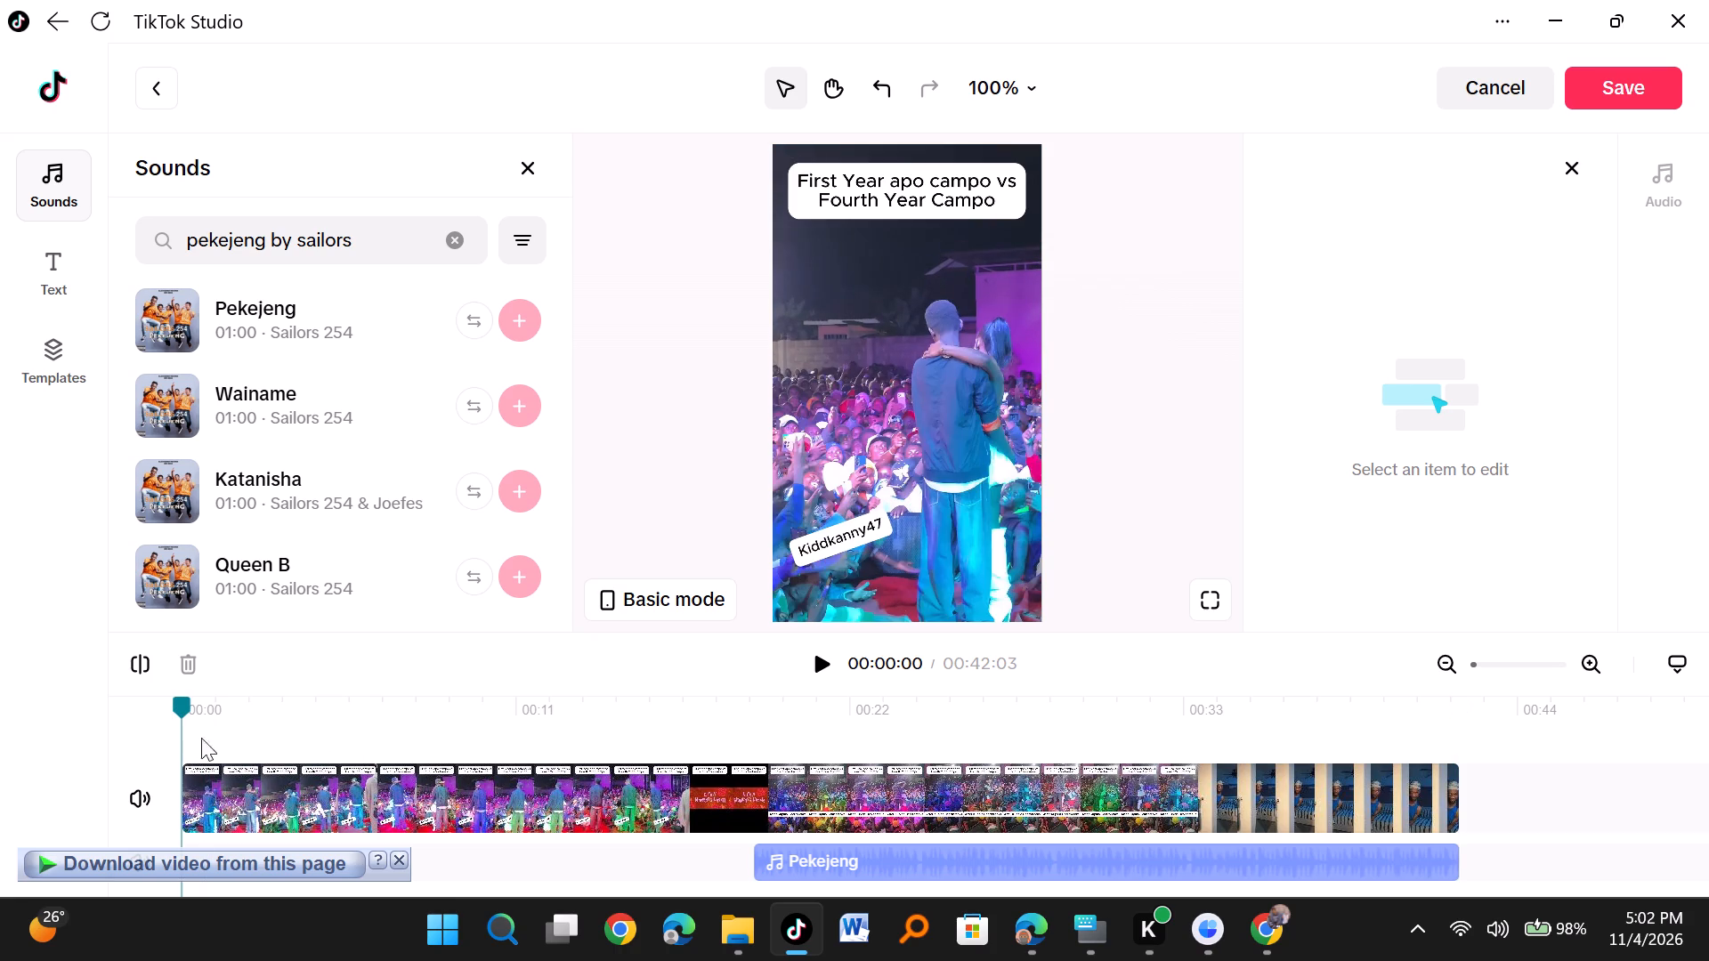
pyautogui.click(822, 663)
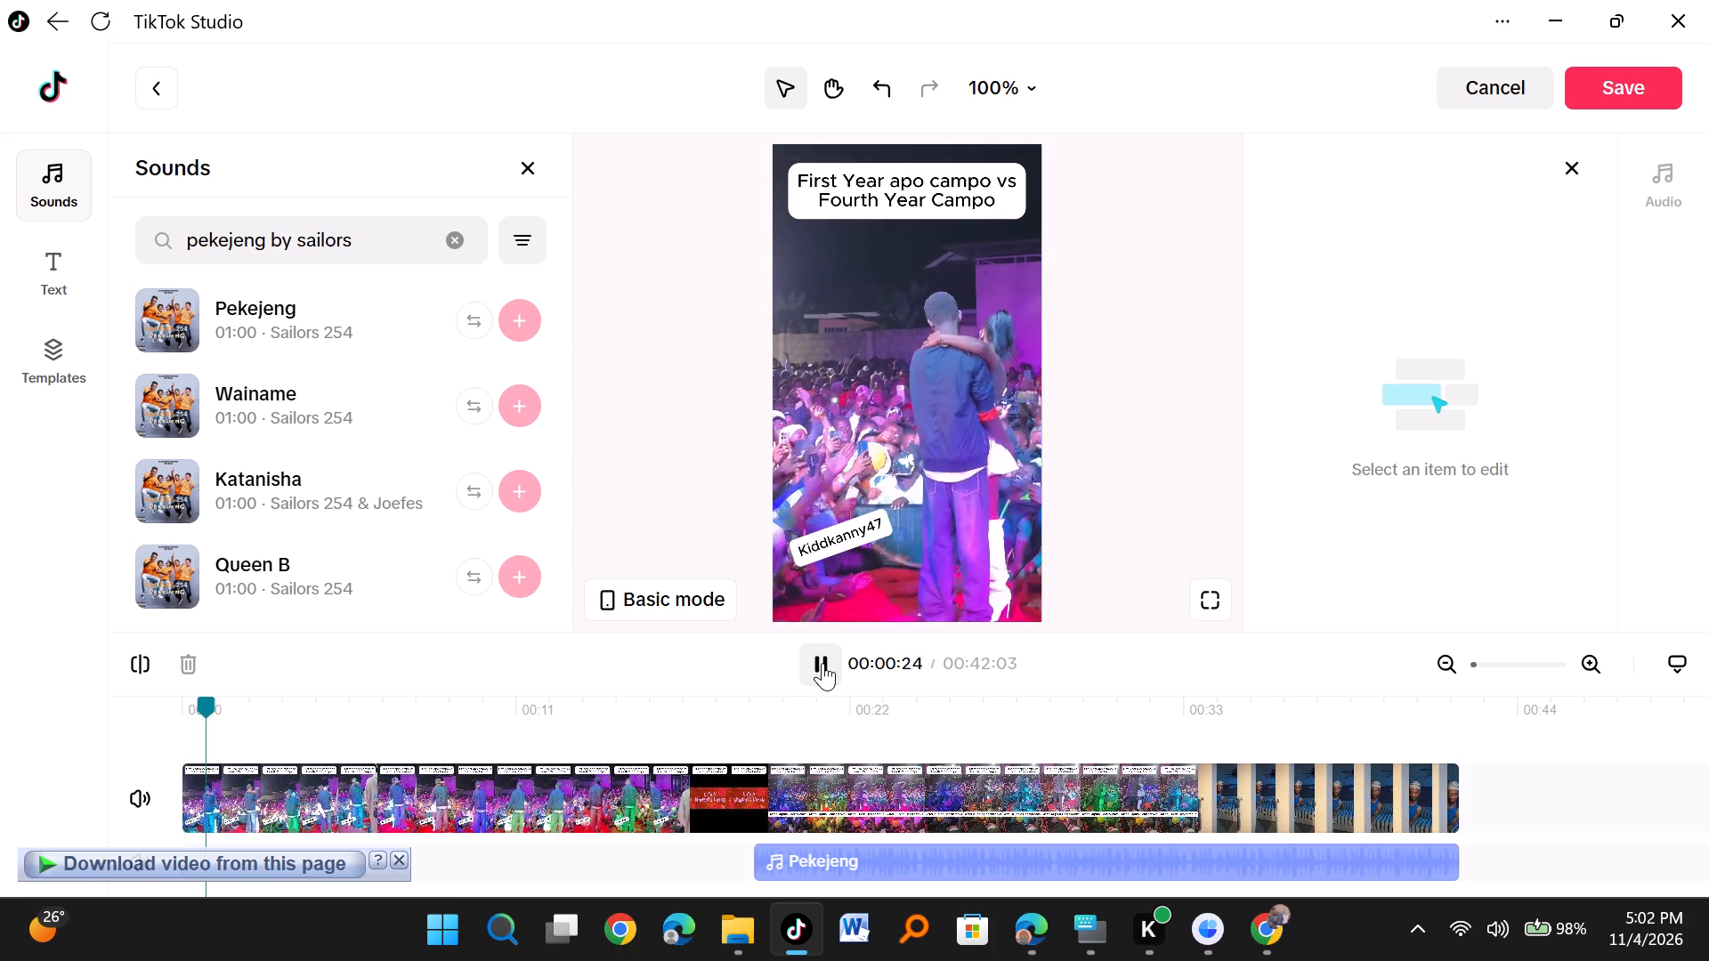
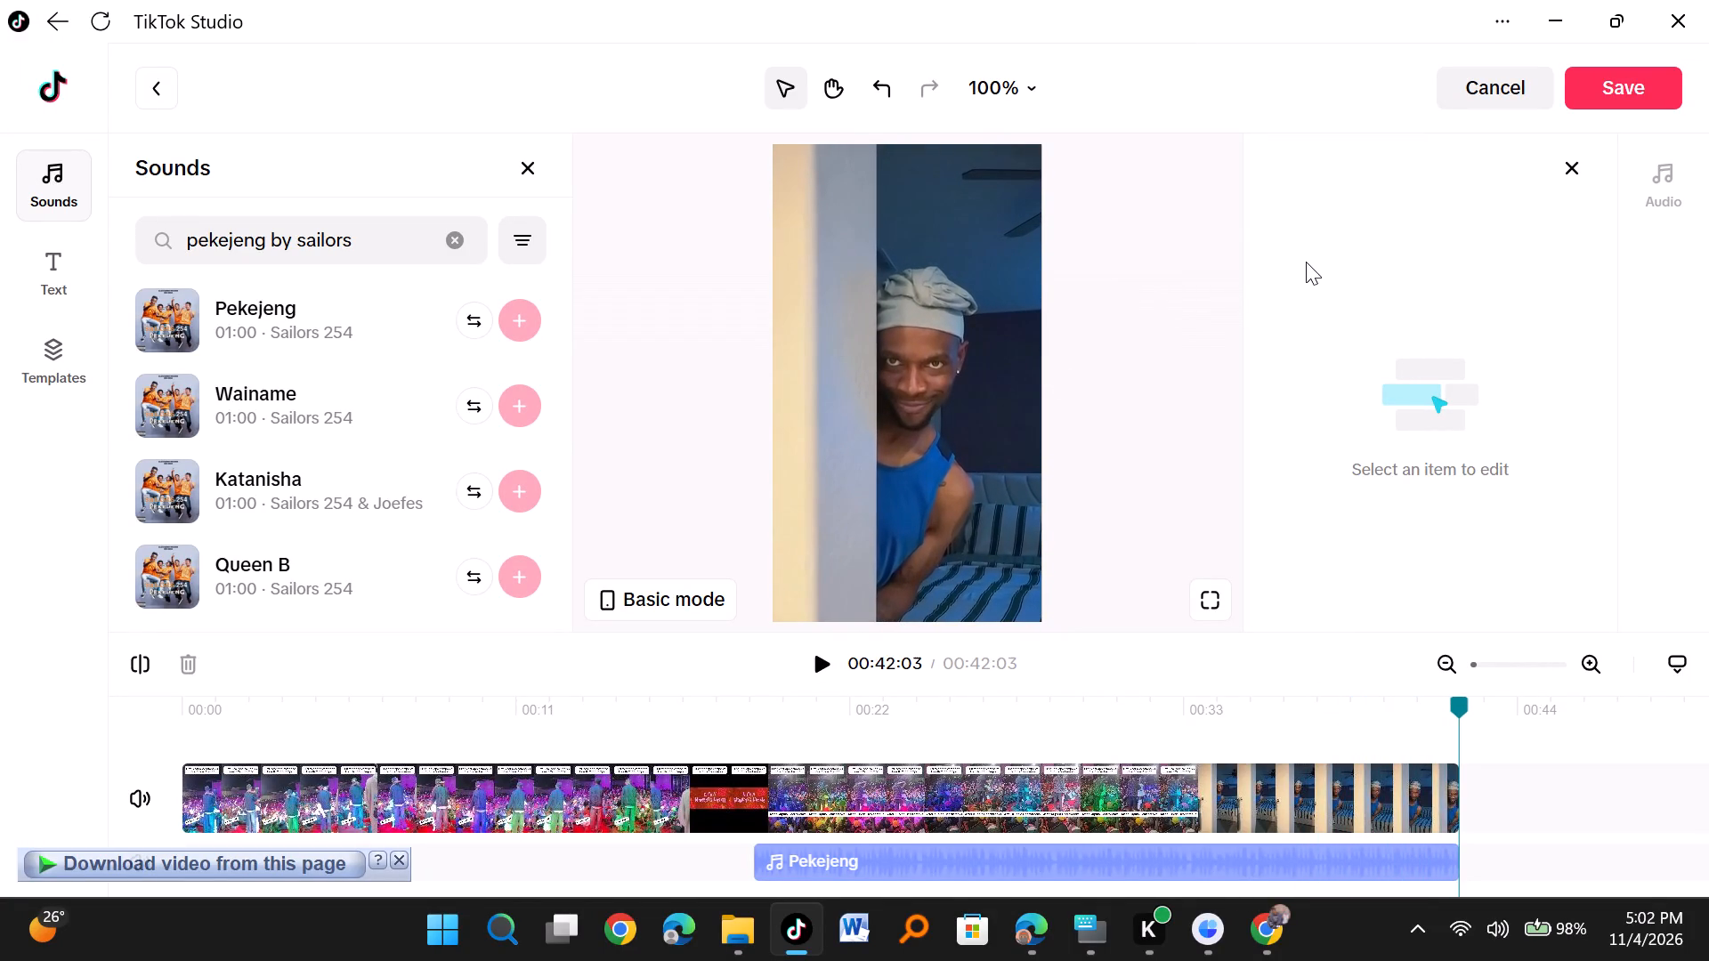
# Save the edited video with its Pekejeng sound and return to the post's upload page.
pyautogui.click(1630, 96)
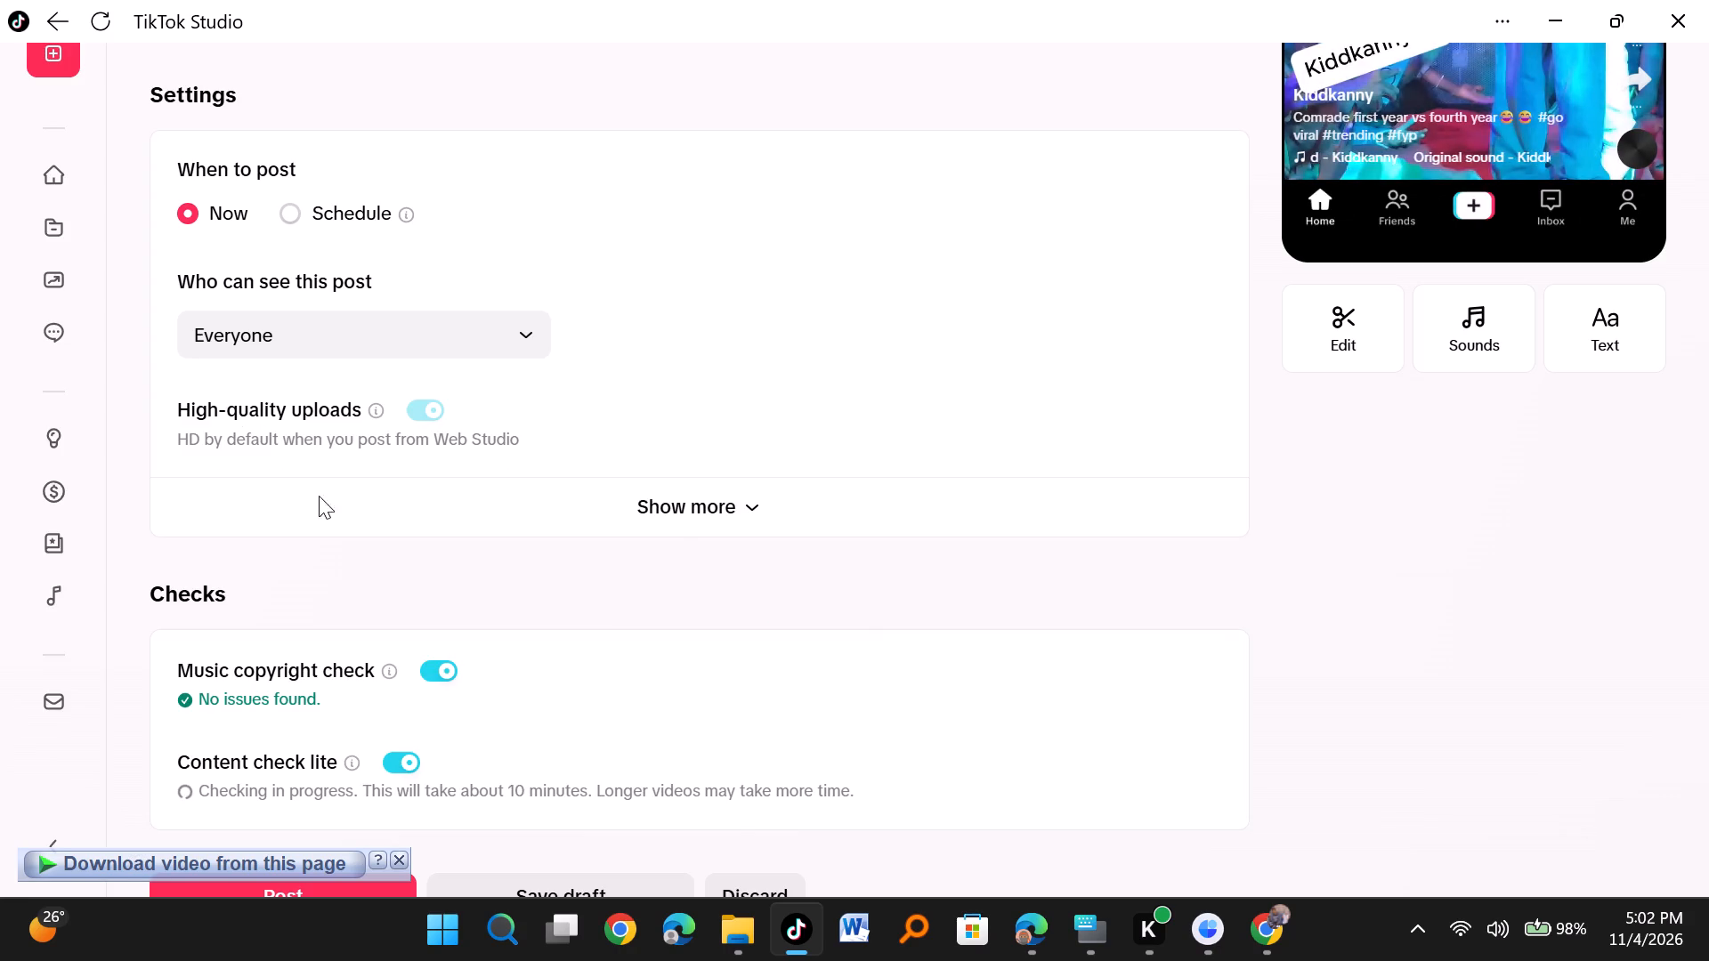
# Look over the post's description, hashtags and cover, and play the edited video in the feed preview.
pyautogui.scroll(3, 1335, 571)
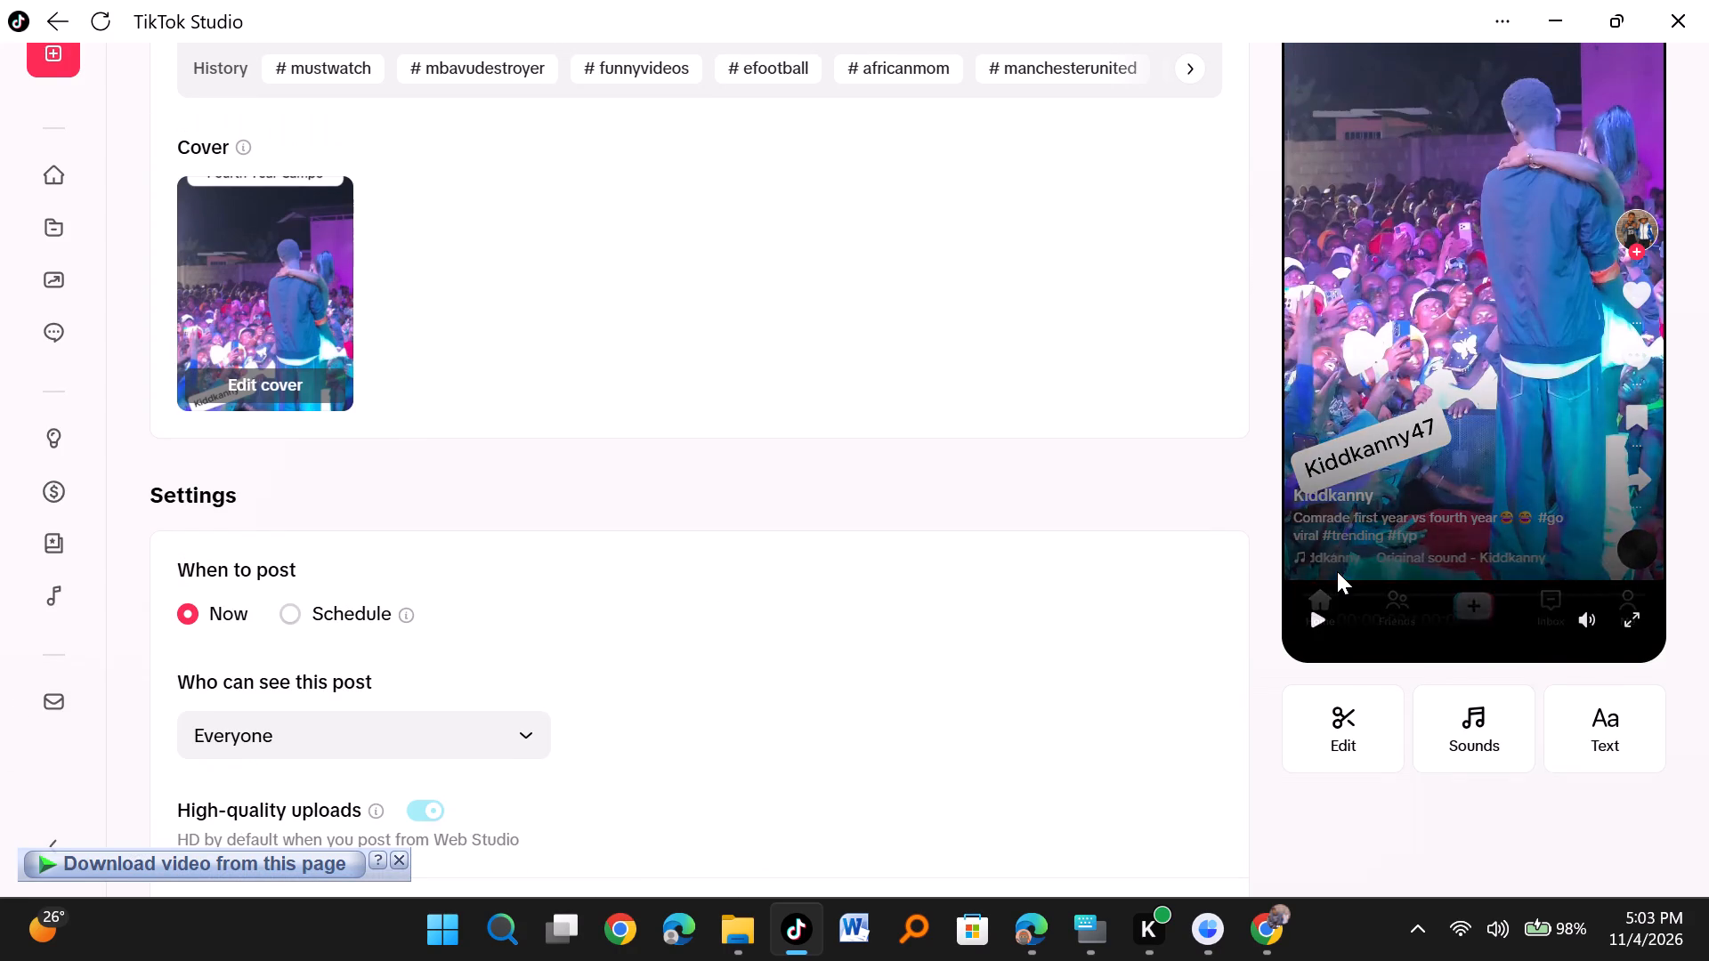
pyautogui.scroll(2, 1485, 359)
pyautogui.scroll(2, 1418, 477)
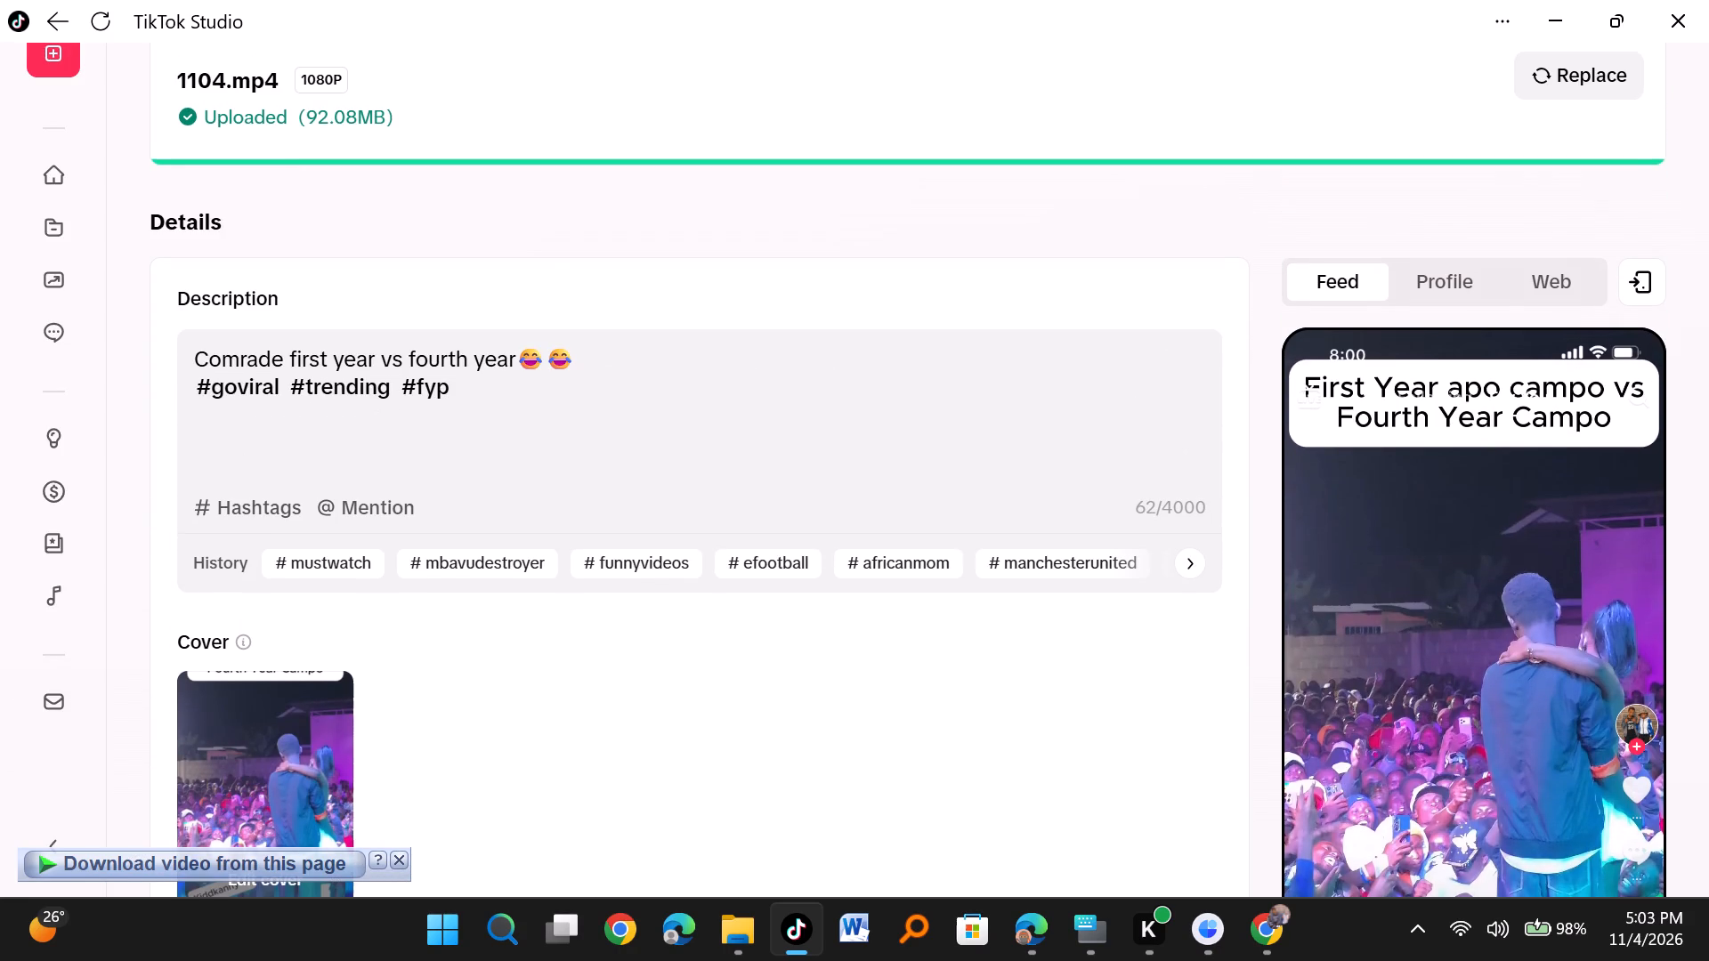
pyautogui.scroll(-2, 1422, 409)
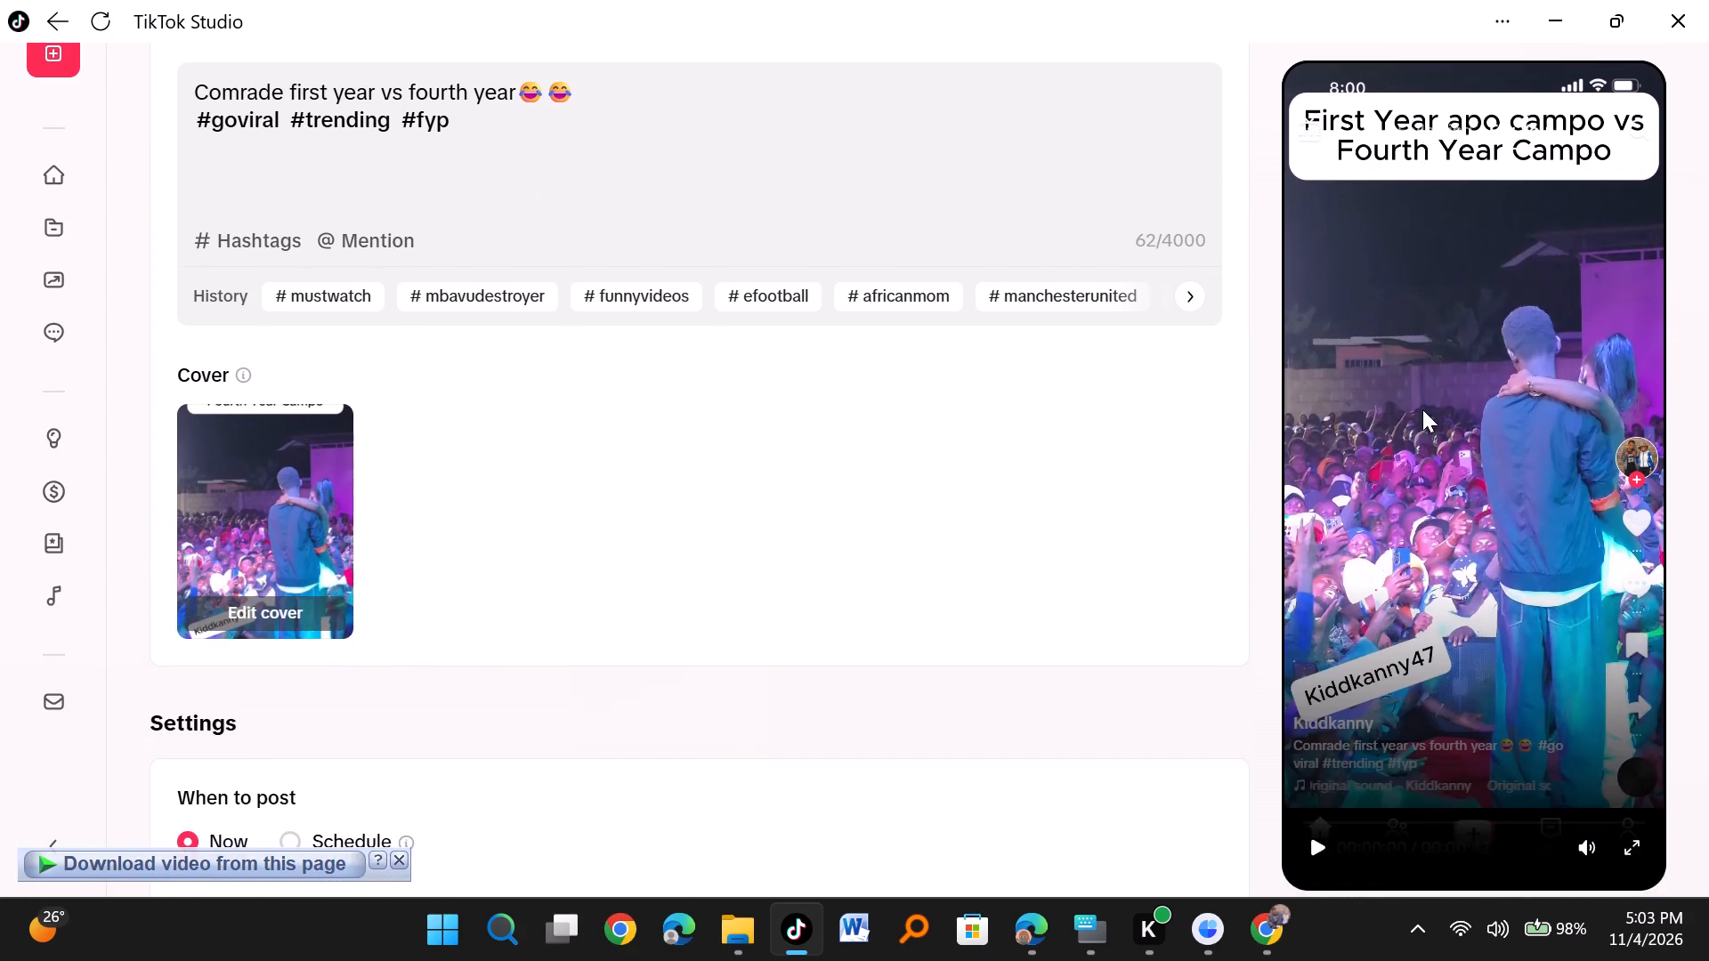
pyautogui.scroll(-4, 1422, 409)
pyautogui.click(1329, 309)
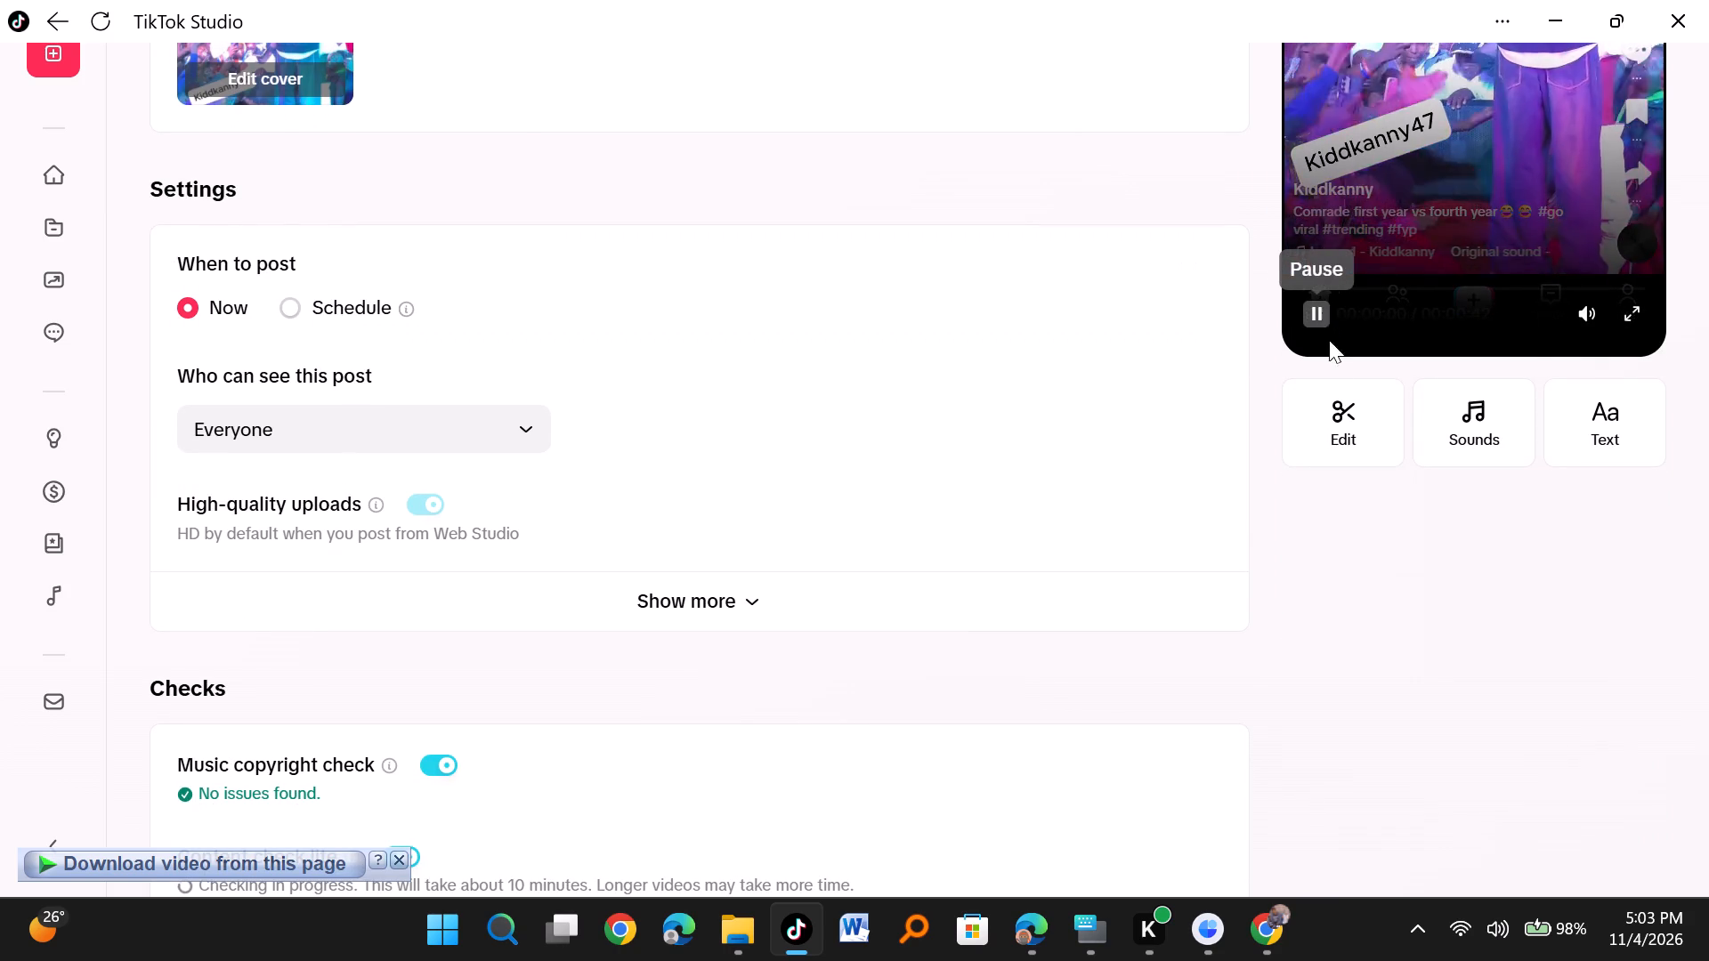
pyautogui.scroll(3, 1339, 381)
pyautogui.scroll(1, 1302, 449)
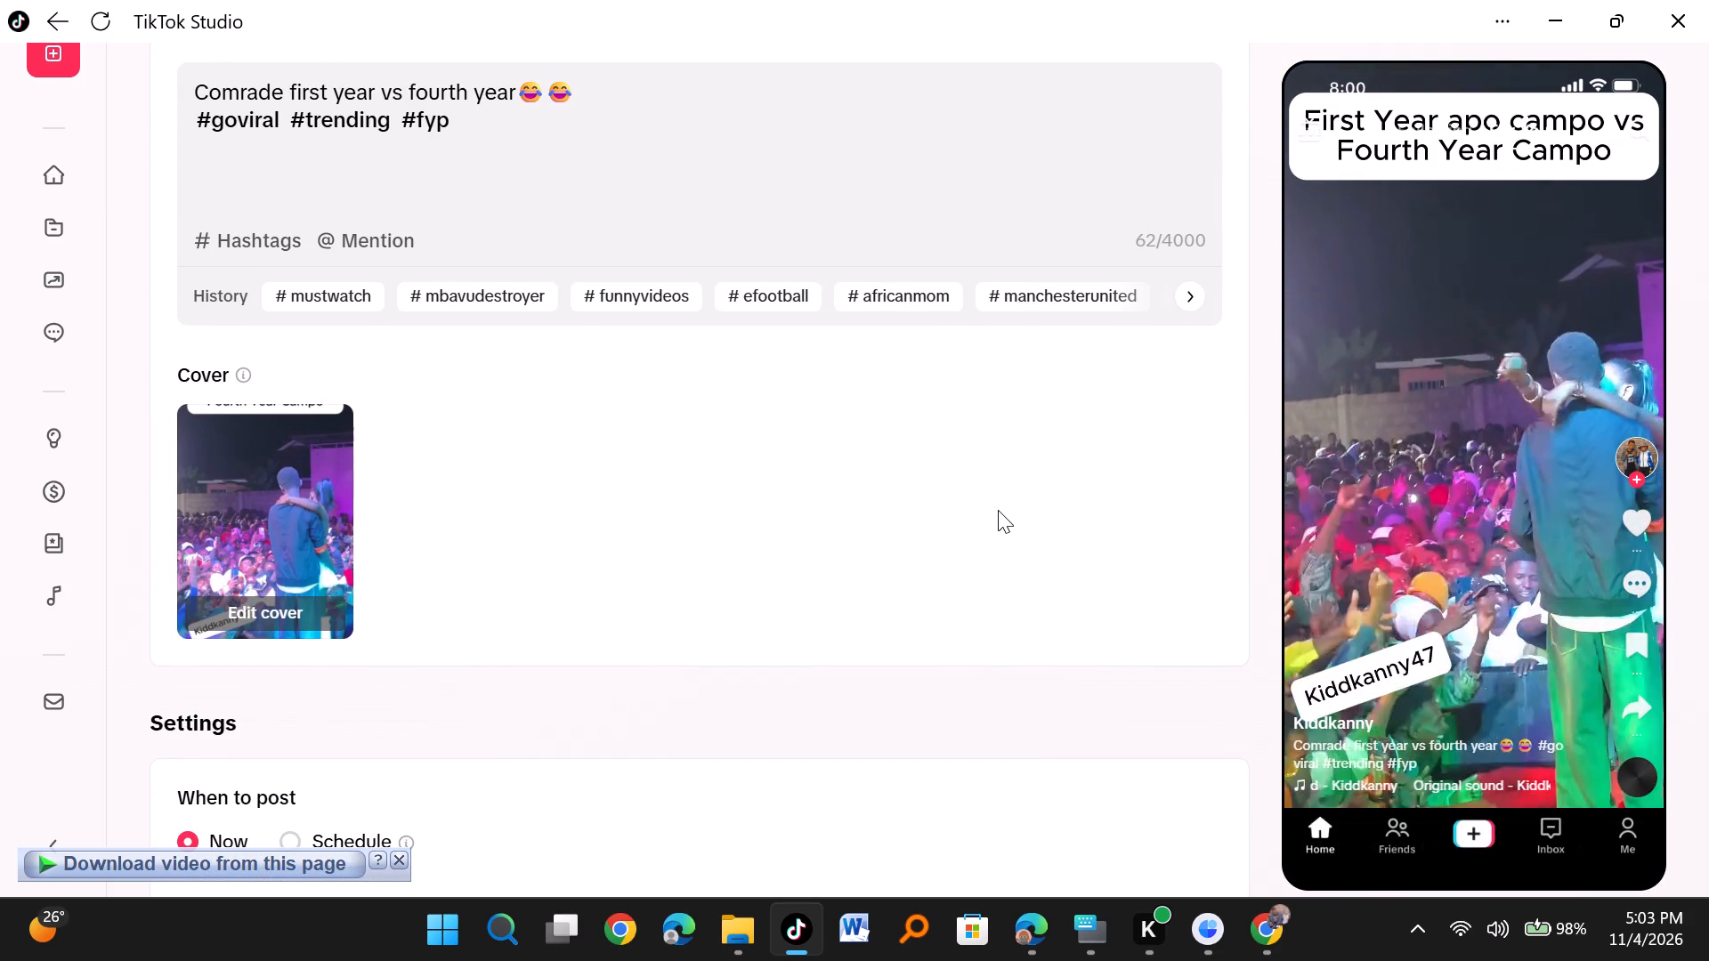